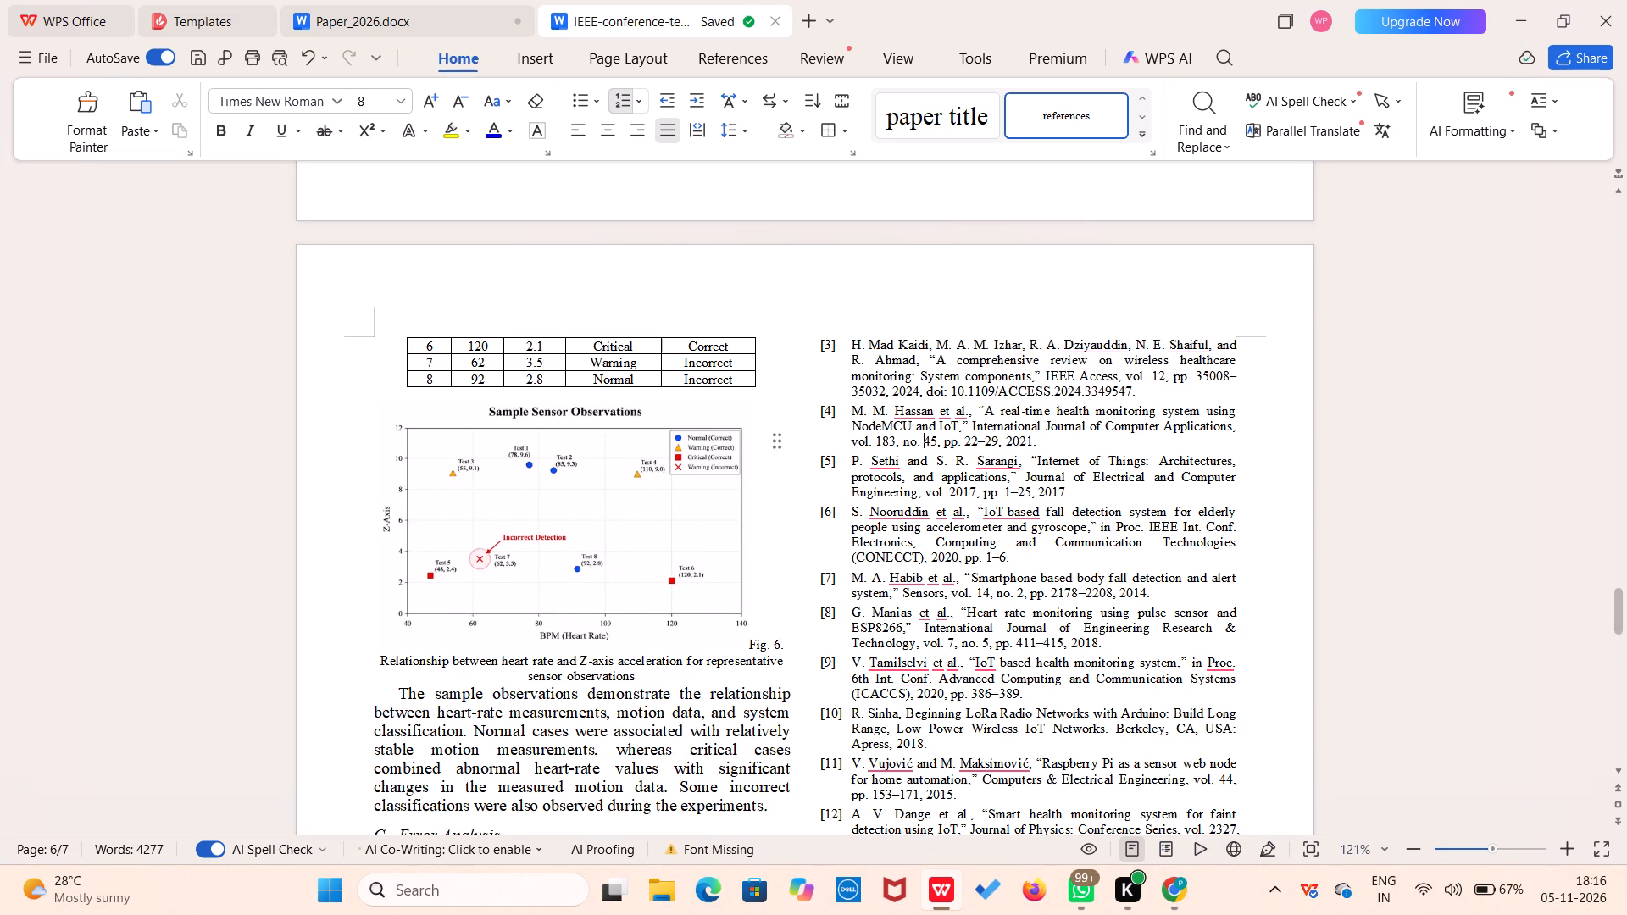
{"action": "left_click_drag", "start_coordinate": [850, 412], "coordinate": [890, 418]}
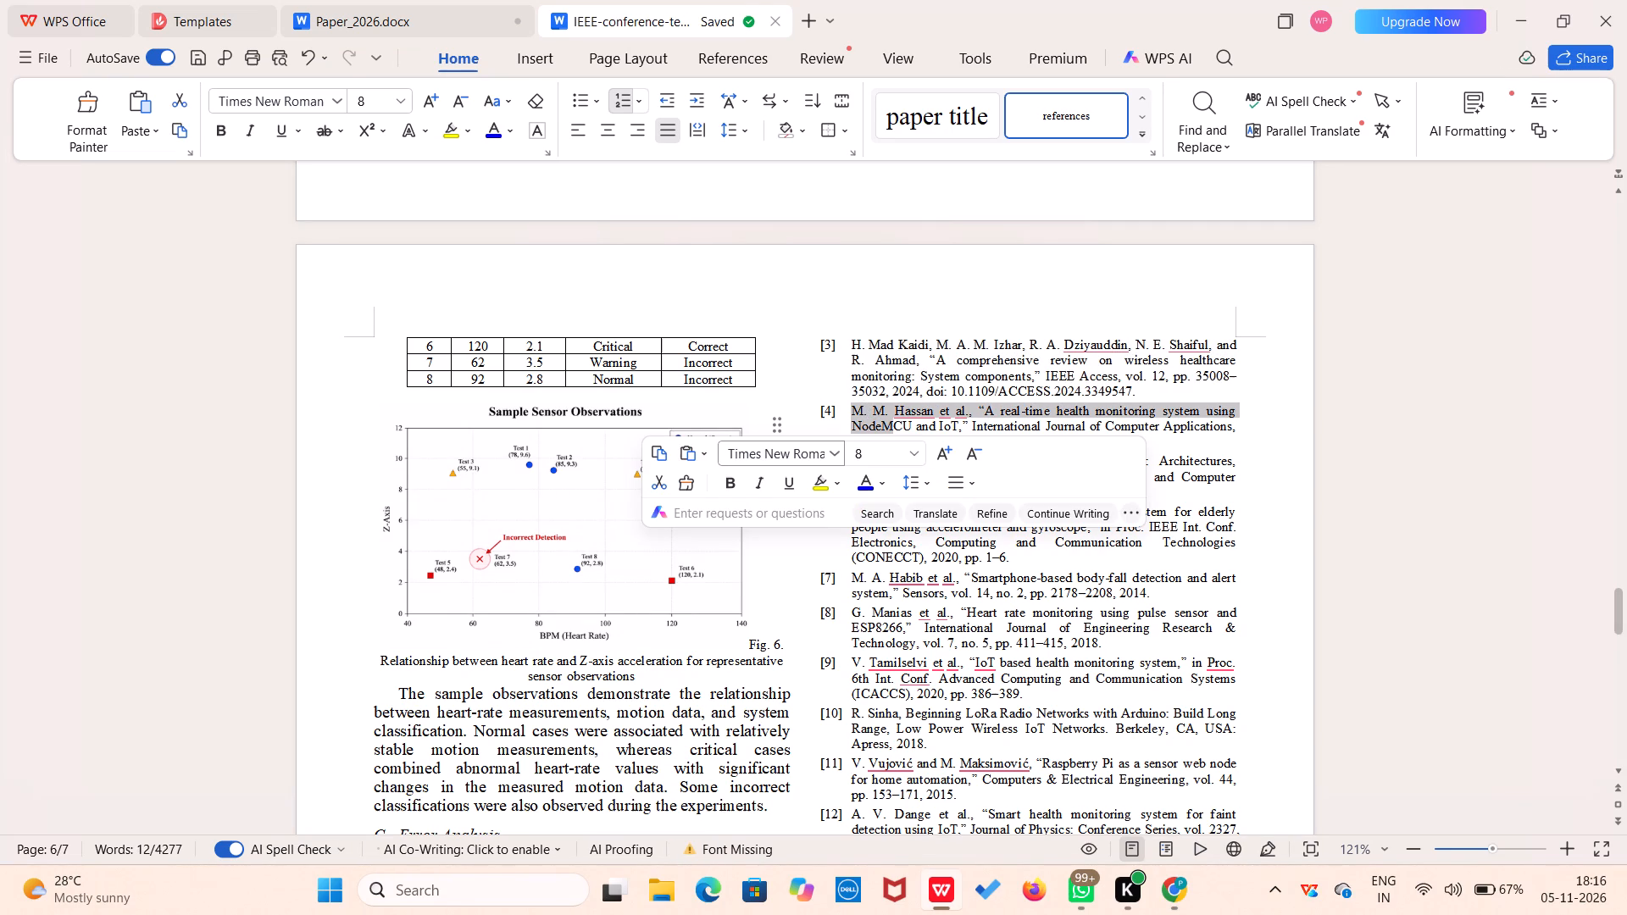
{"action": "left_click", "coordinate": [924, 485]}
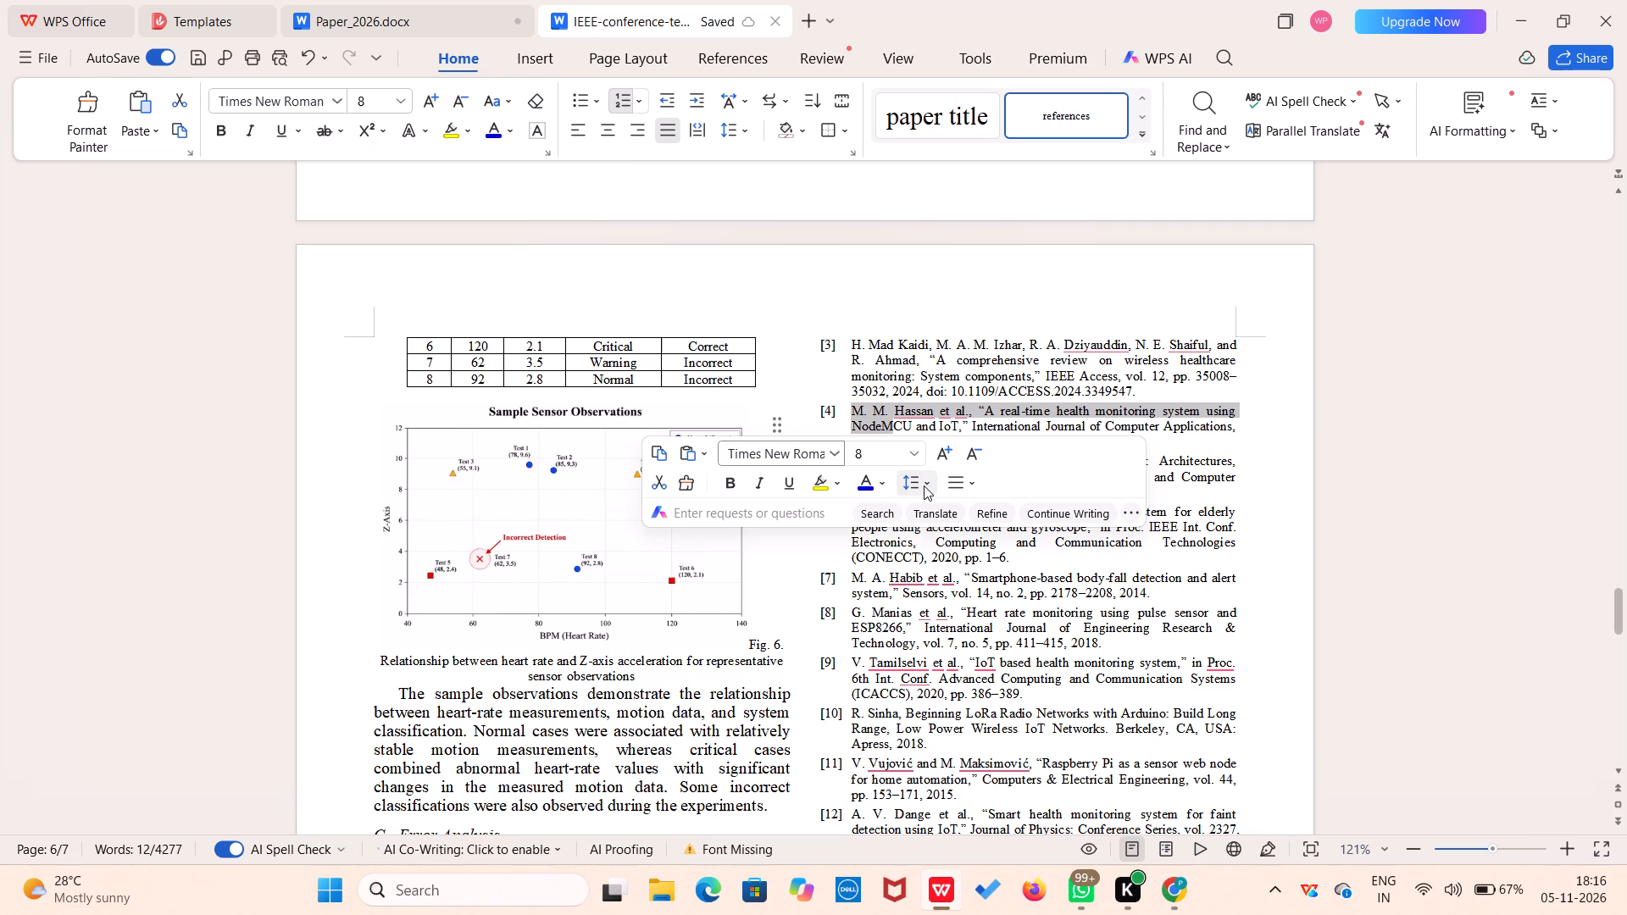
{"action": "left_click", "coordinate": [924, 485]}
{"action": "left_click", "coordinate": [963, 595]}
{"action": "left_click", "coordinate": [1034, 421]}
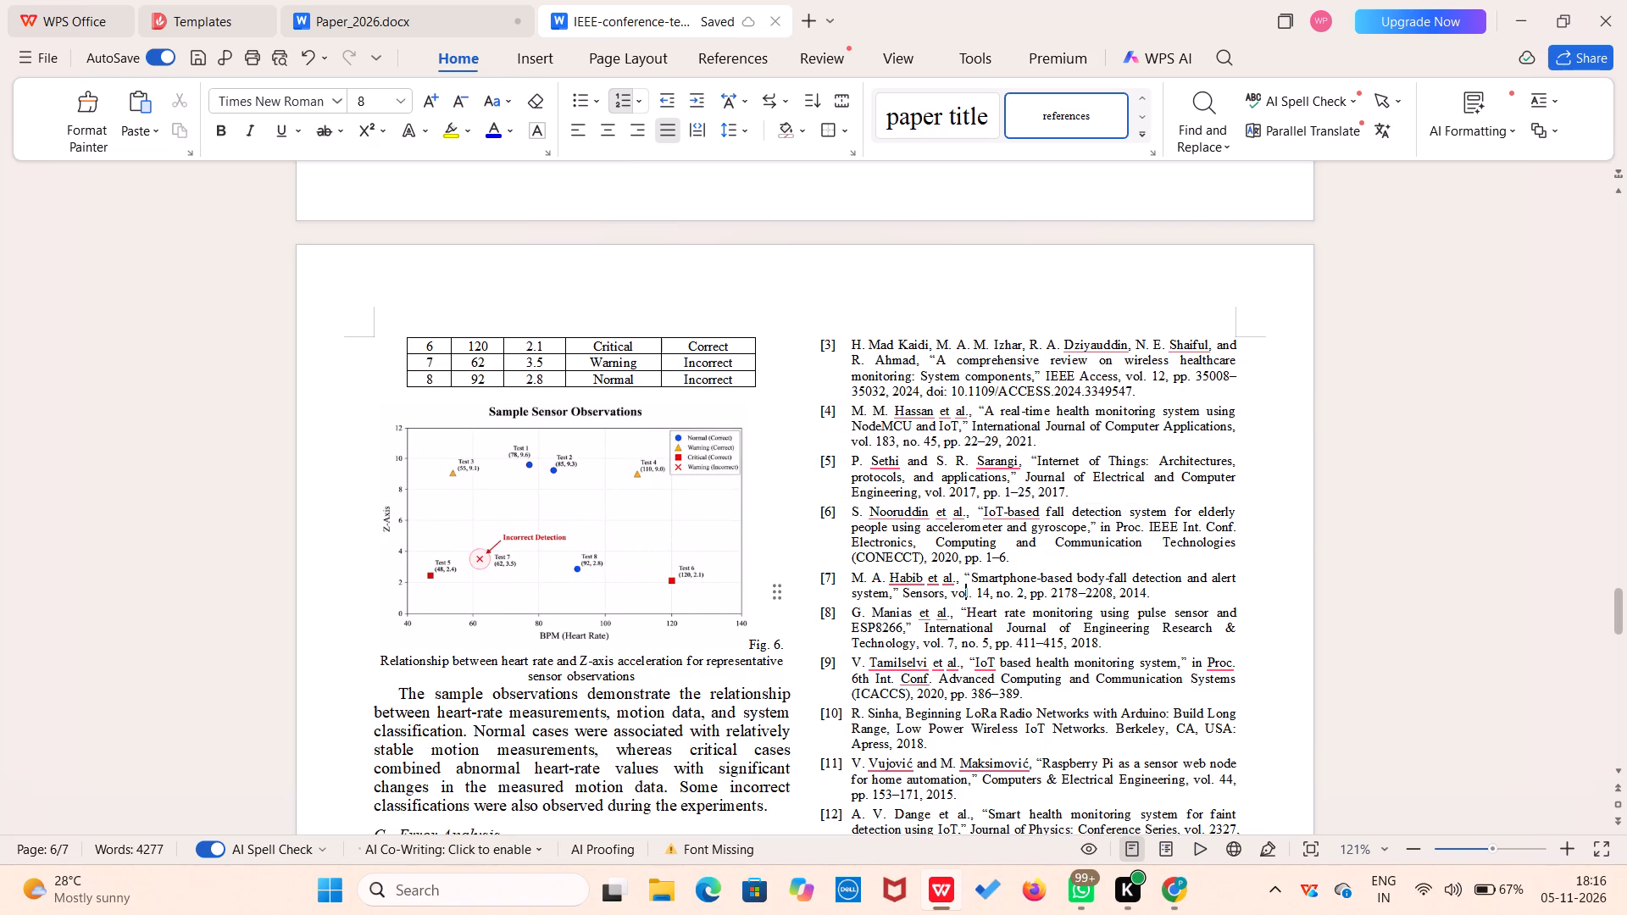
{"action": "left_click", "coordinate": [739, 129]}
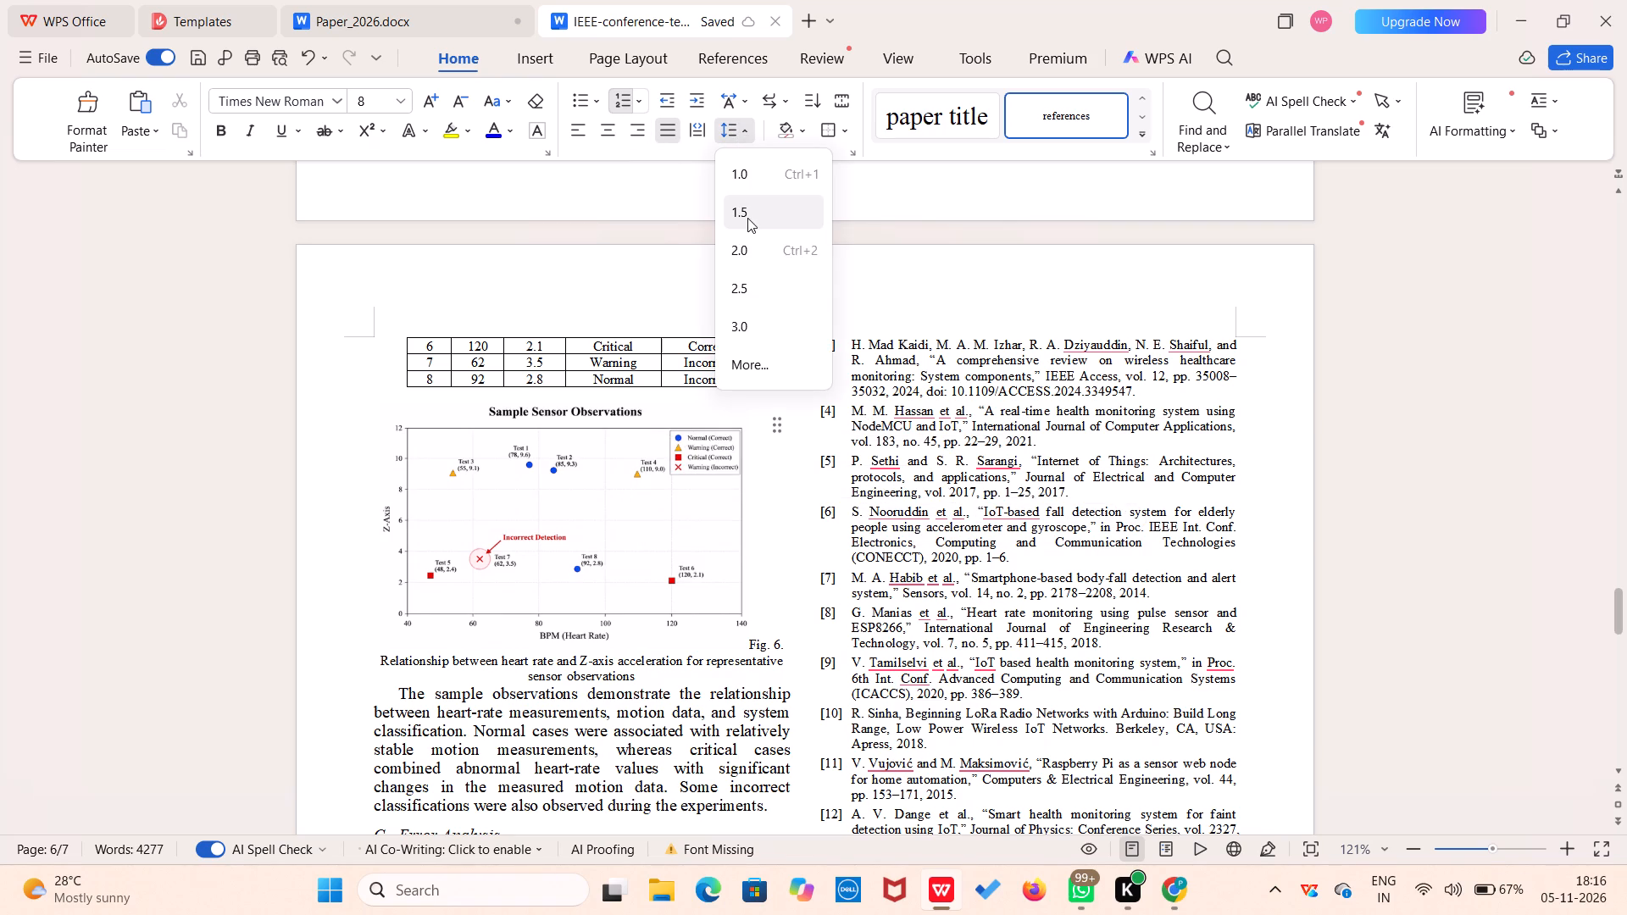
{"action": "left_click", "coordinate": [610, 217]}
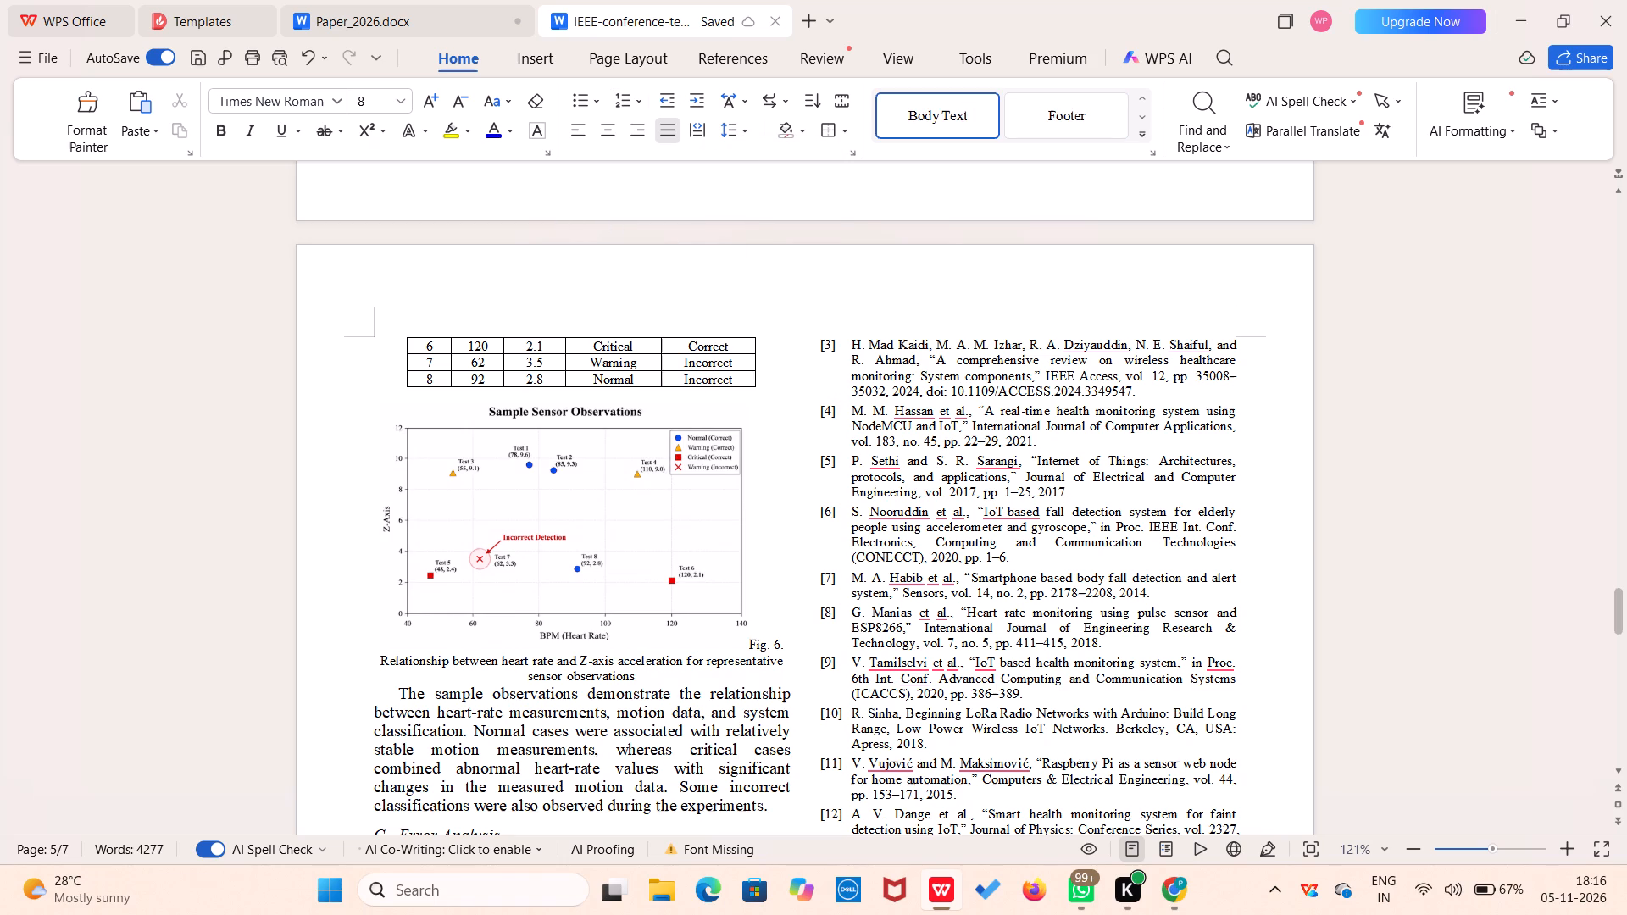
Try 1.5 line spacing on reference [3] and set it to 1.0 instead.
{"action": "scroll", "coordinate": [966, 540], "scroll_direction": "down", "scroll_amount": 5}
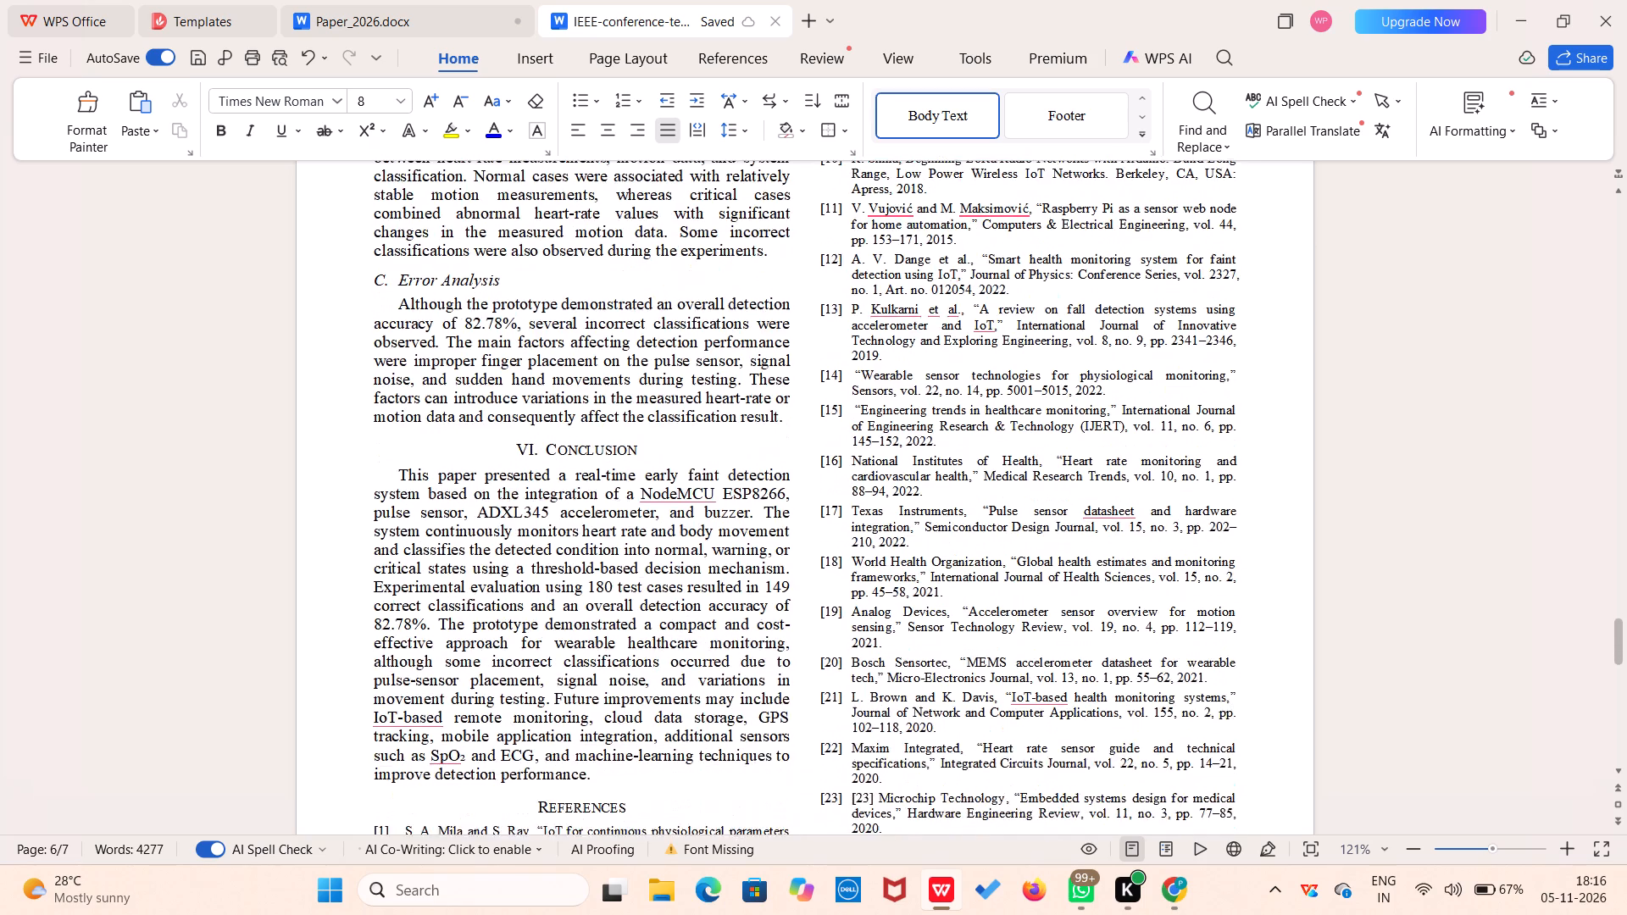
{"action": "scroll", "coordinate": [966, 540], "scroll_direction": "down", "scroll_amount": 3}
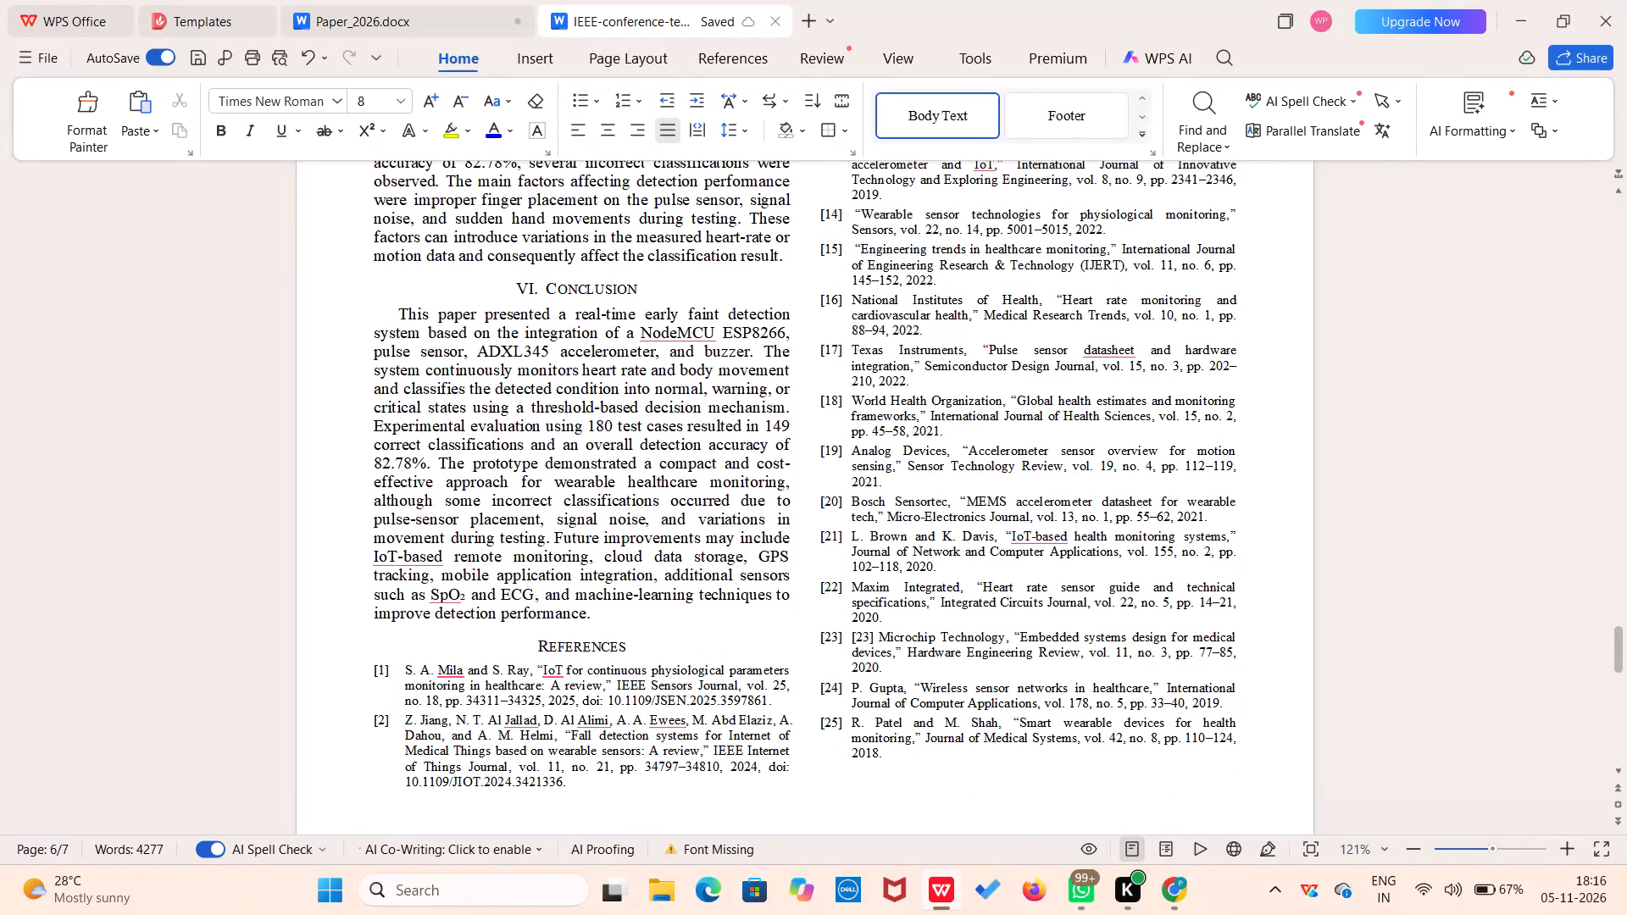
{"action": "scroll", "coordinate": [865, 696], "scroll_direction": "up", "scroll_amount": 5}
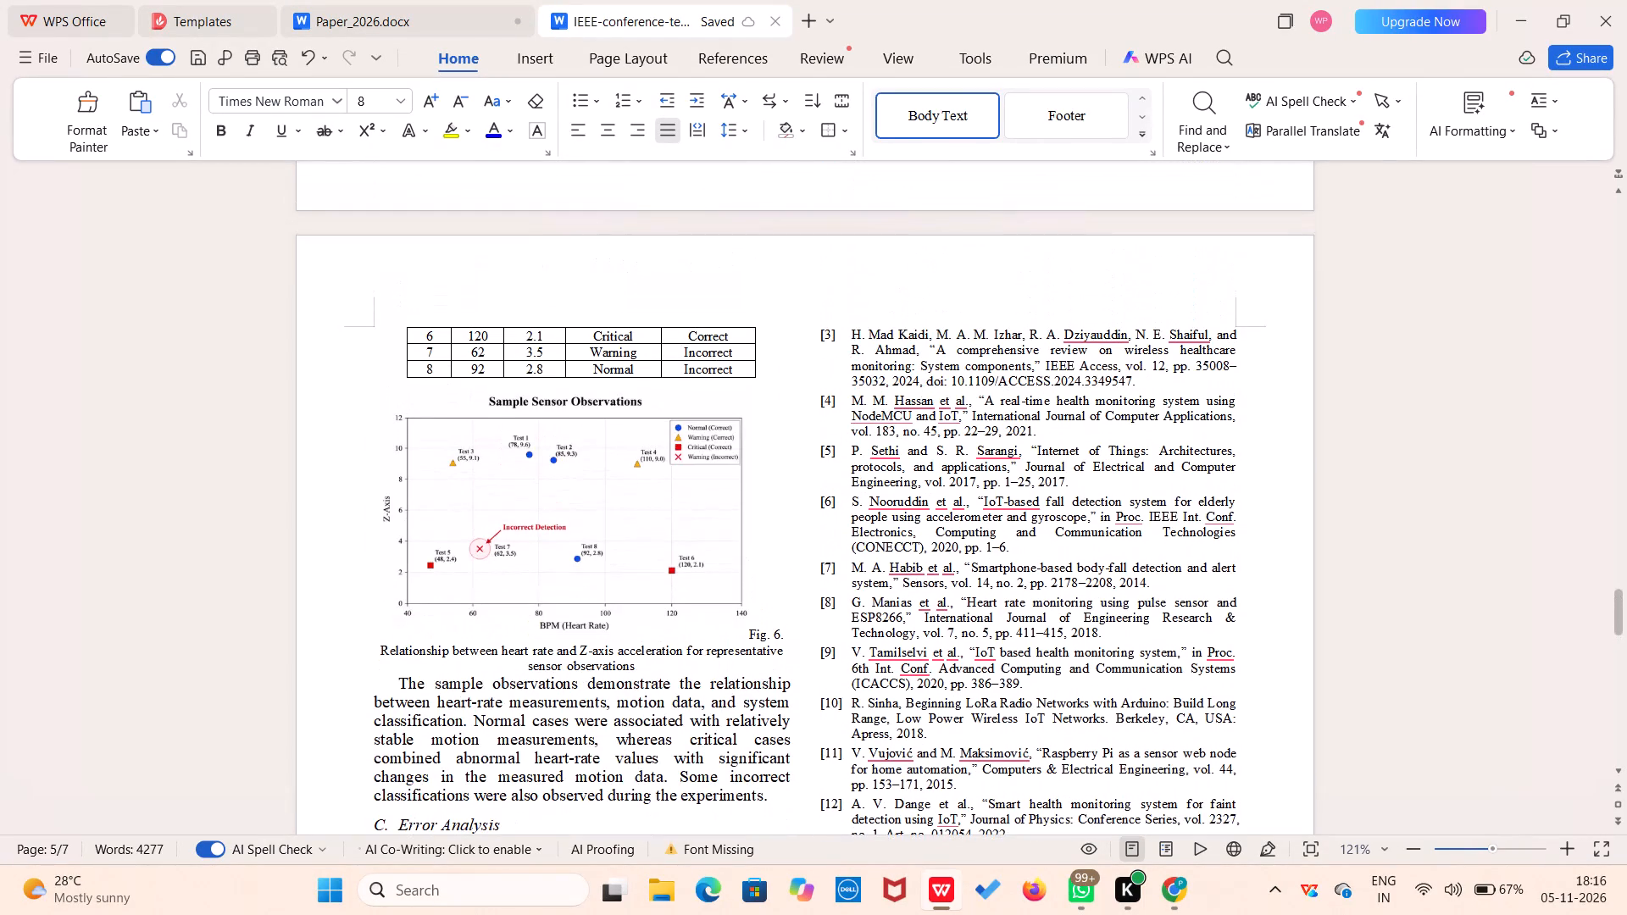
{"action": "left_click_drag", "start_coordinate": [849, 329], "coordinate": [1133, 380]}
{"action": "left_click", "coordinate": [1167, 442]}
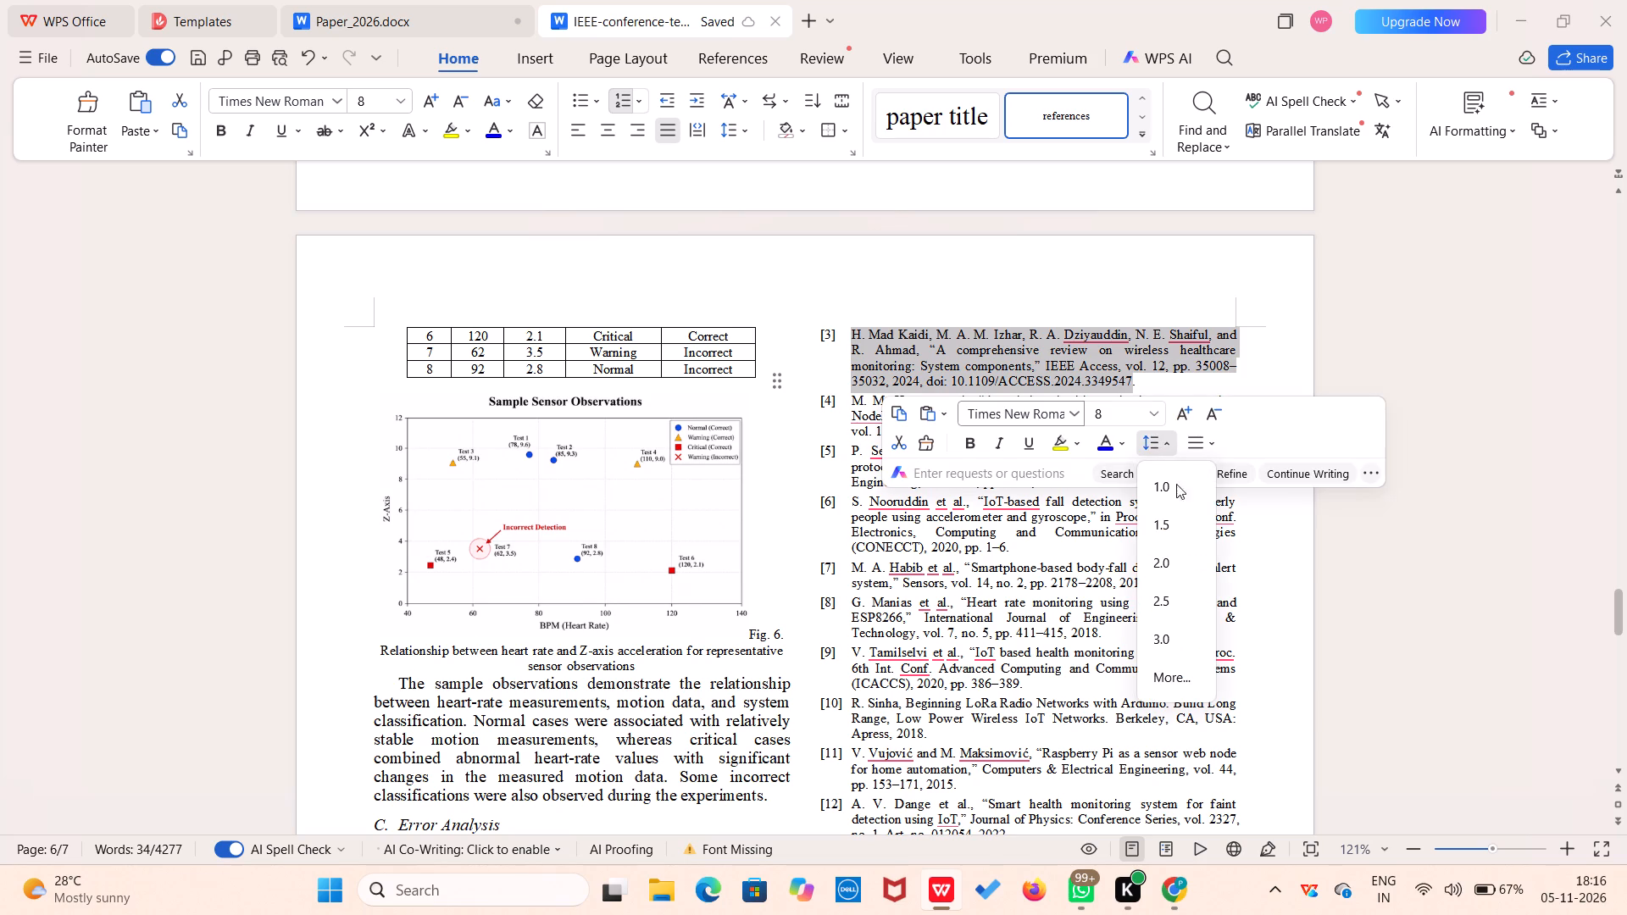
{"action": "left_click", "coordinate": [1185, 527]}
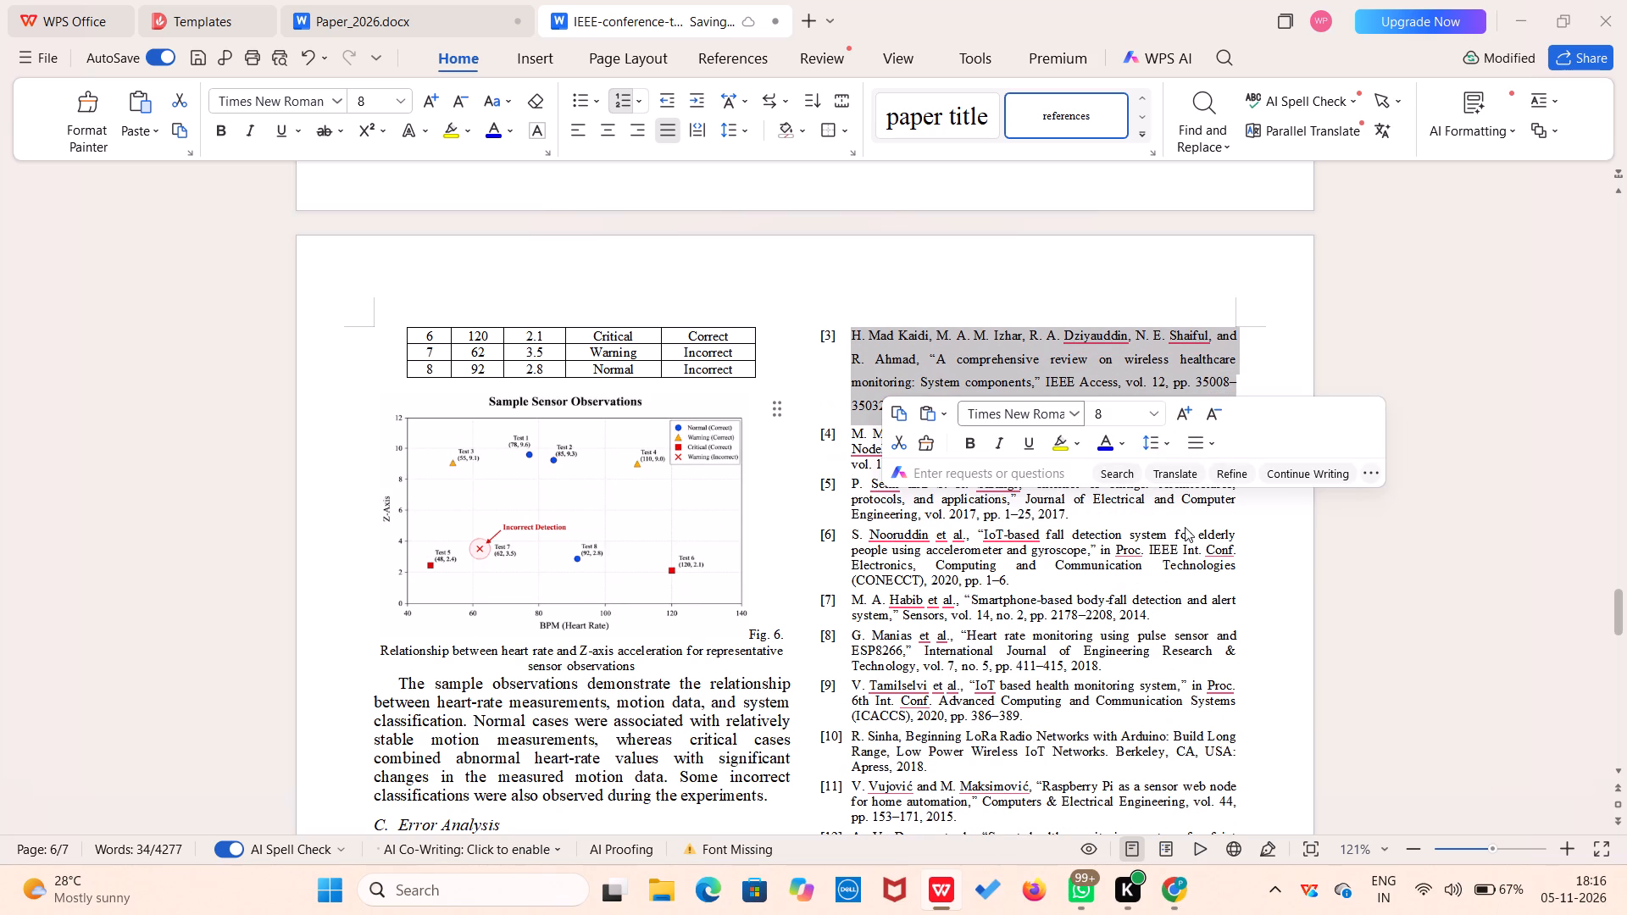
{"action": "left_click", "coordinate": [1167, 444]}
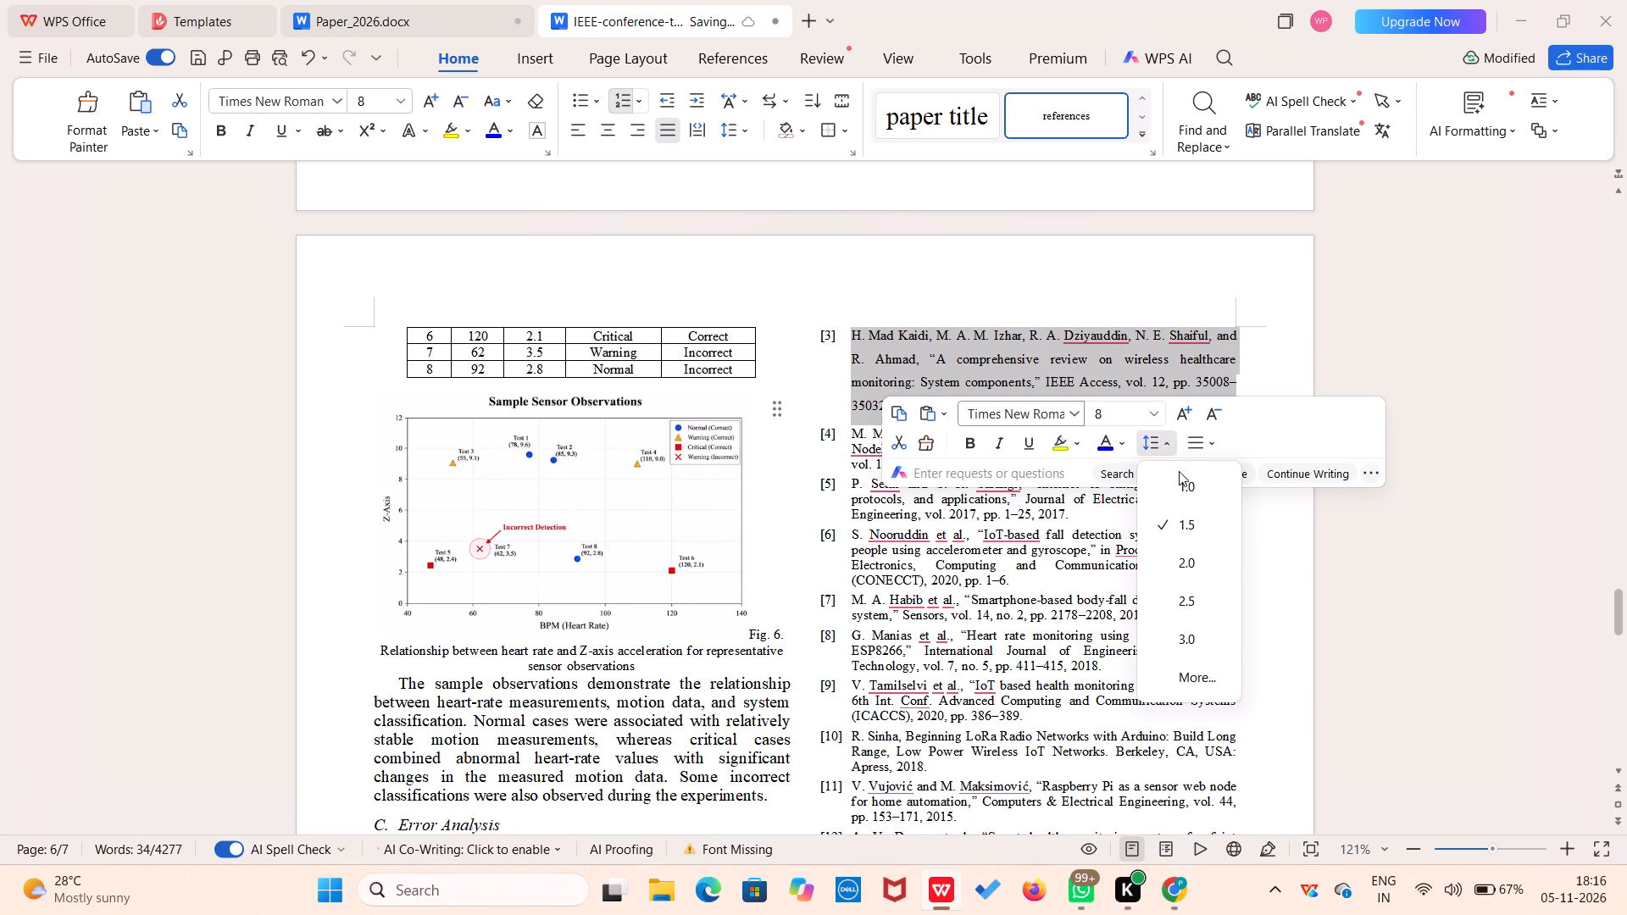
{"action": "left_click", "coordinate": [1181, 483]}
{"action": "left_click", "coordinate": [1079, 540]}
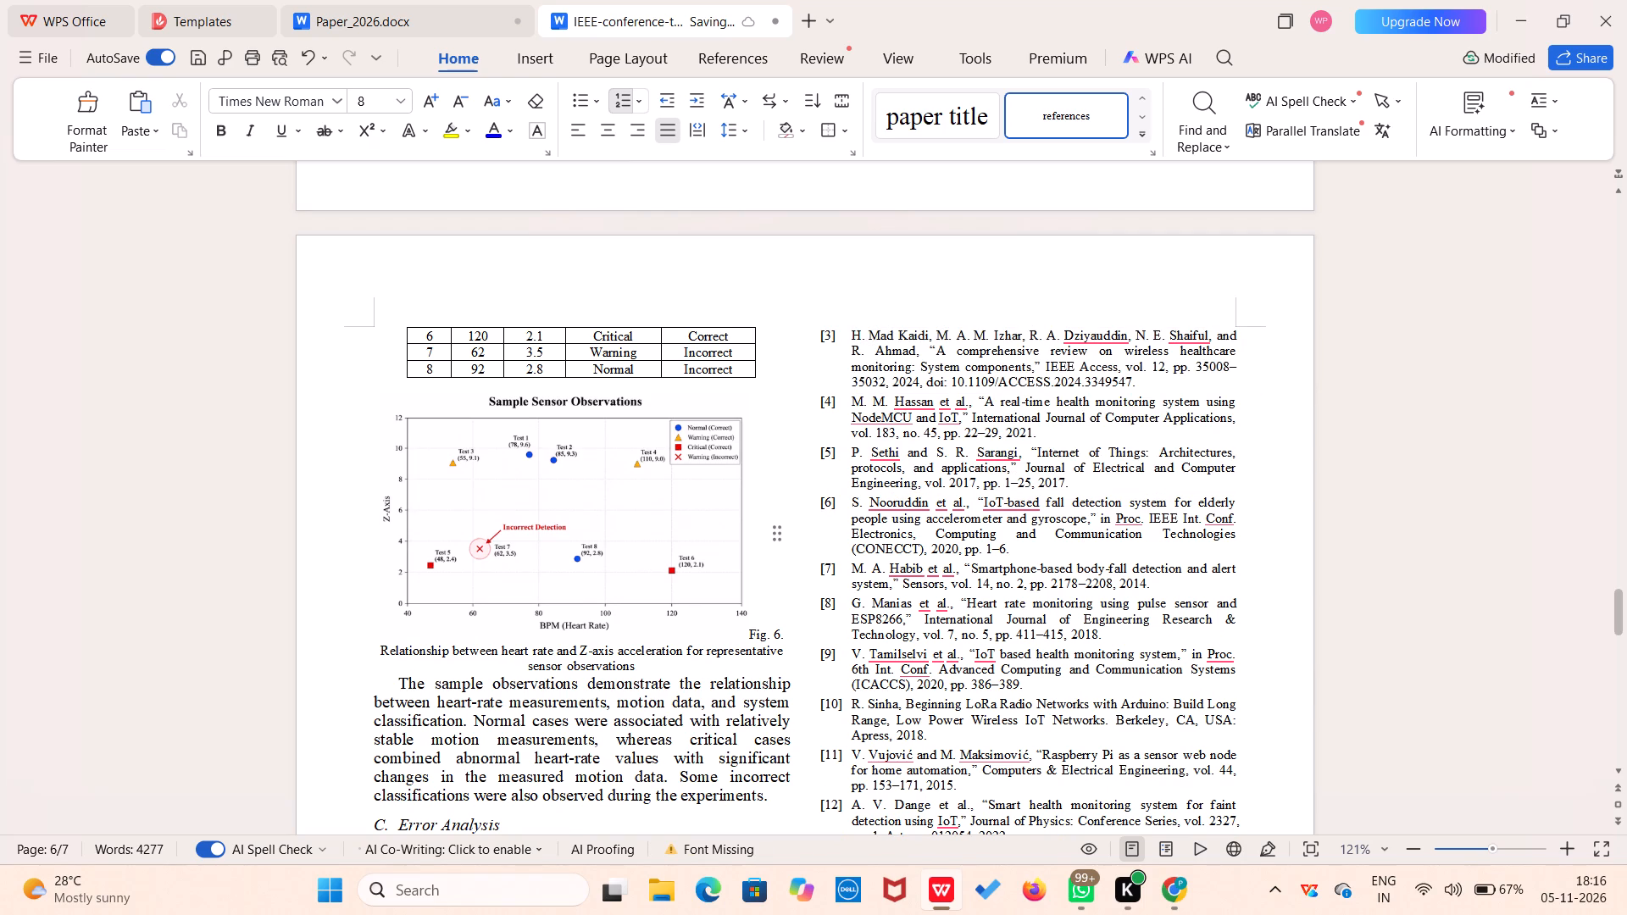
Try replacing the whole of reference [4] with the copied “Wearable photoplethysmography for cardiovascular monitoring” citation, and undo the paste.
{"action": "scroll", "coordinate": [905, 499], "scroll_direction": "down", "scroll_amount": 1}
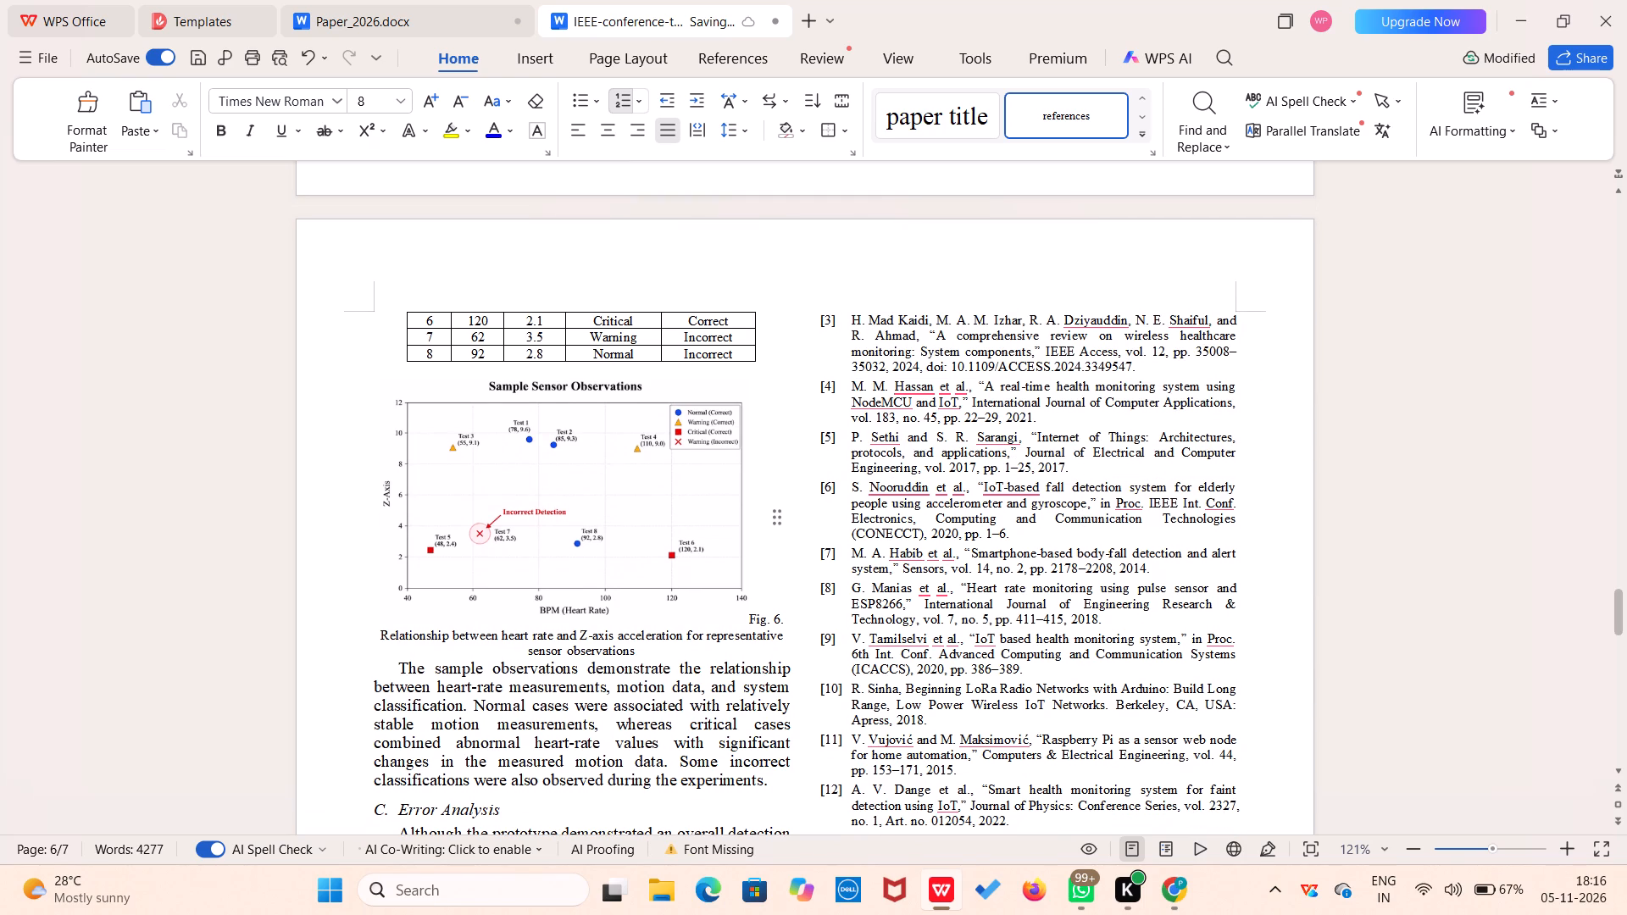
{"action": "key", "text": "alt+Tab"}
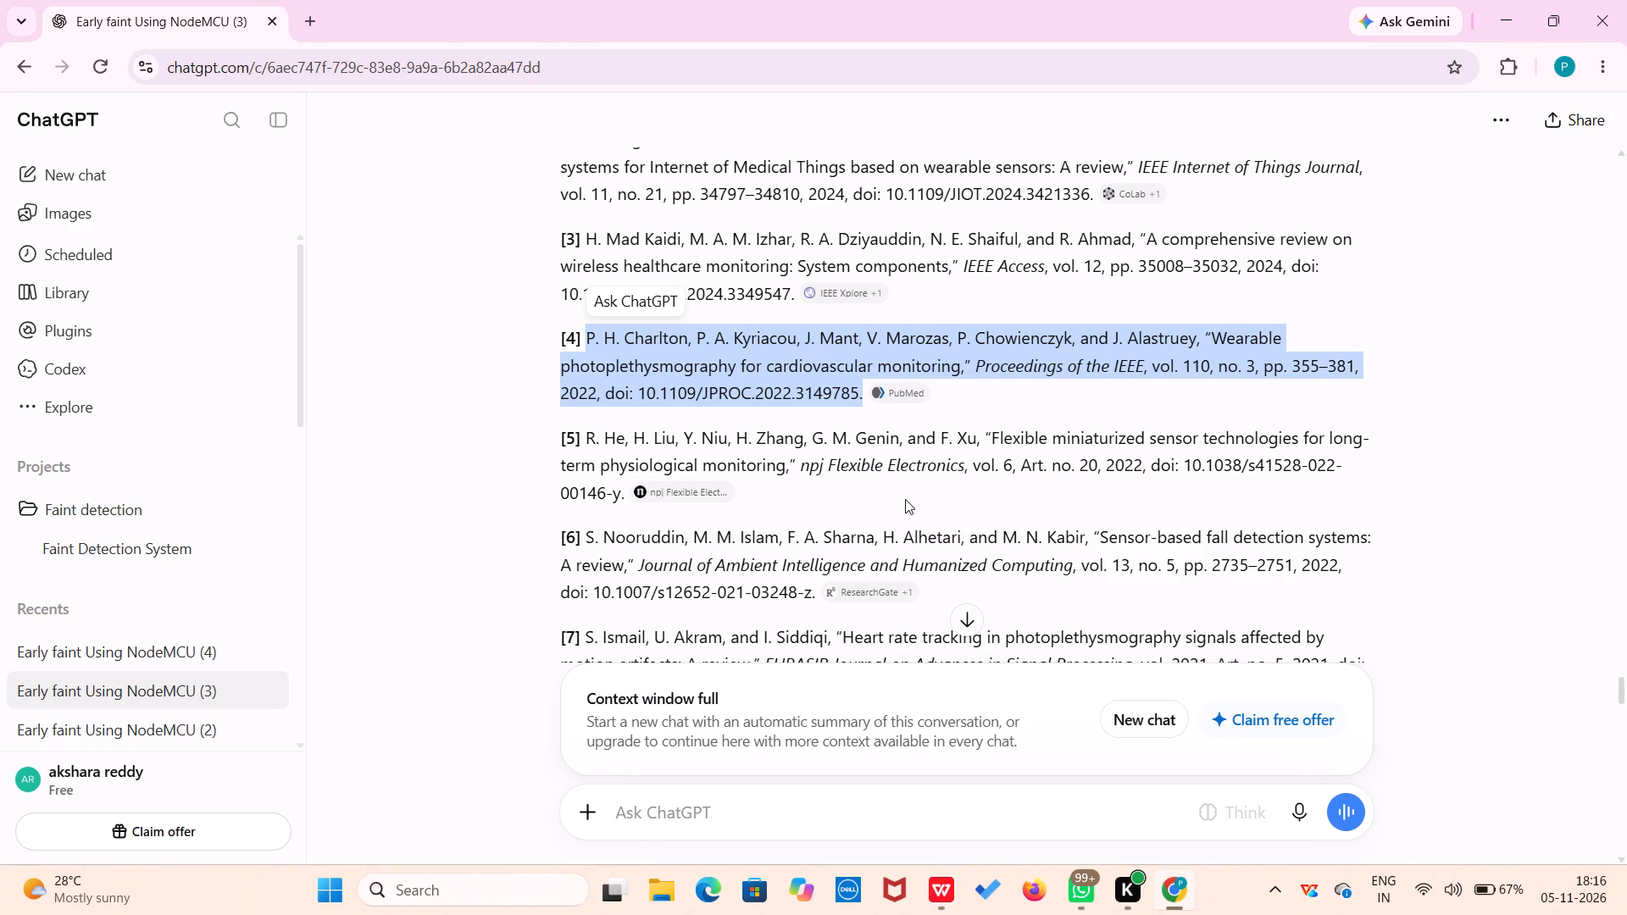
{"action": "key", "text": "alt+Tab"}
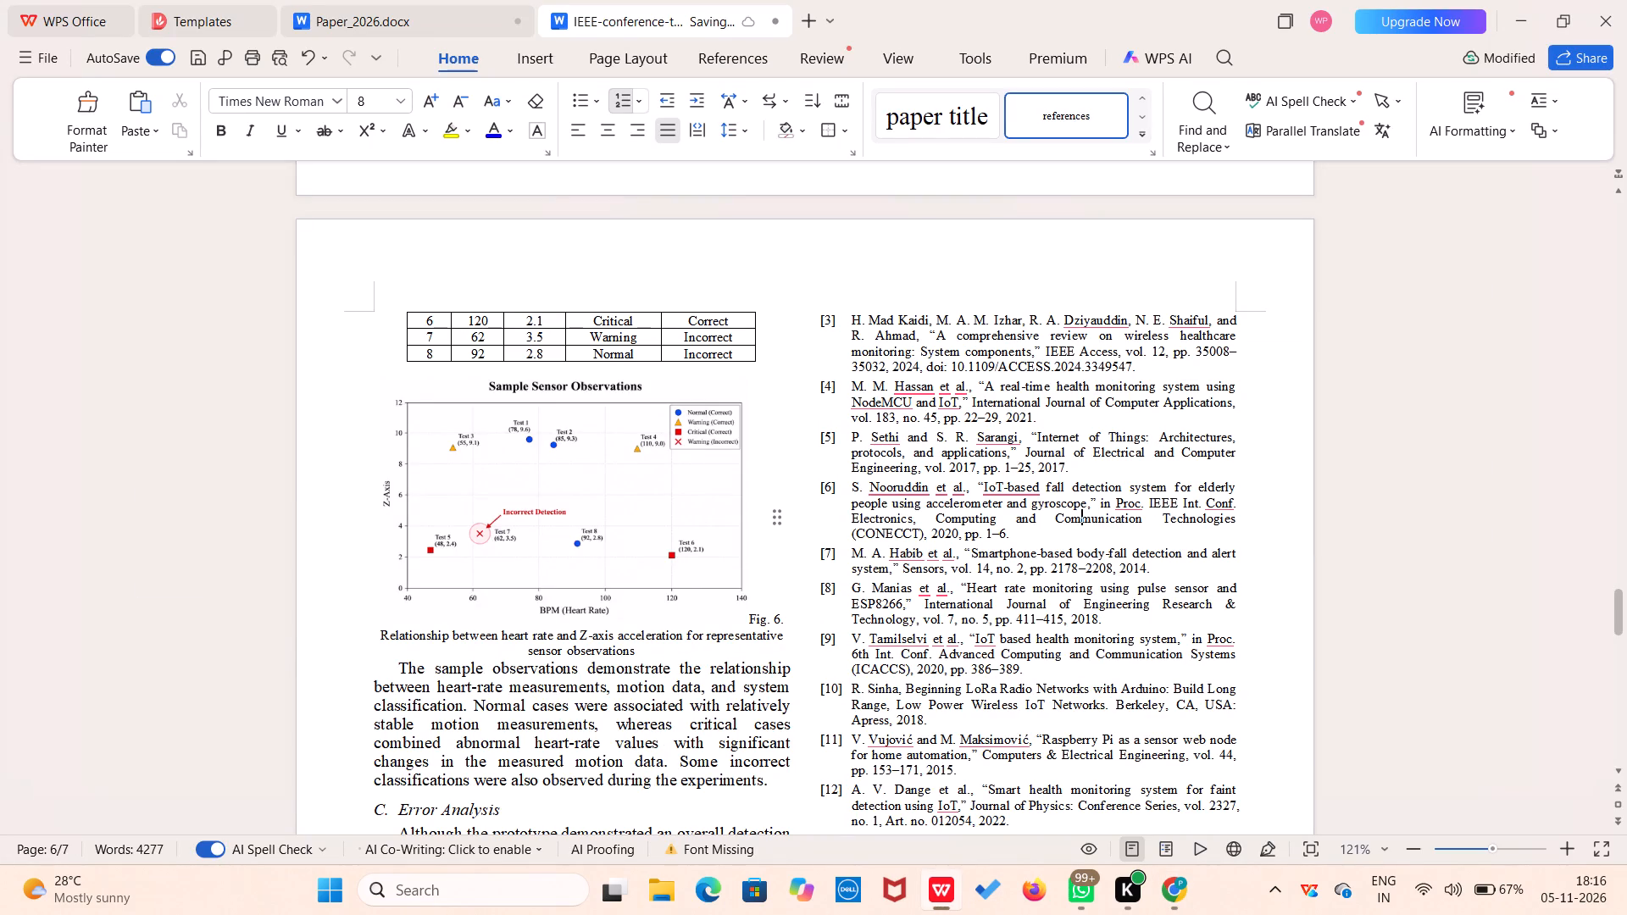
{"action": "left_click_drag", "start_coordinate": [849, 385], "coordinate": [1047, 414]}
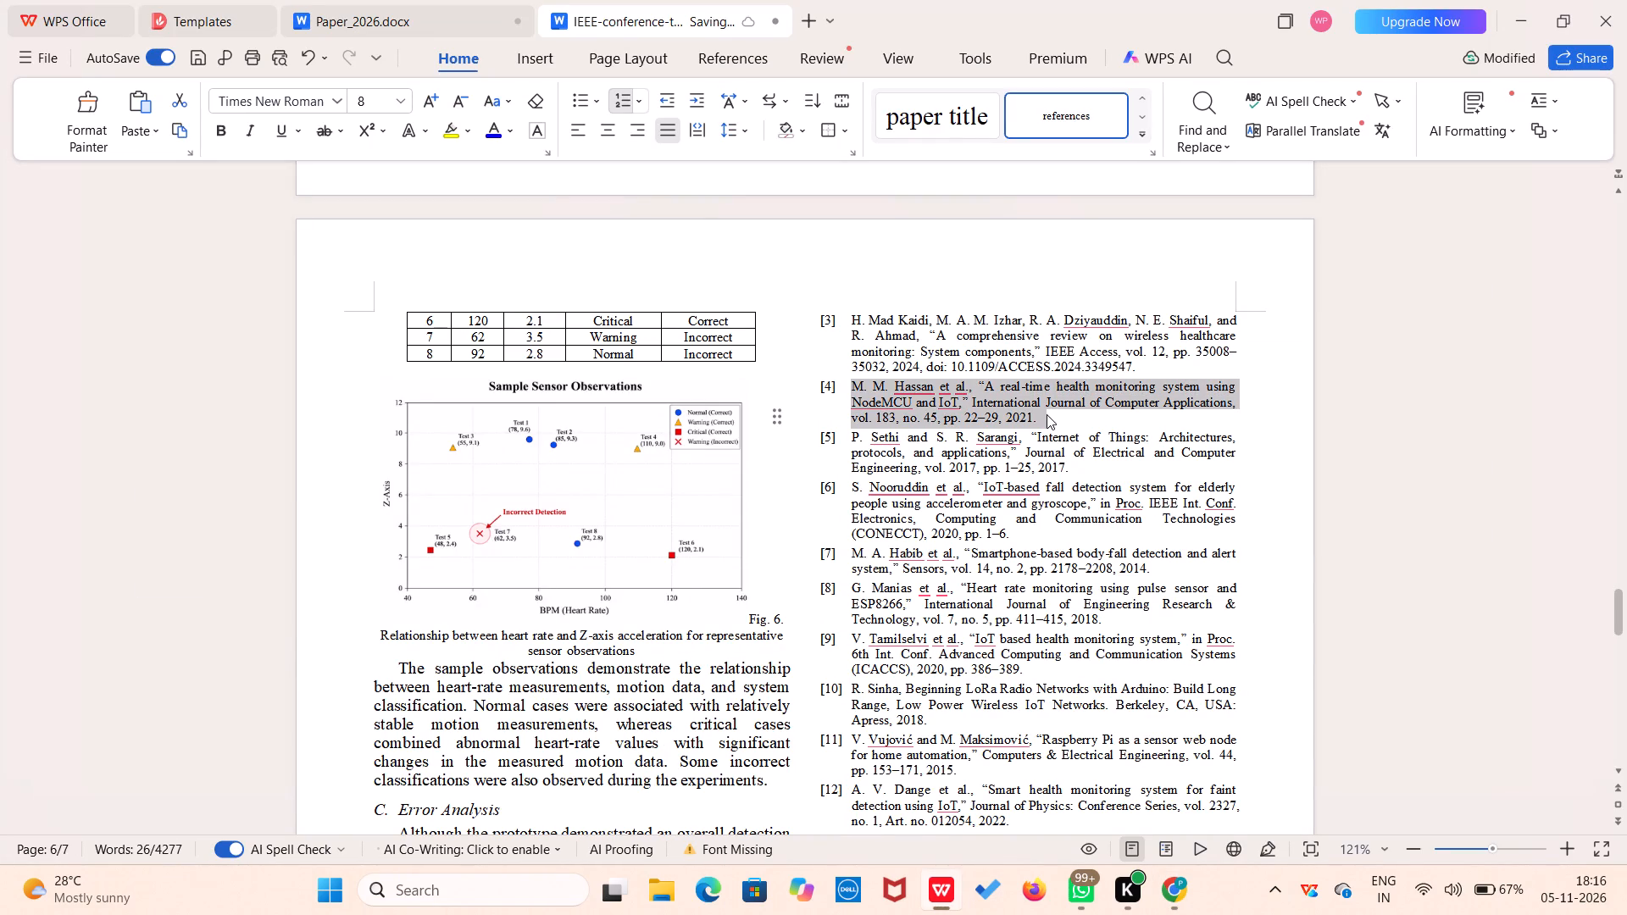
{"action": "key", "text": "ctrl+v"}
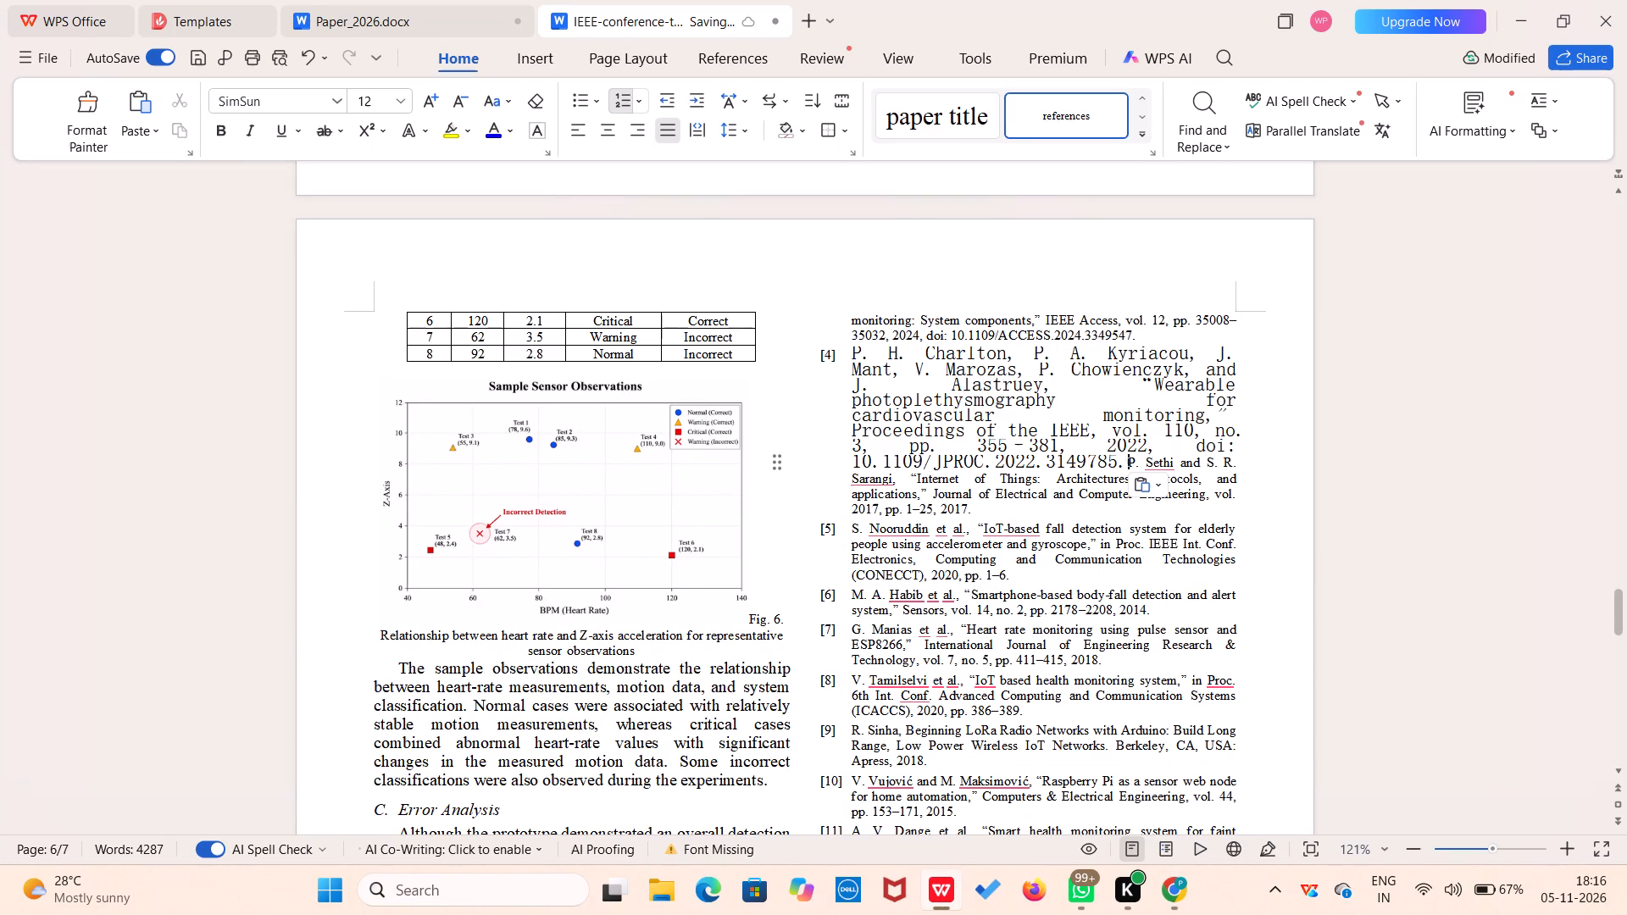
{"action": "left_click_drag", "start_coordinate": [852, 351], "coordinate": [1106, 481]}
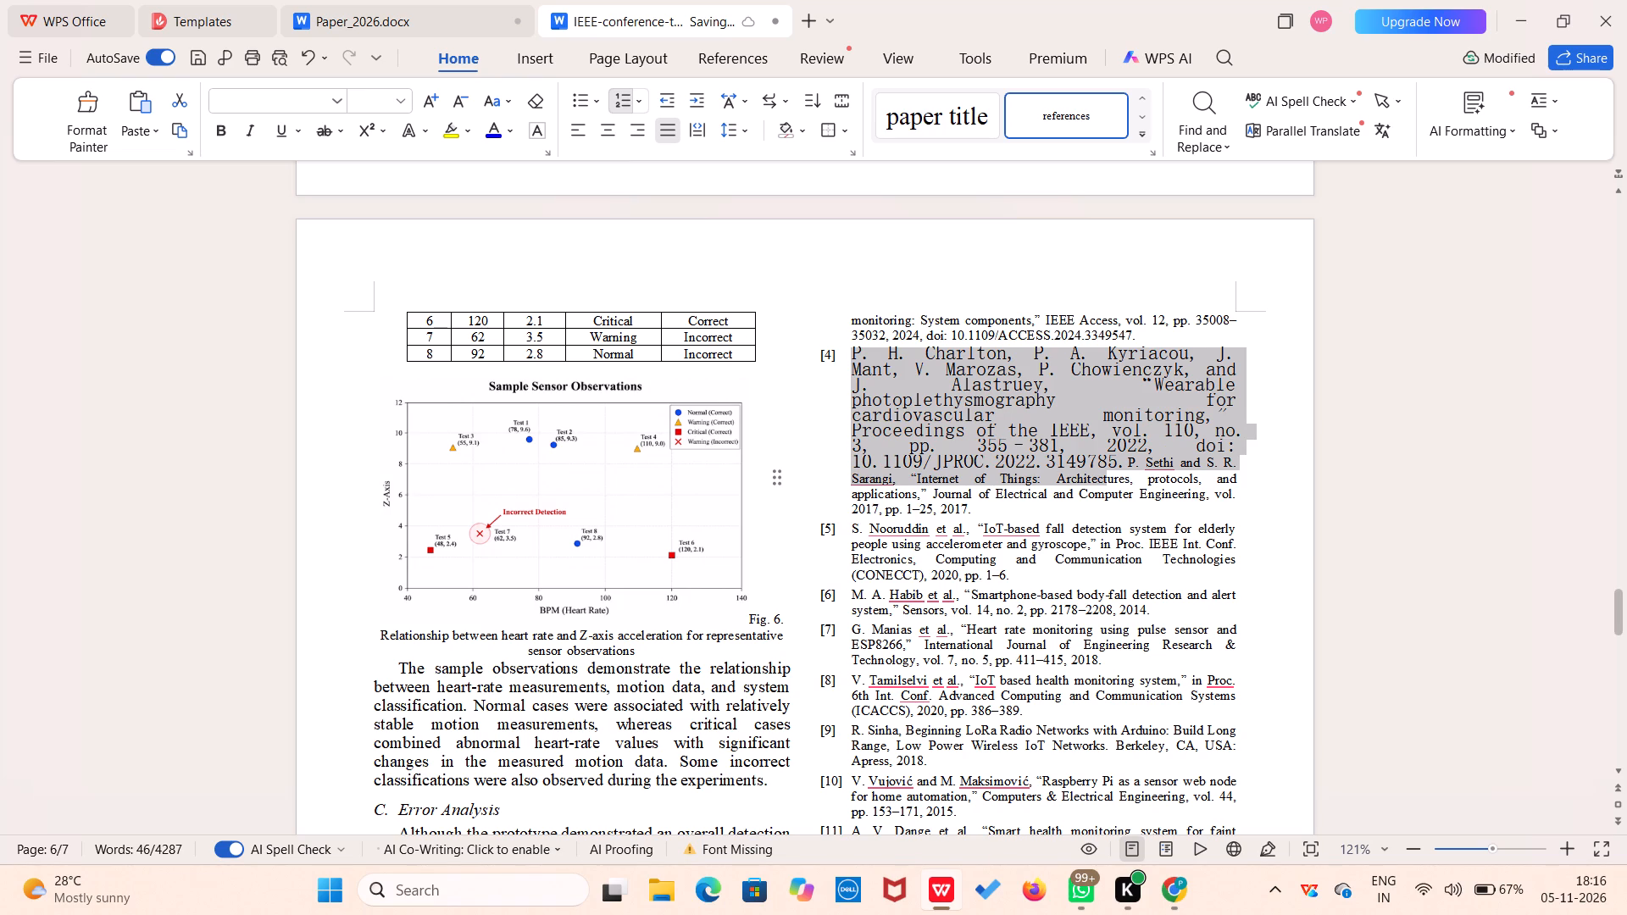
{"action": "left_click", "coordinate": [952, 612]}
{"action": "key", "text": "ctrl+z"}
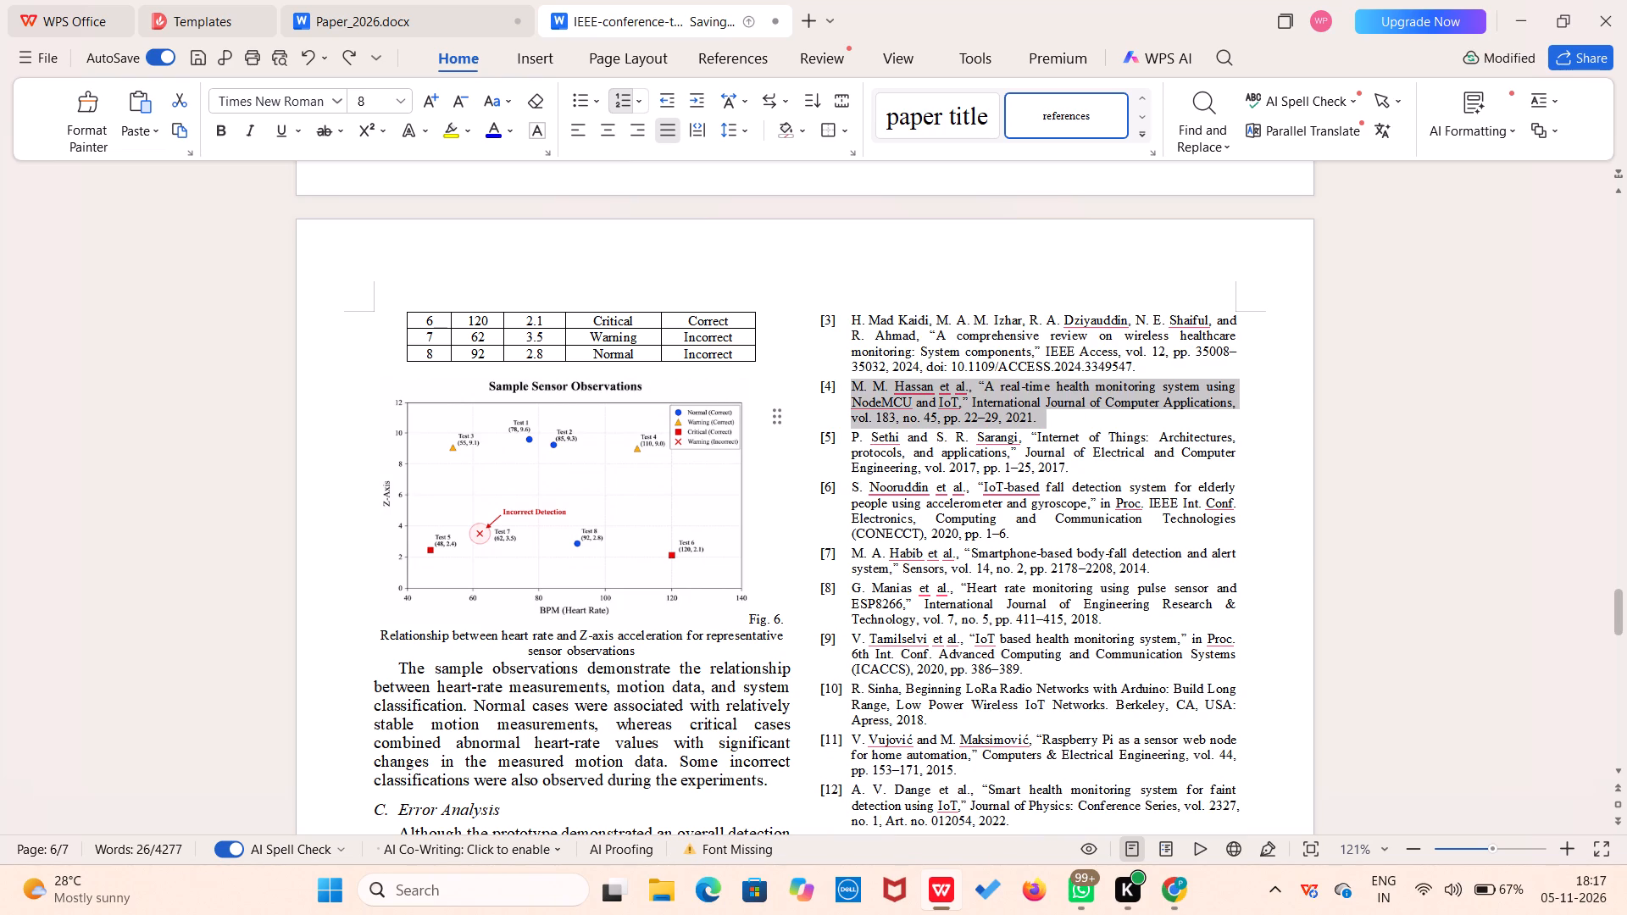
Replace only the text of reference [4], keeping its paragraph break, with the copied “Wearable photoplethysmography for cardiovascular monitoring” citation.
{"action": "left_click", "coordinate": [1038, 417]}
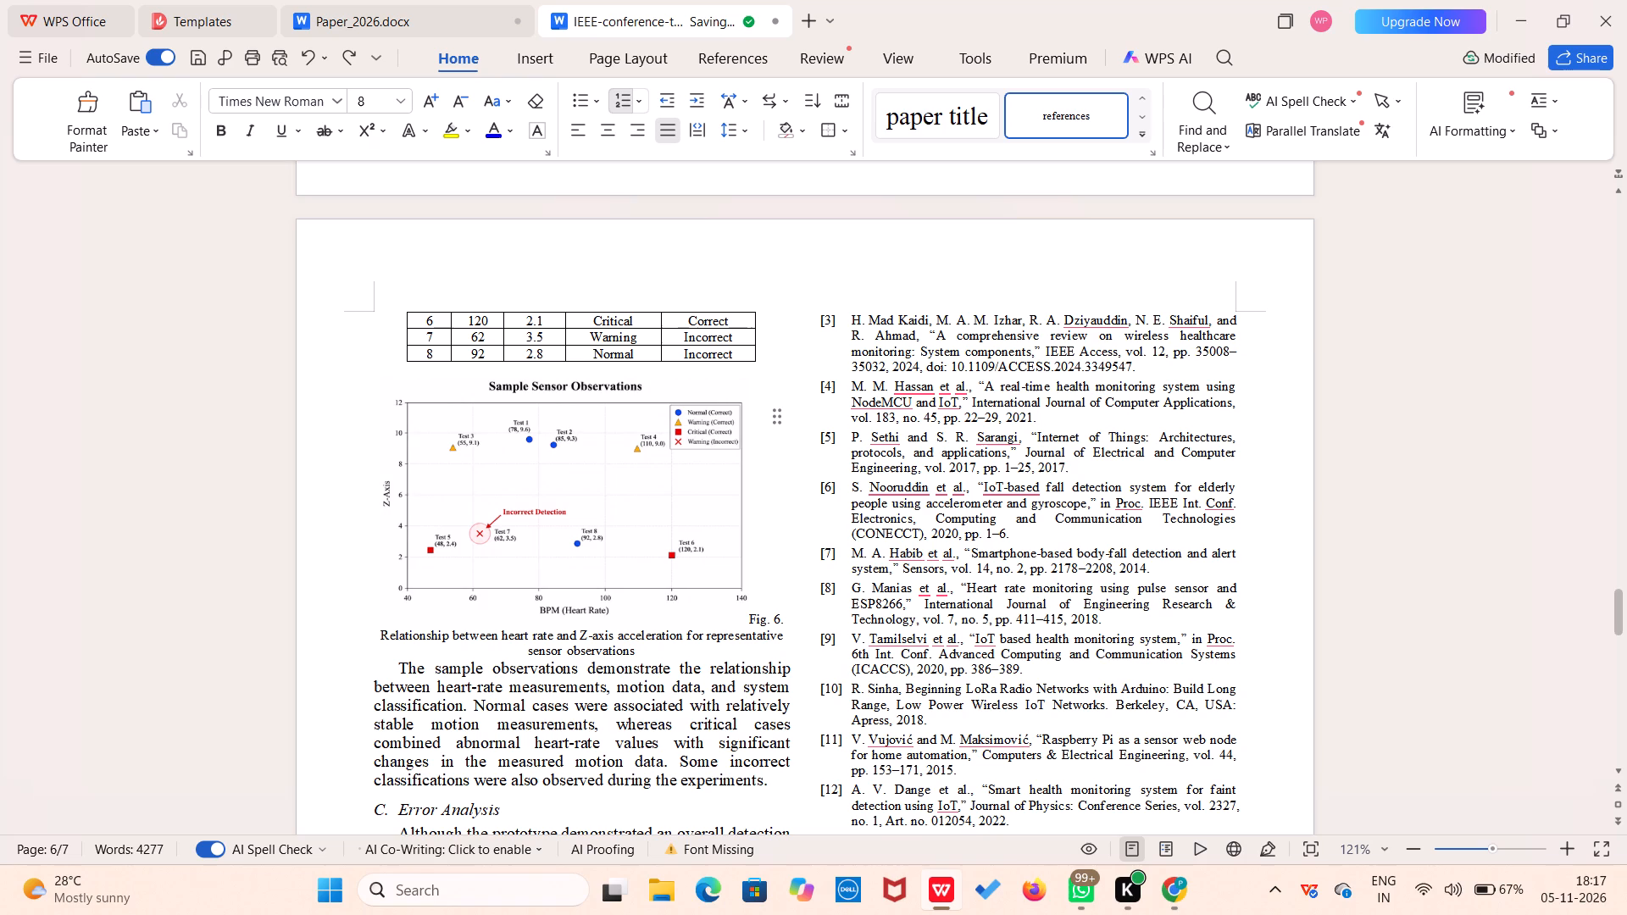
{"action": "left_click_drag", "start_coordinate": [855, 381], "coordinate": [1052, 403]}
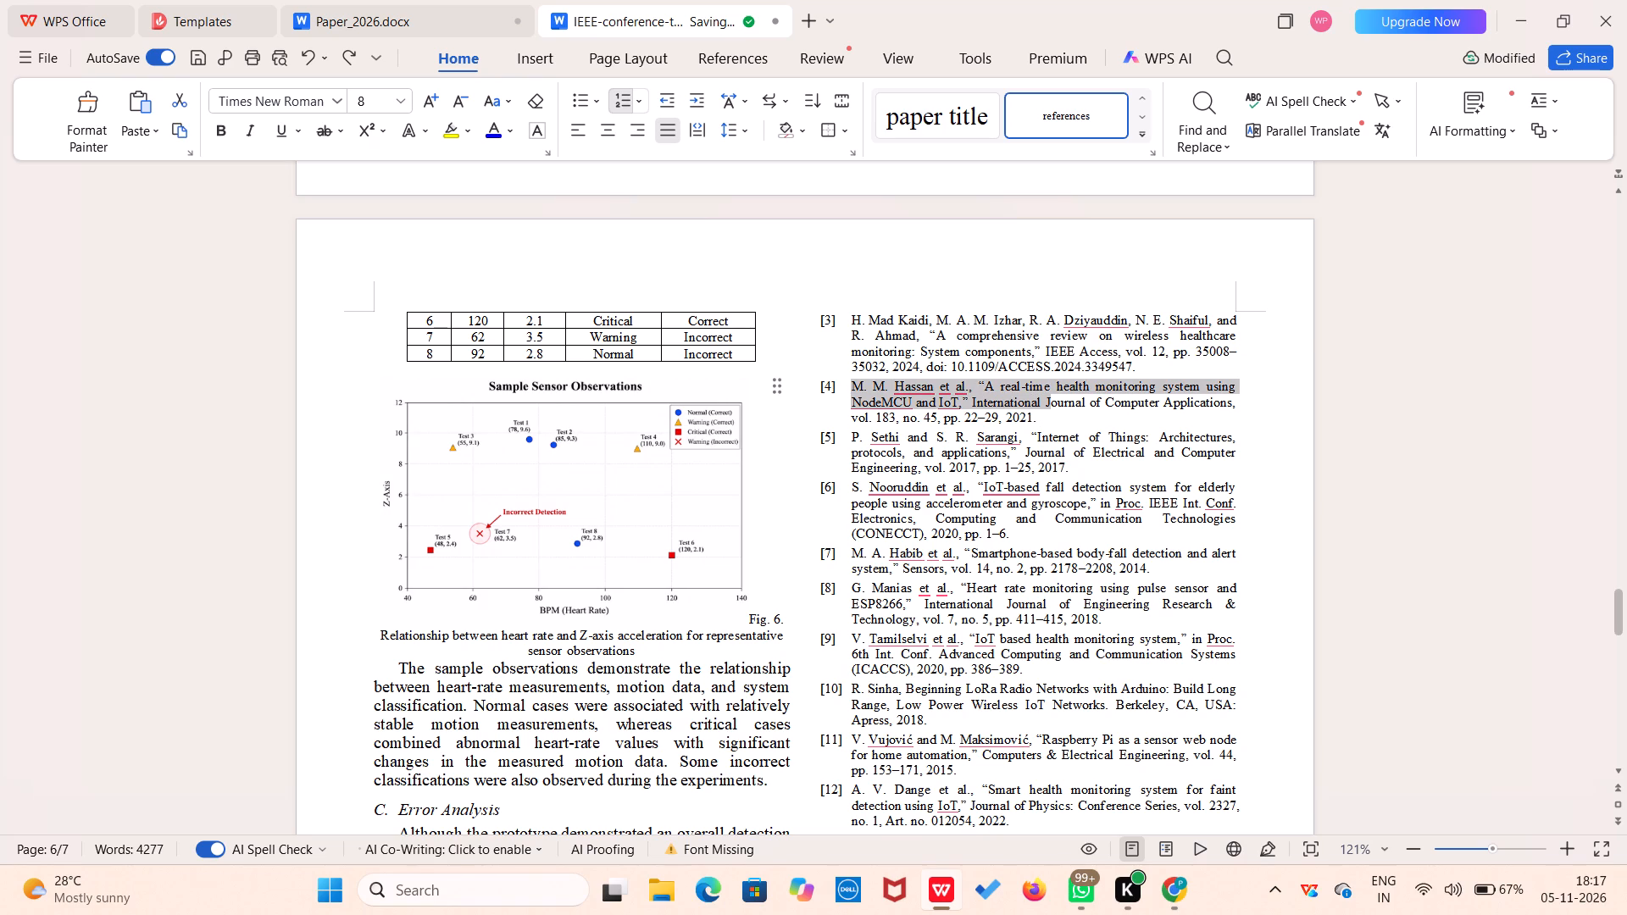
{"action": "left_click_drag", "start_coordinate": [1052, 403], "coordinate": [1034, 416]}
{"action": "key", "text": "ctrl+v"}
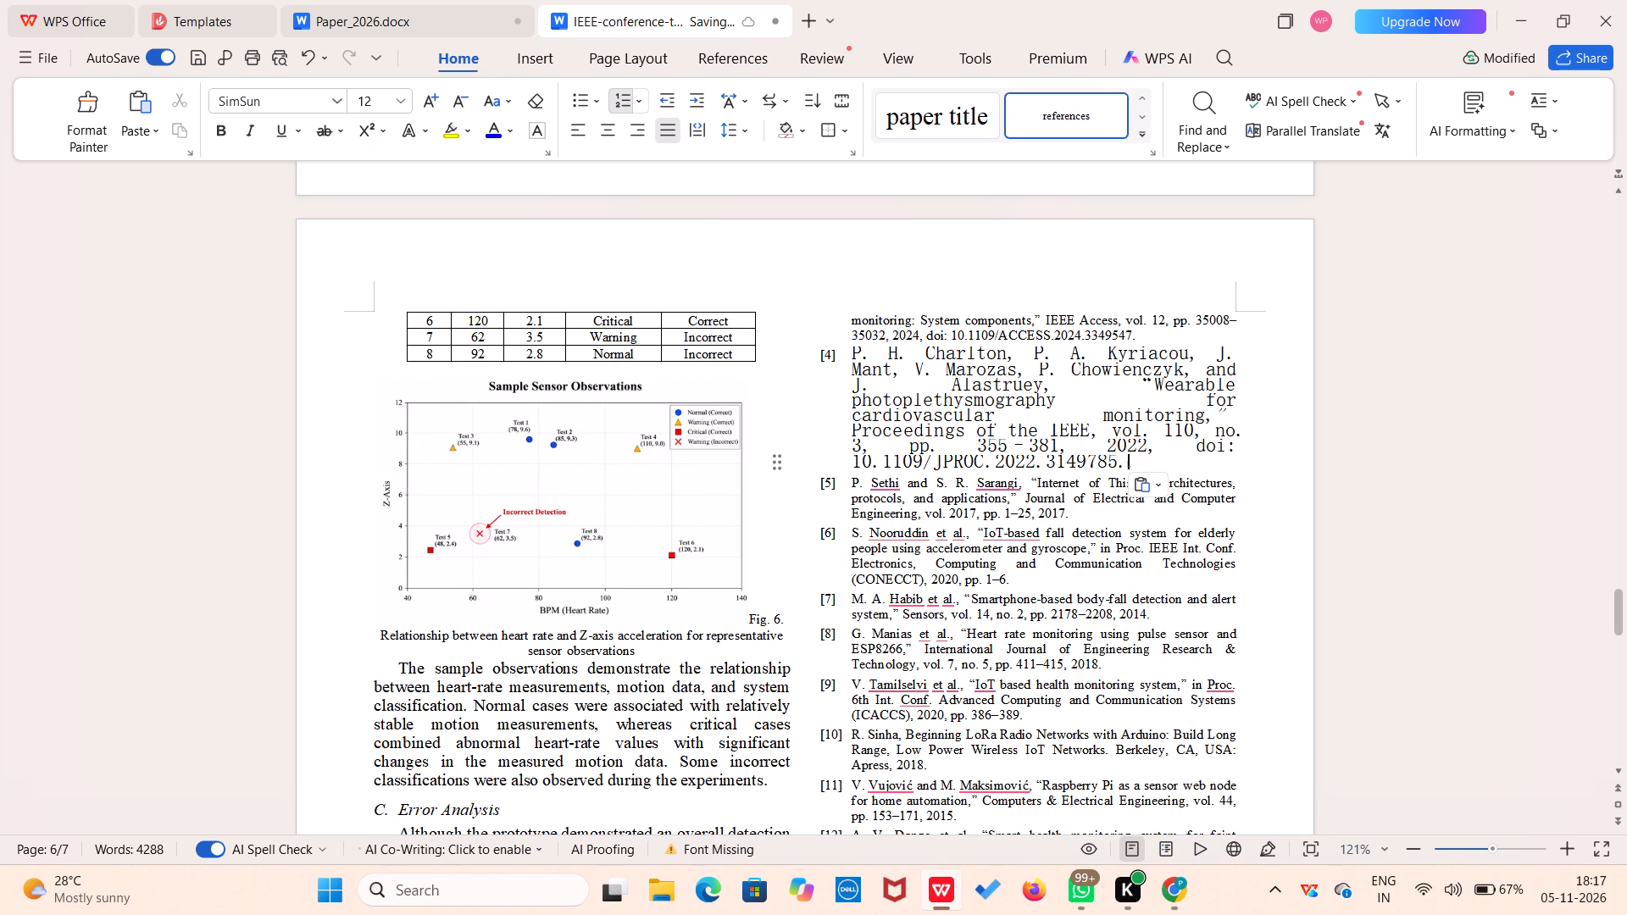
Change the font of the pasted reference [4] text to Times New Roman.
{"action": "left_click_drag", "start_coordinate": [853, 351], "coordinate": [951, 399]}
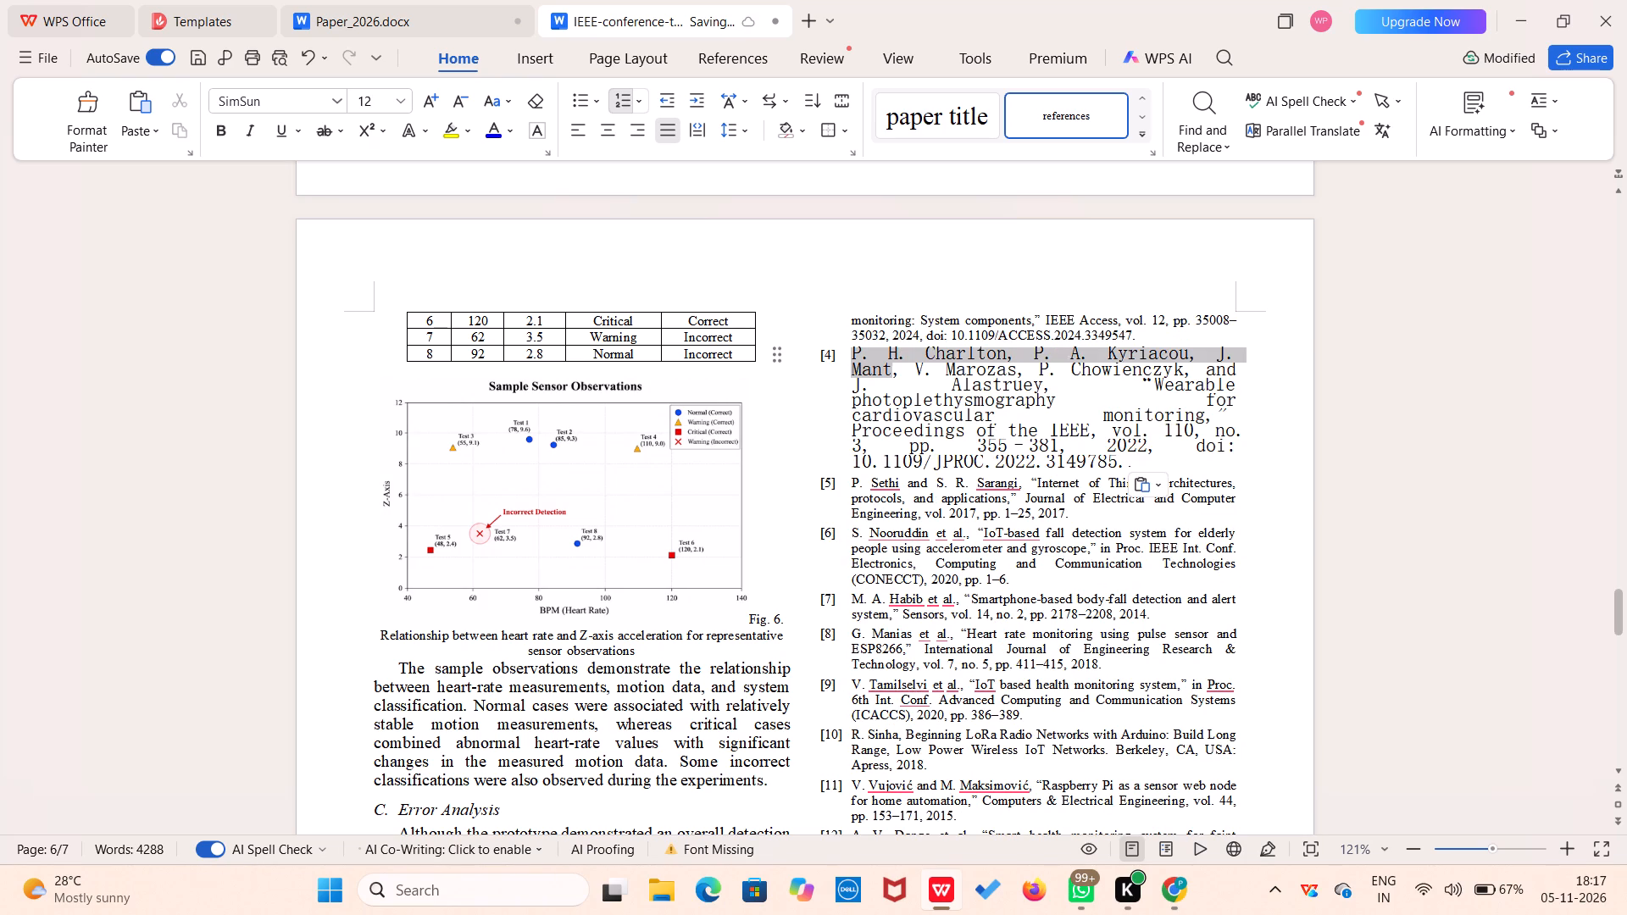
{"action": "left_click_drag", "start_coordinate": [951, 399], "coordinate": [1128, 461]}
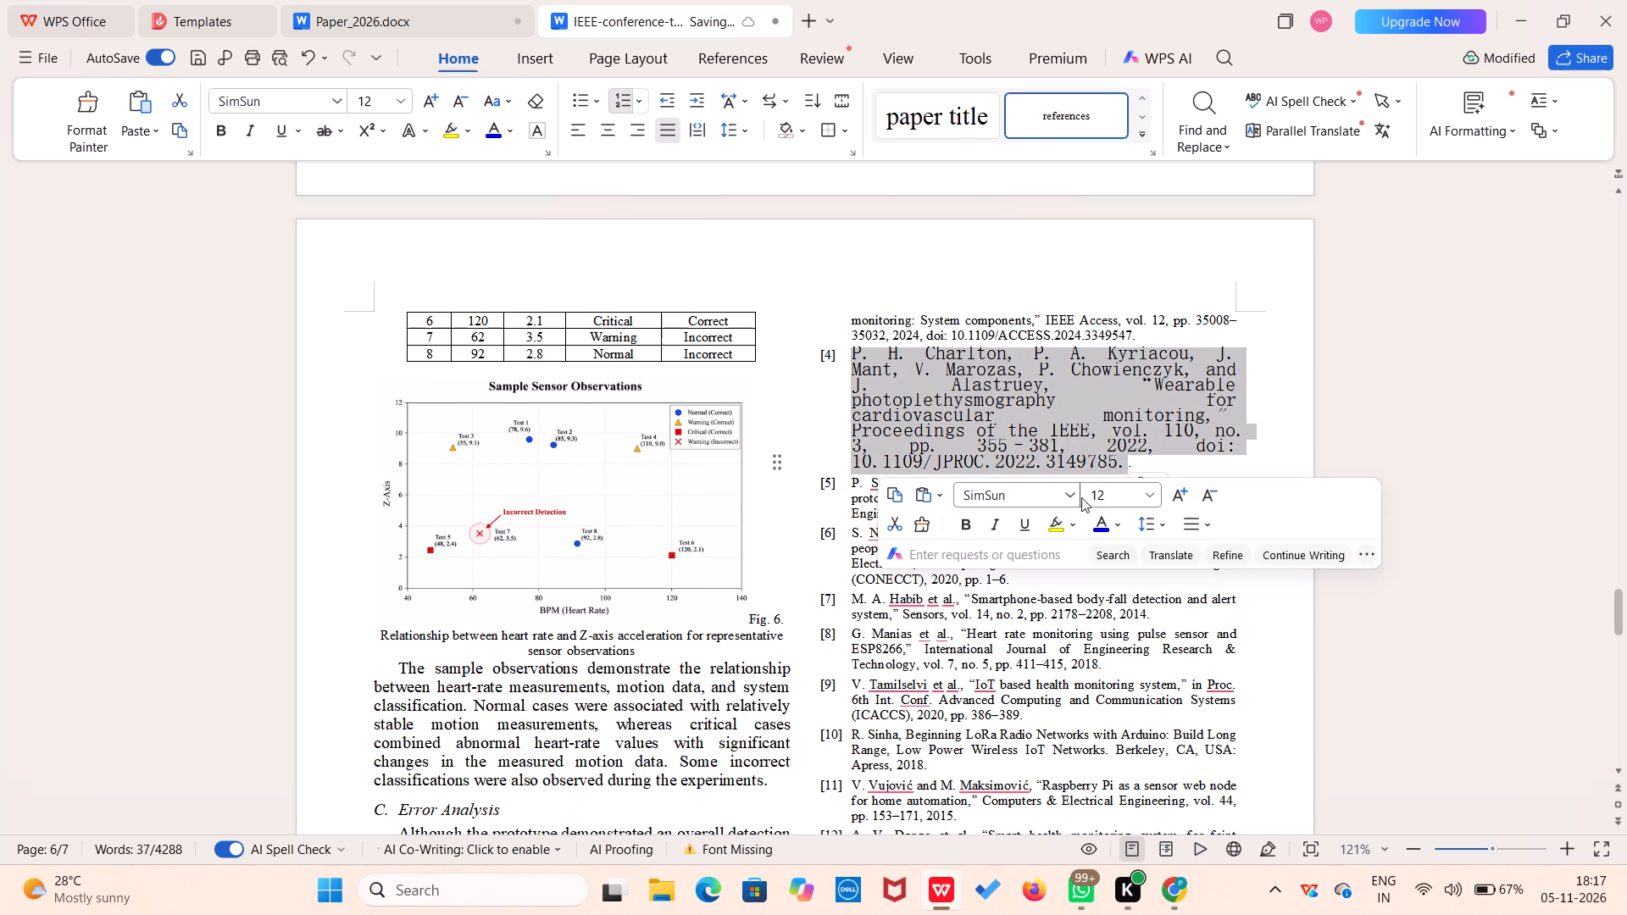
{"action": "left_click", "coordinate": [1069, 498]}
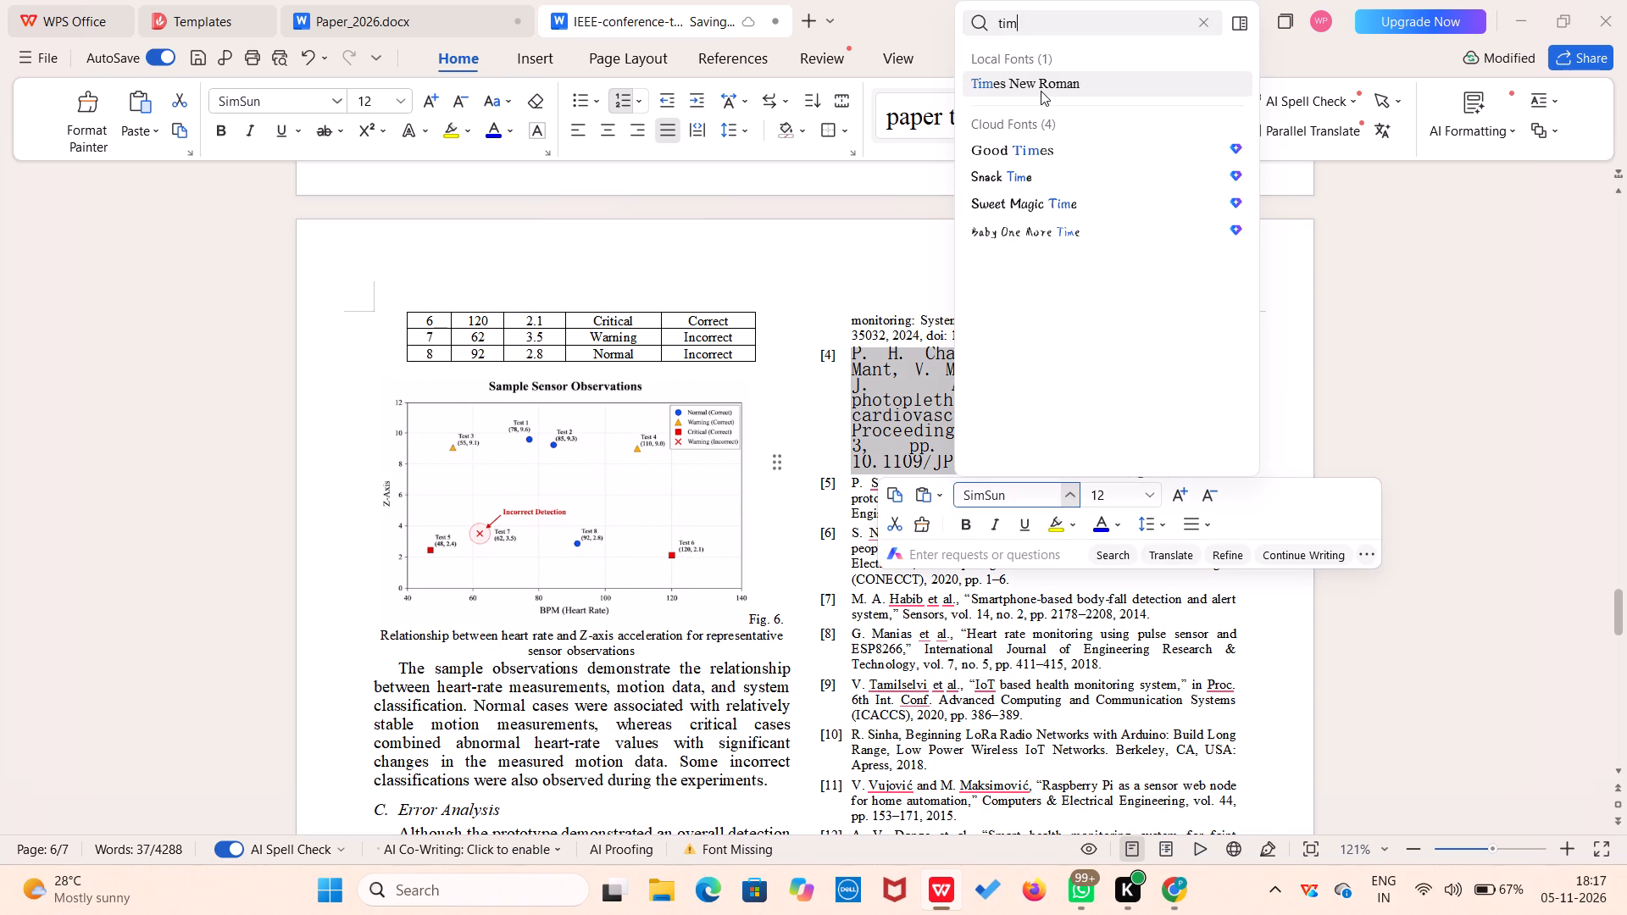
{"action": "left_click", "coordinate": [1041, 91]}
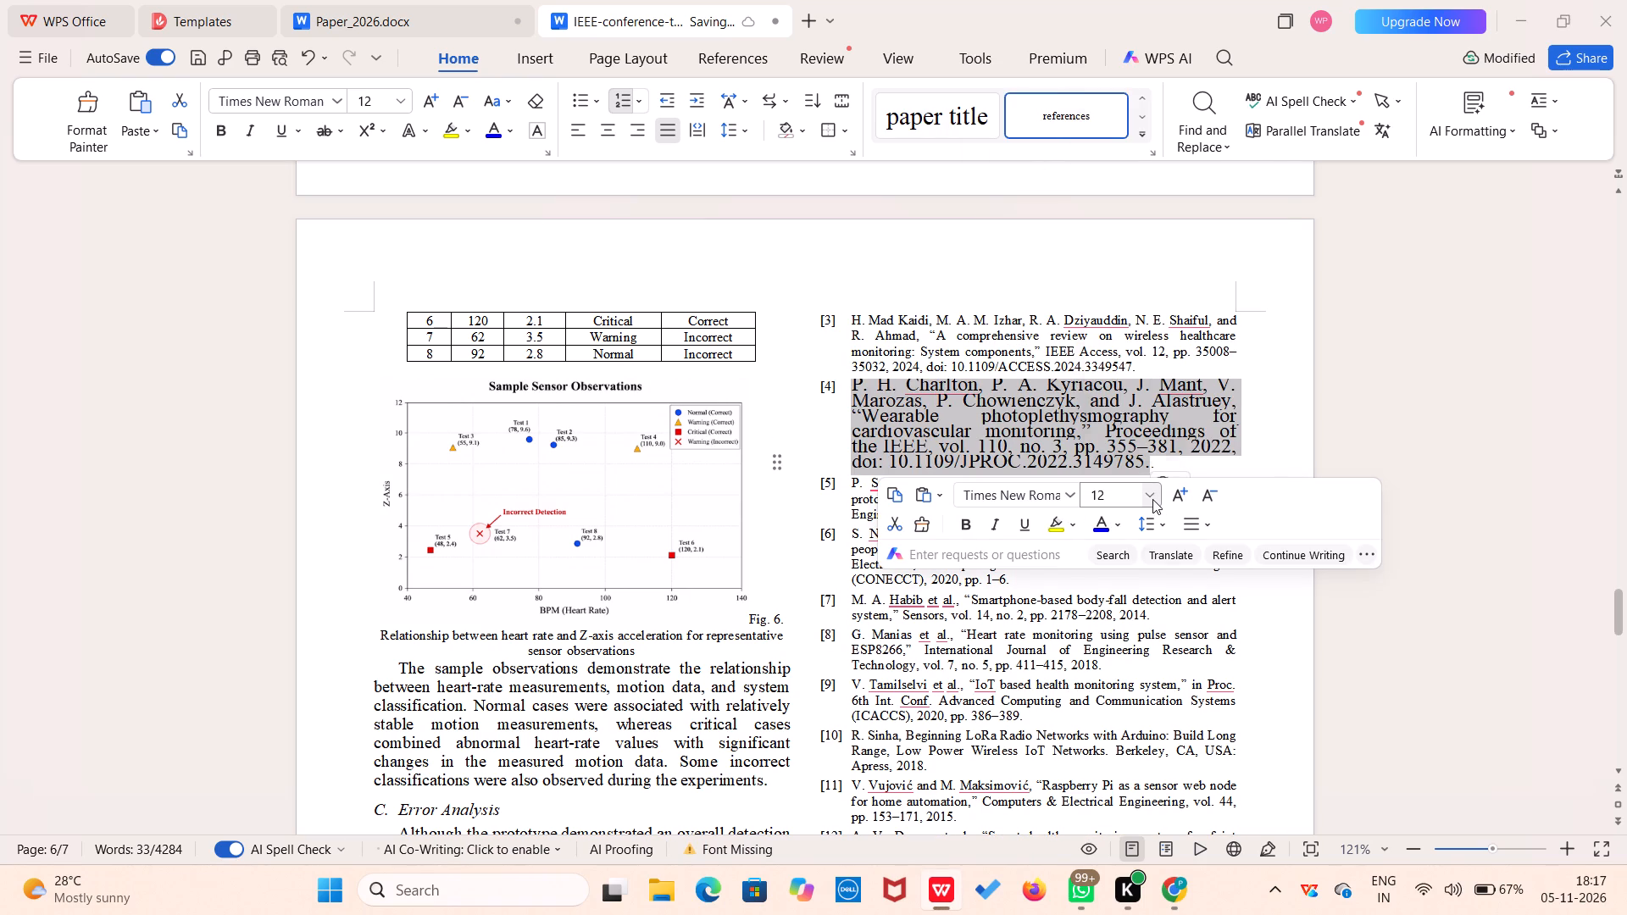
{"action": "left_click", "coordinate": [1152, 499]}
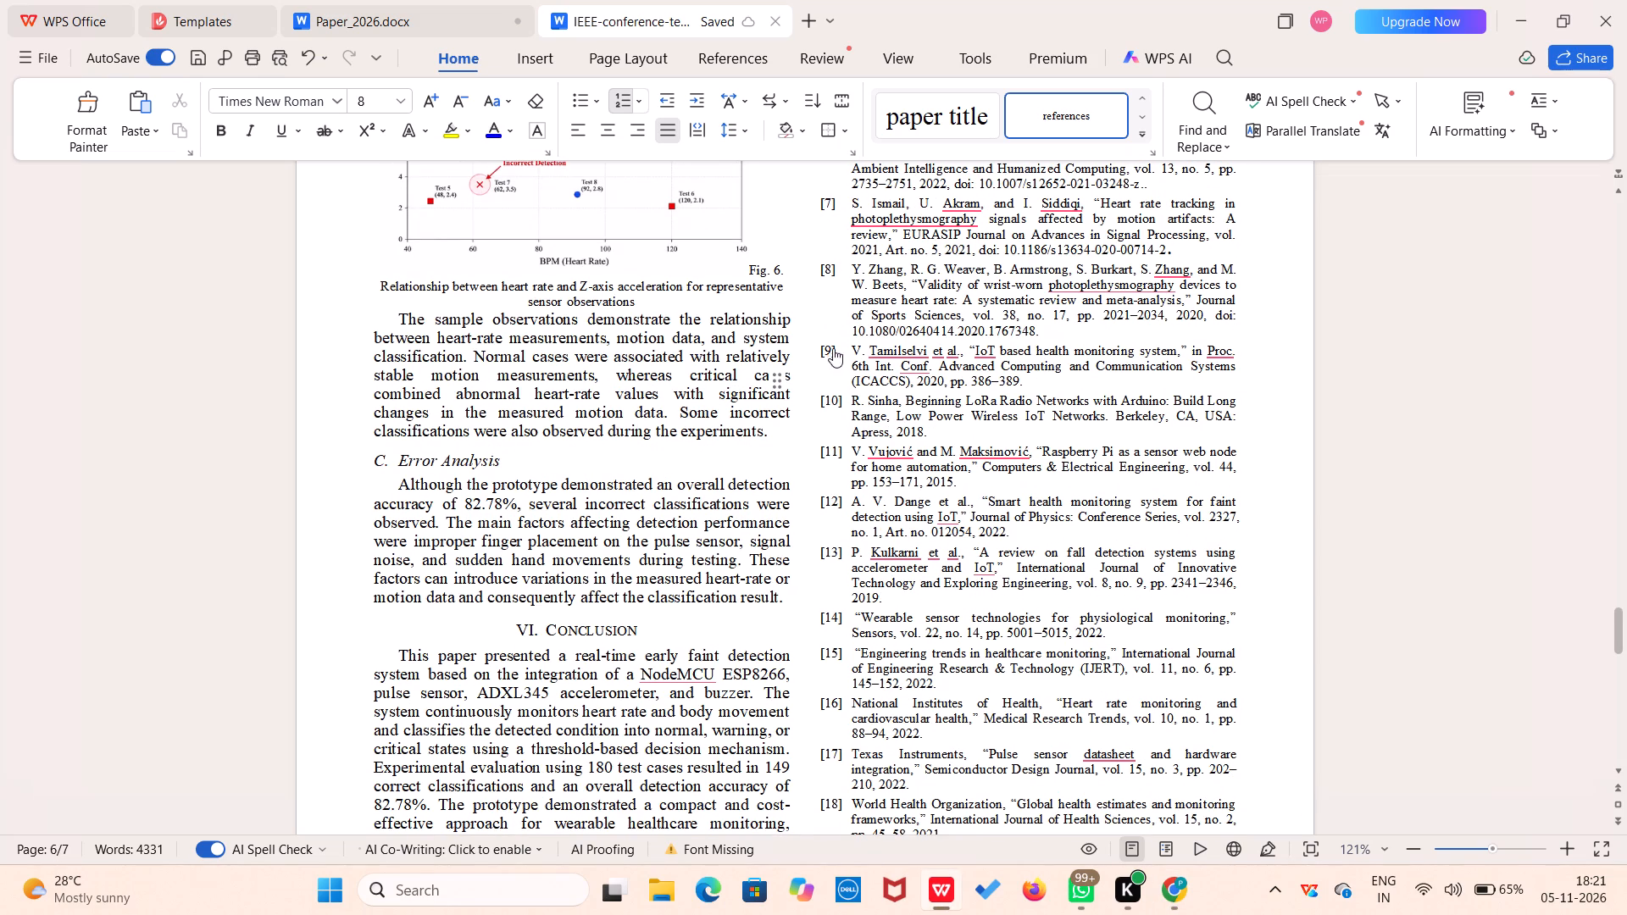
{"action": "left_click_drag", "start_coordinate": [852, 348], "coordinate": [1008, 284]}
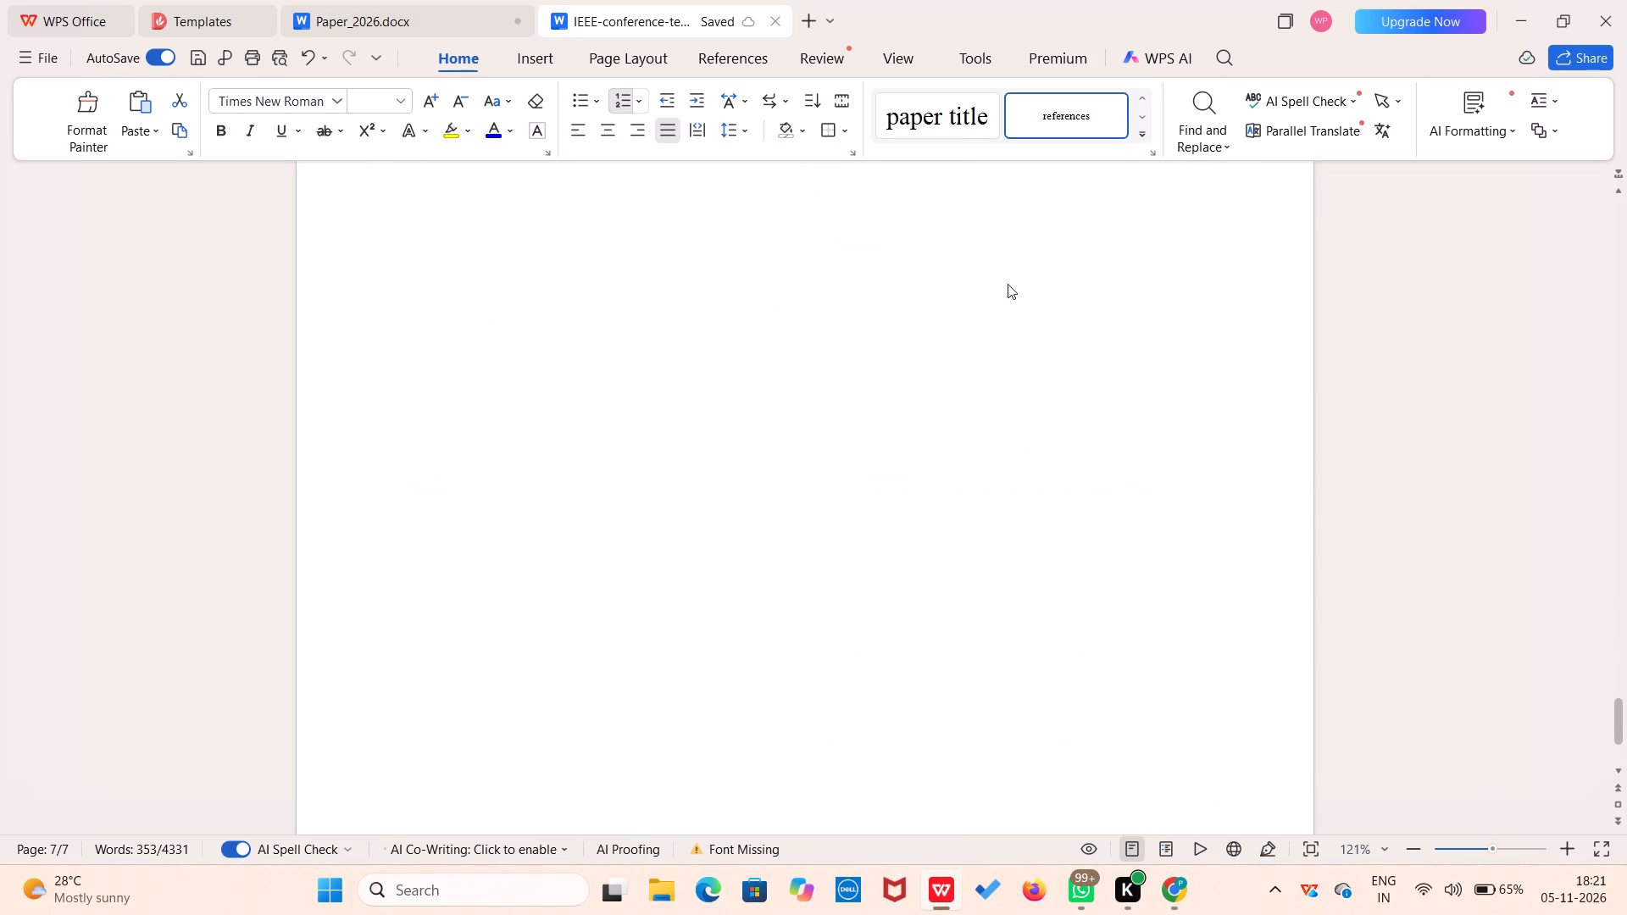
{"action": "left_click_drag", "start_coordinate": [1008, 284], "coordinate": [1000, 503]}
{"action": "scroll", "coordinate": [1006, 273], "scroll_direction": "down", "scroll_amount": 1}
{"action": "scroll", "coordinate": [994, 172], "scroll_direction": "up", "scroll_amount": 1}
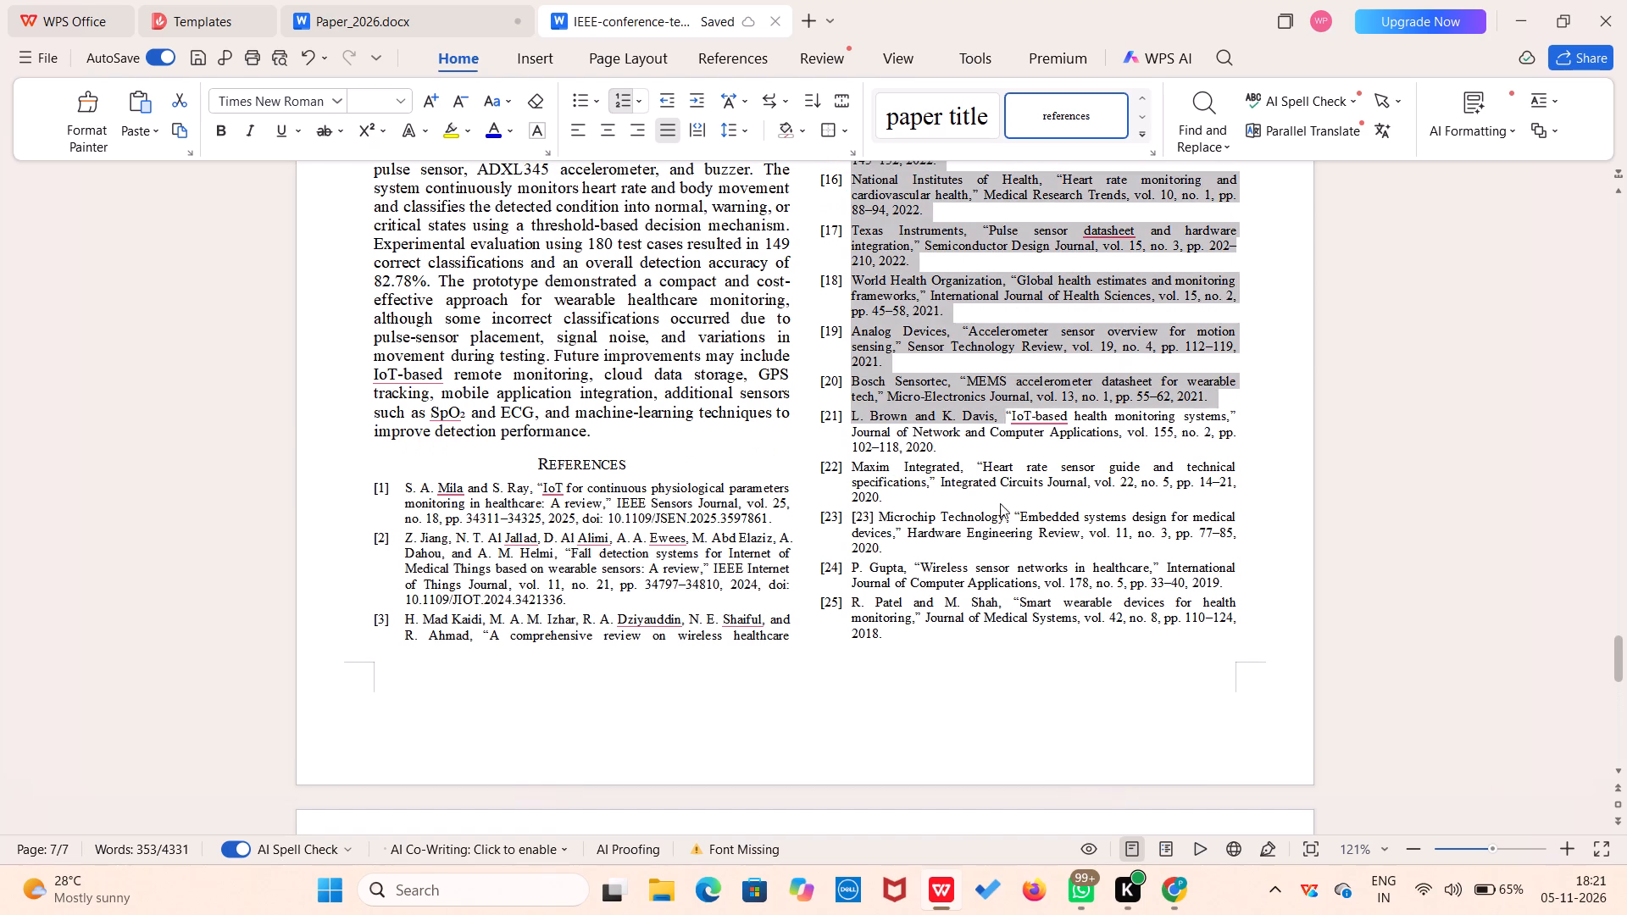
{"action": "left_click_drag", "start_coordinate": [1000, 503], "coordinate": [915, 631]}
{"action": "key", "text": "ctrl+v"}
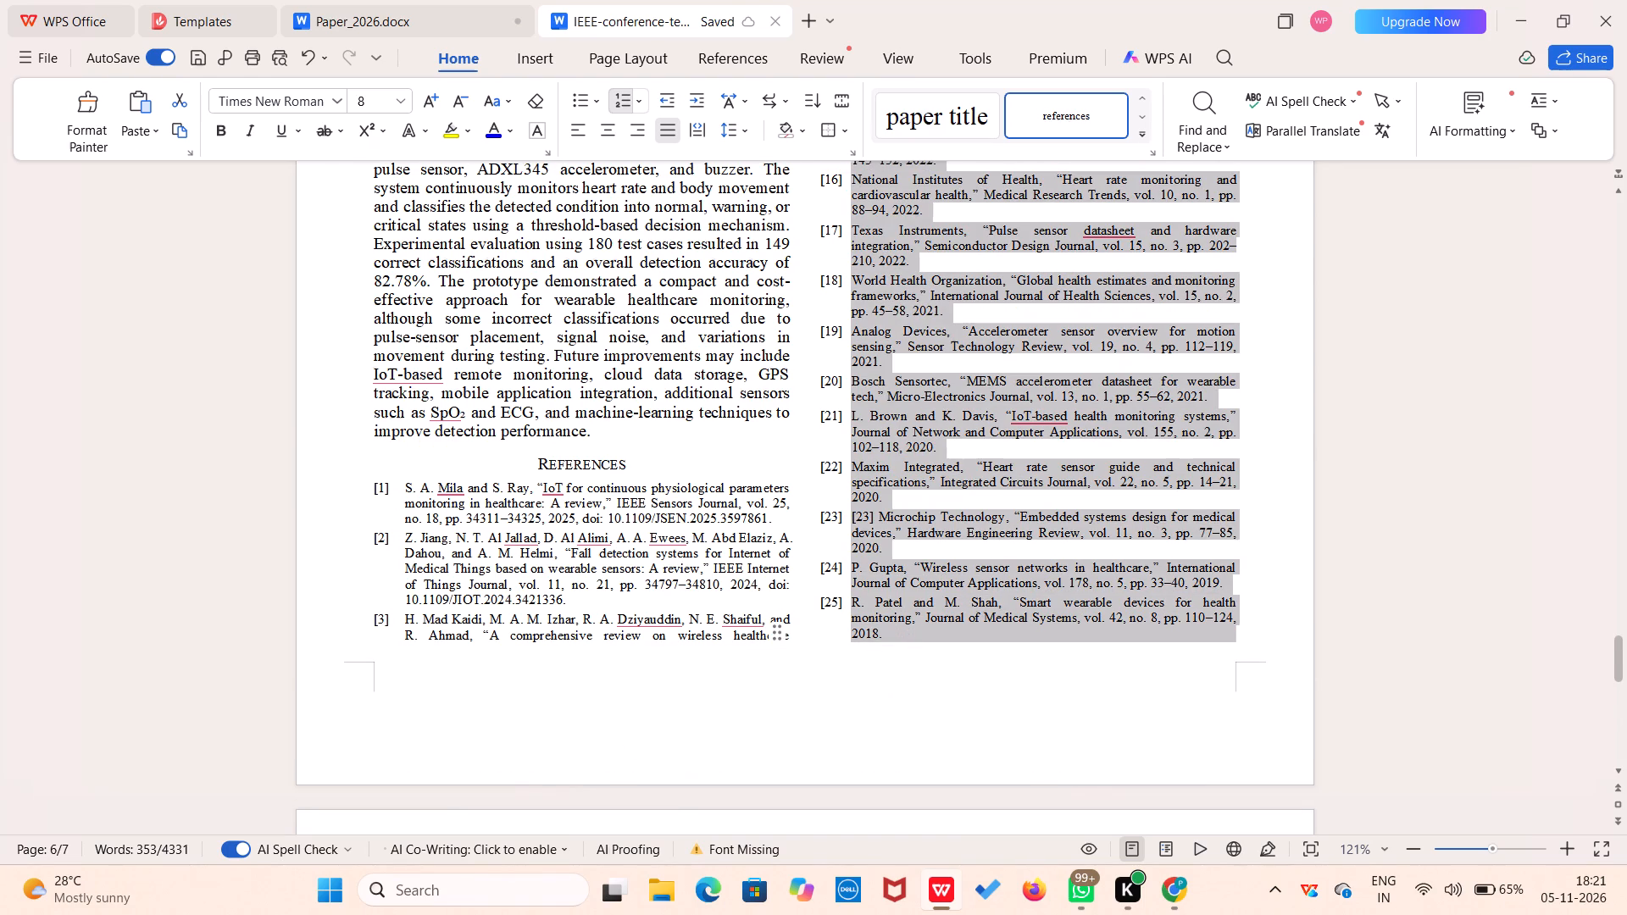
Format all the pasted text of references [9] through [25] in Times New Roman, size 8.
{"action": "scroll", "coordinate": [915, 631], "scroll_direction": "up", "scroll_amount": 2}
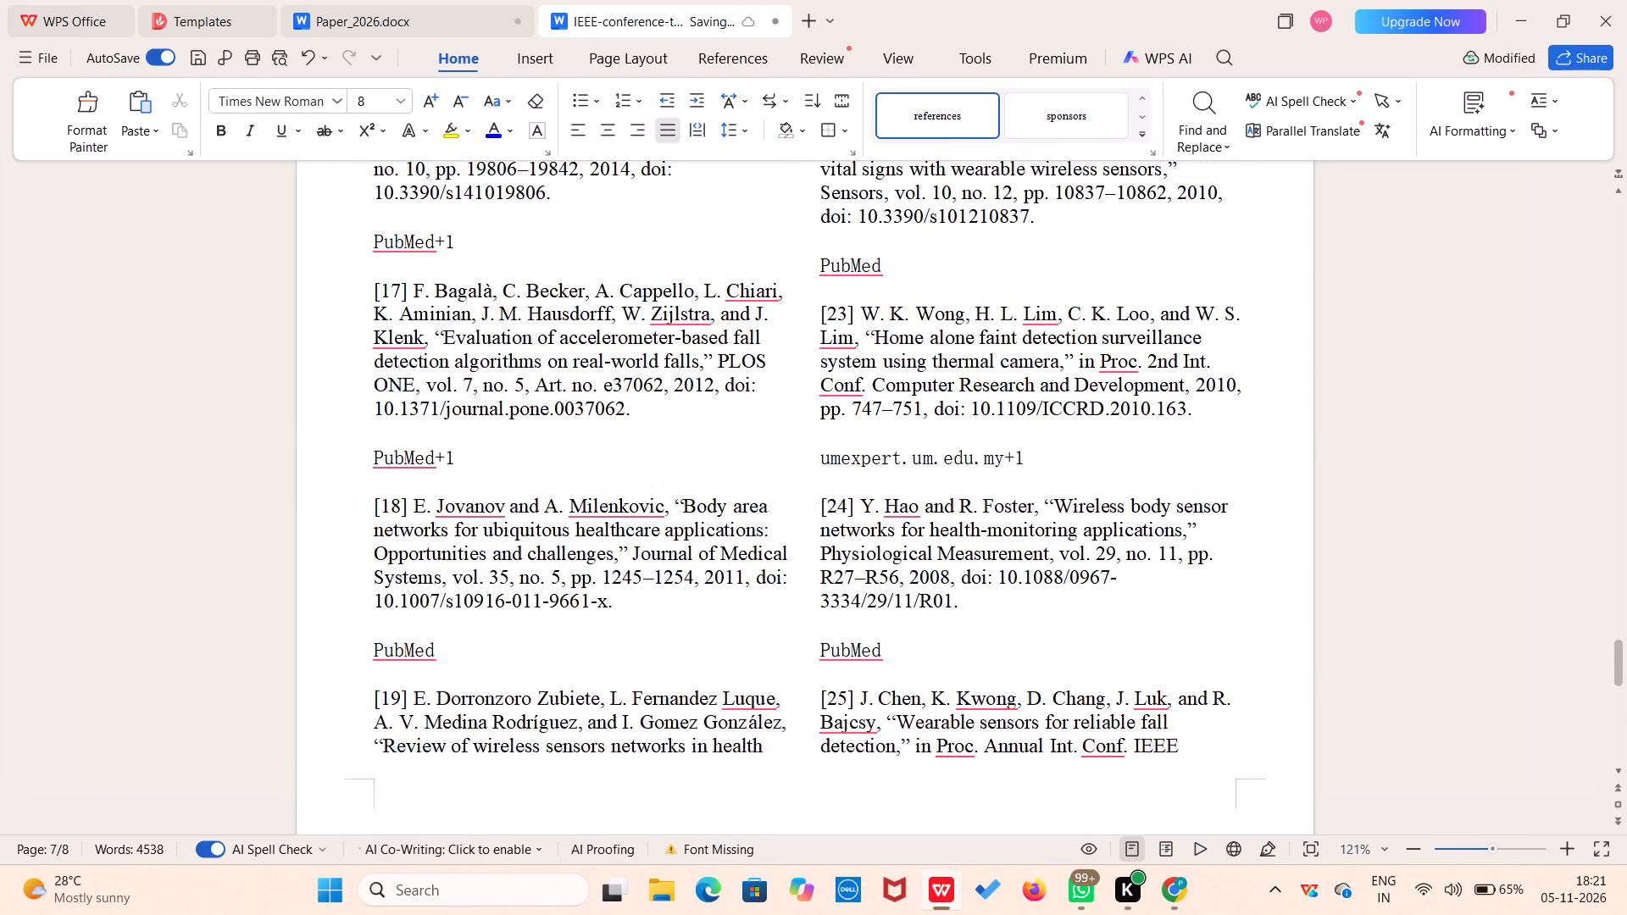
{"action": "scroll", "coordinate": [915, 631], "scroll_direction": "up", "scroll_amount": 6}
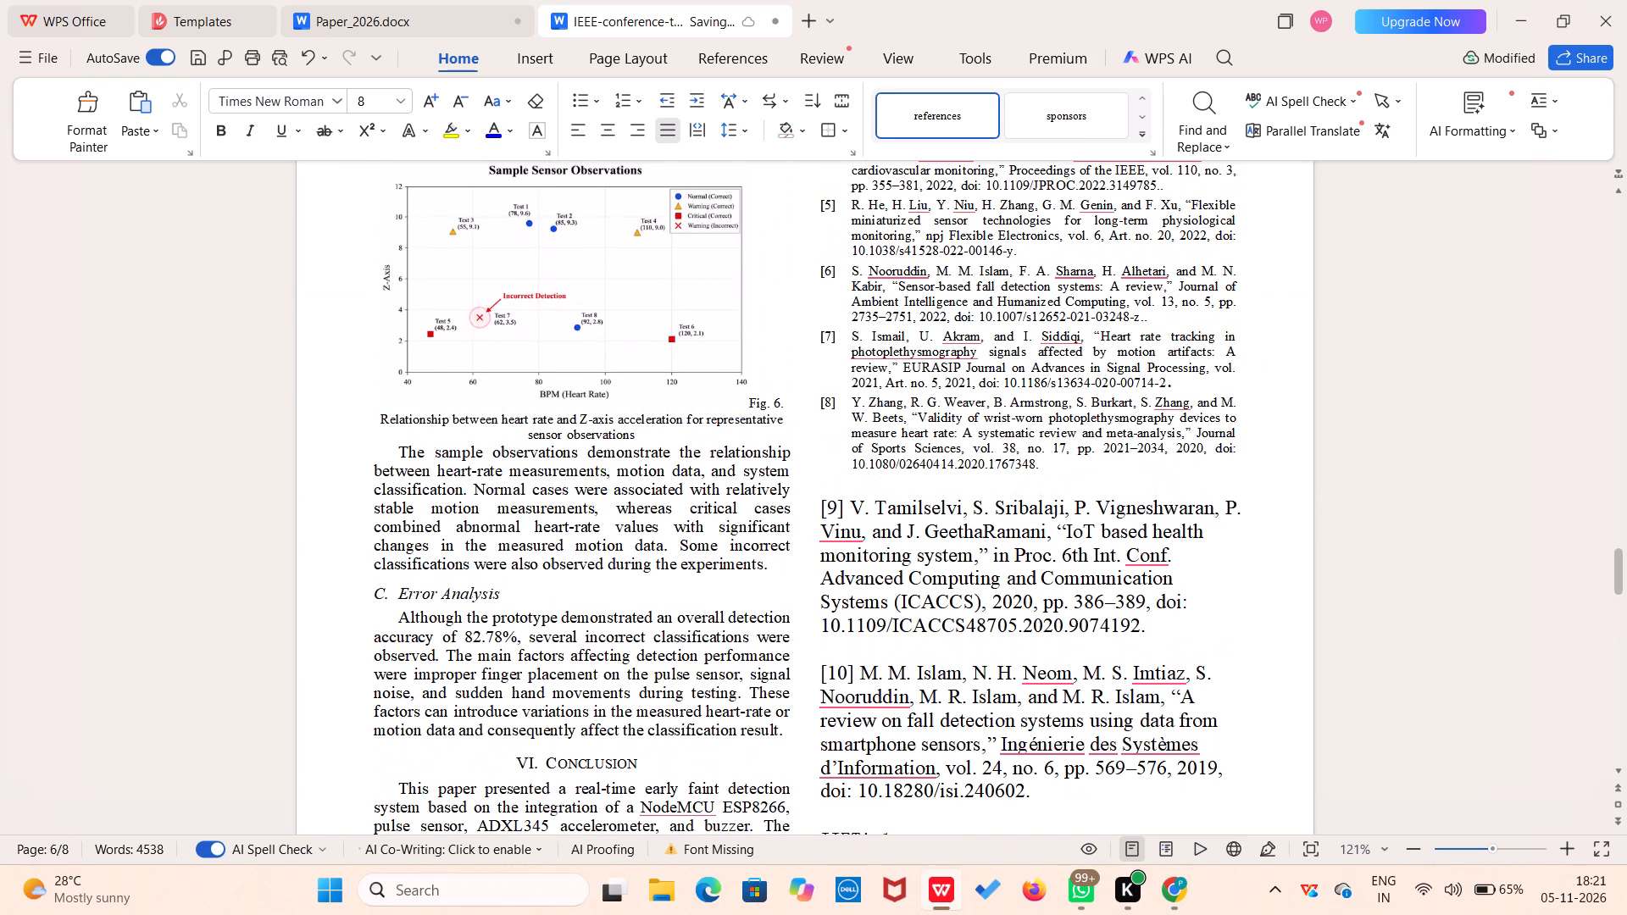
{"action": "left_click_drag", "start_coordinate": [819, 509], "coordinate": [889, 914]}
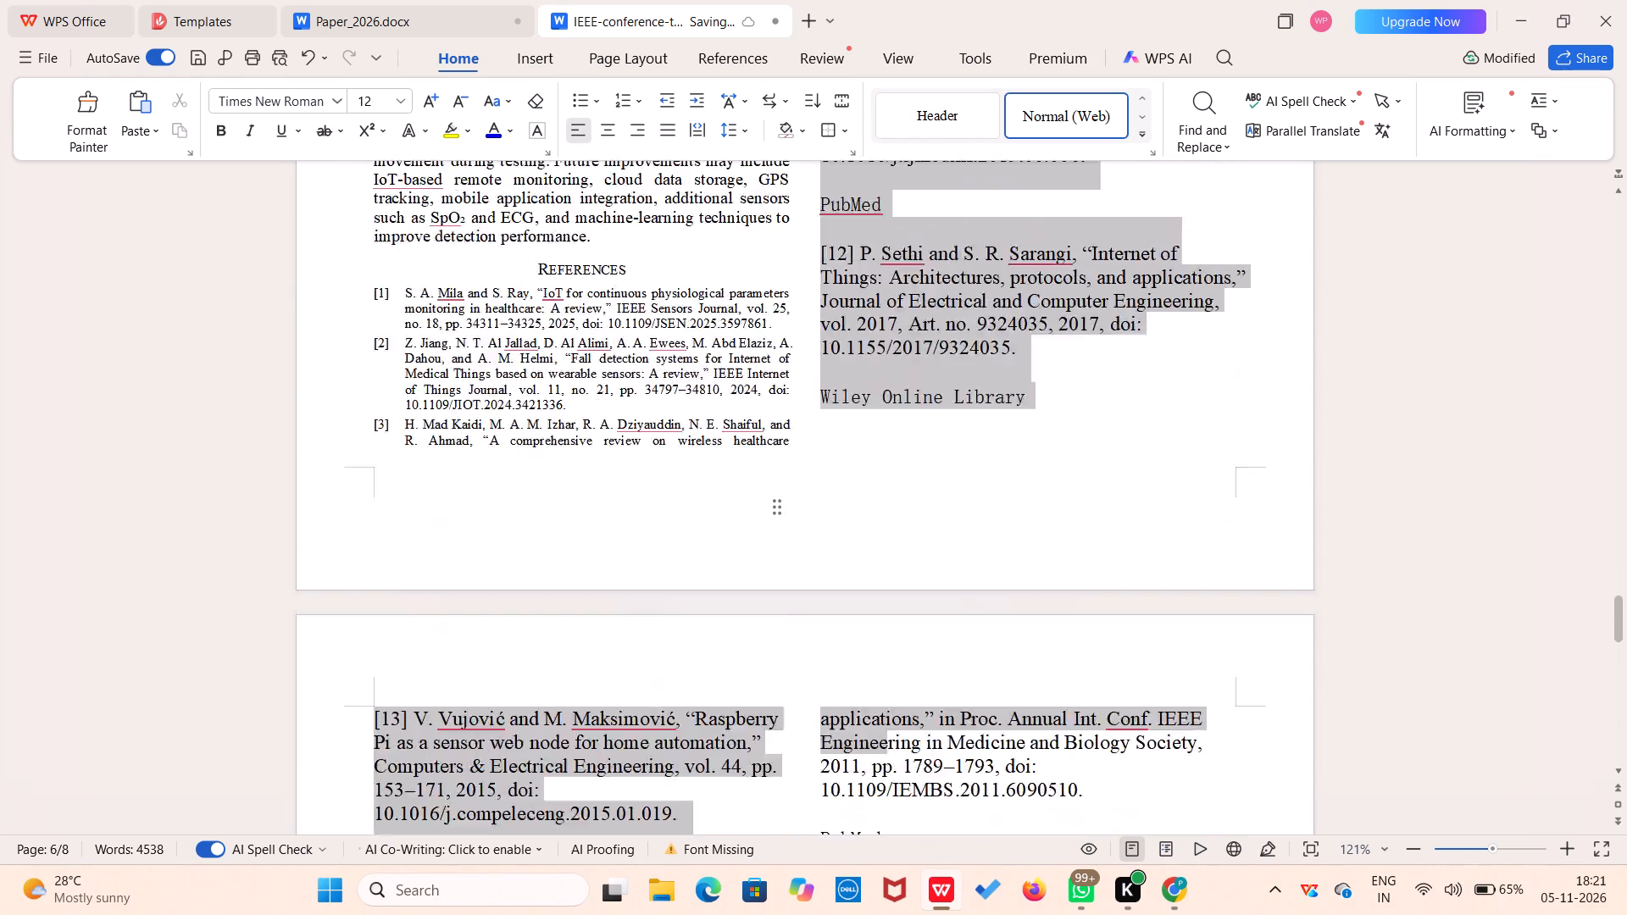
{"action": "left_click_drag", "start_coordinate": [889, 914], "coordinate": [955, 167]}
{"action": "scroll", "coordinate": [929, 377], "scroll_direction": "down", "scroll_amount": 1}
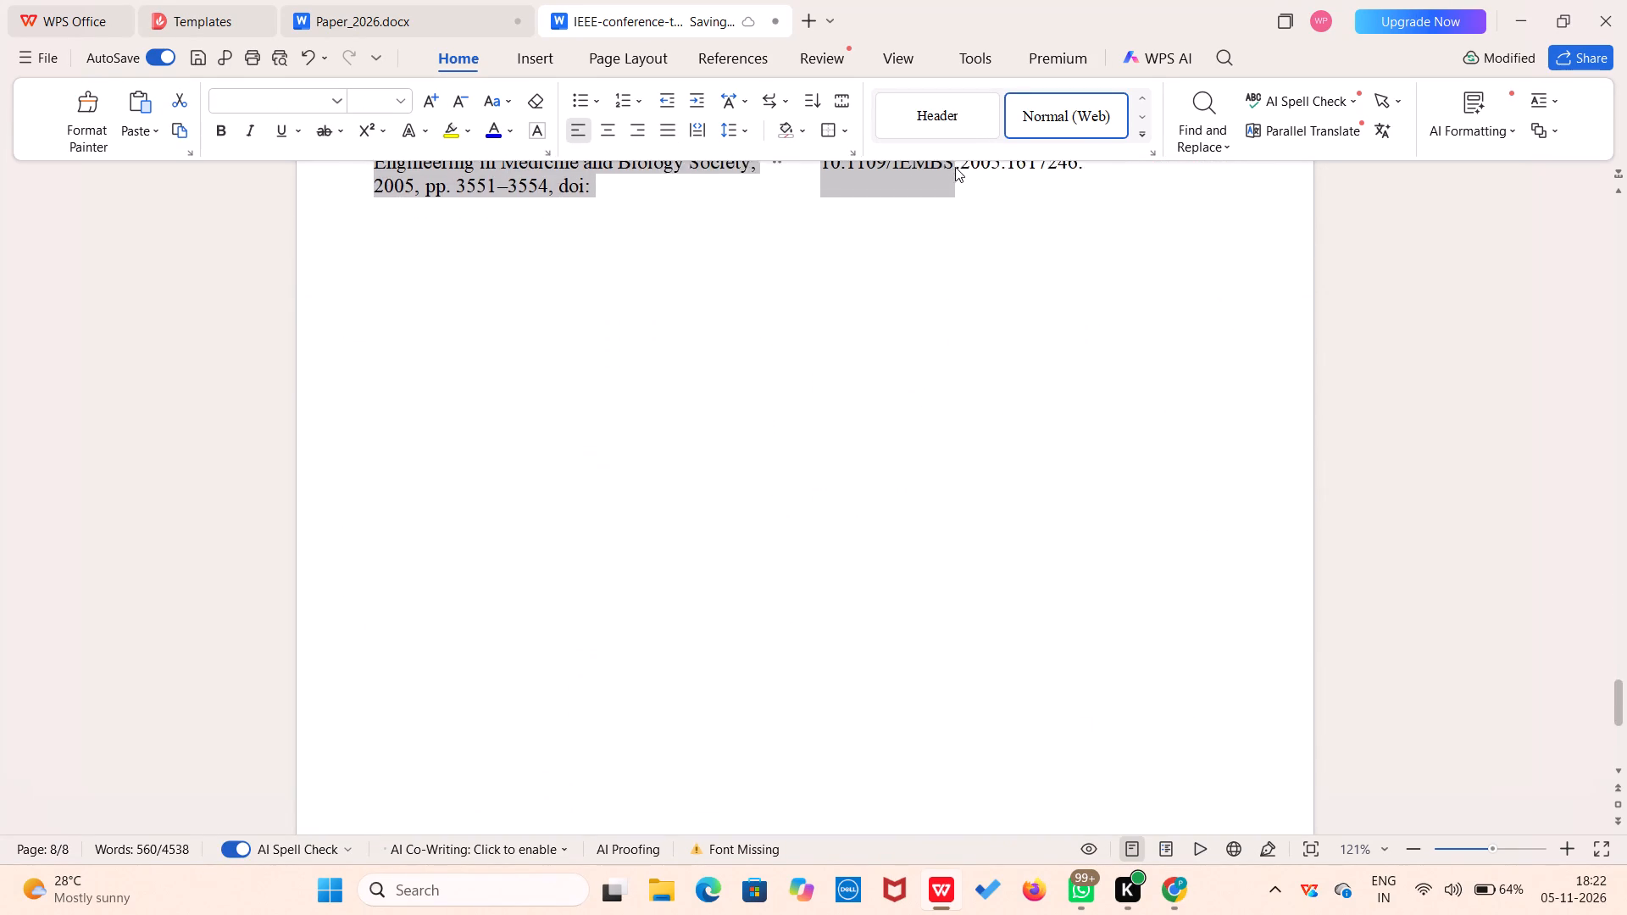
{"action": "scroll", "coordinate": [955, 167], "scroll_direction": "down", "scroll_amount": 1}
{"action": "left_click_drag", "start_coordinate": [955, 167], "coordinate": [1087, 252]}
{"action": "left_click", "coordinate": [1035, 317]}
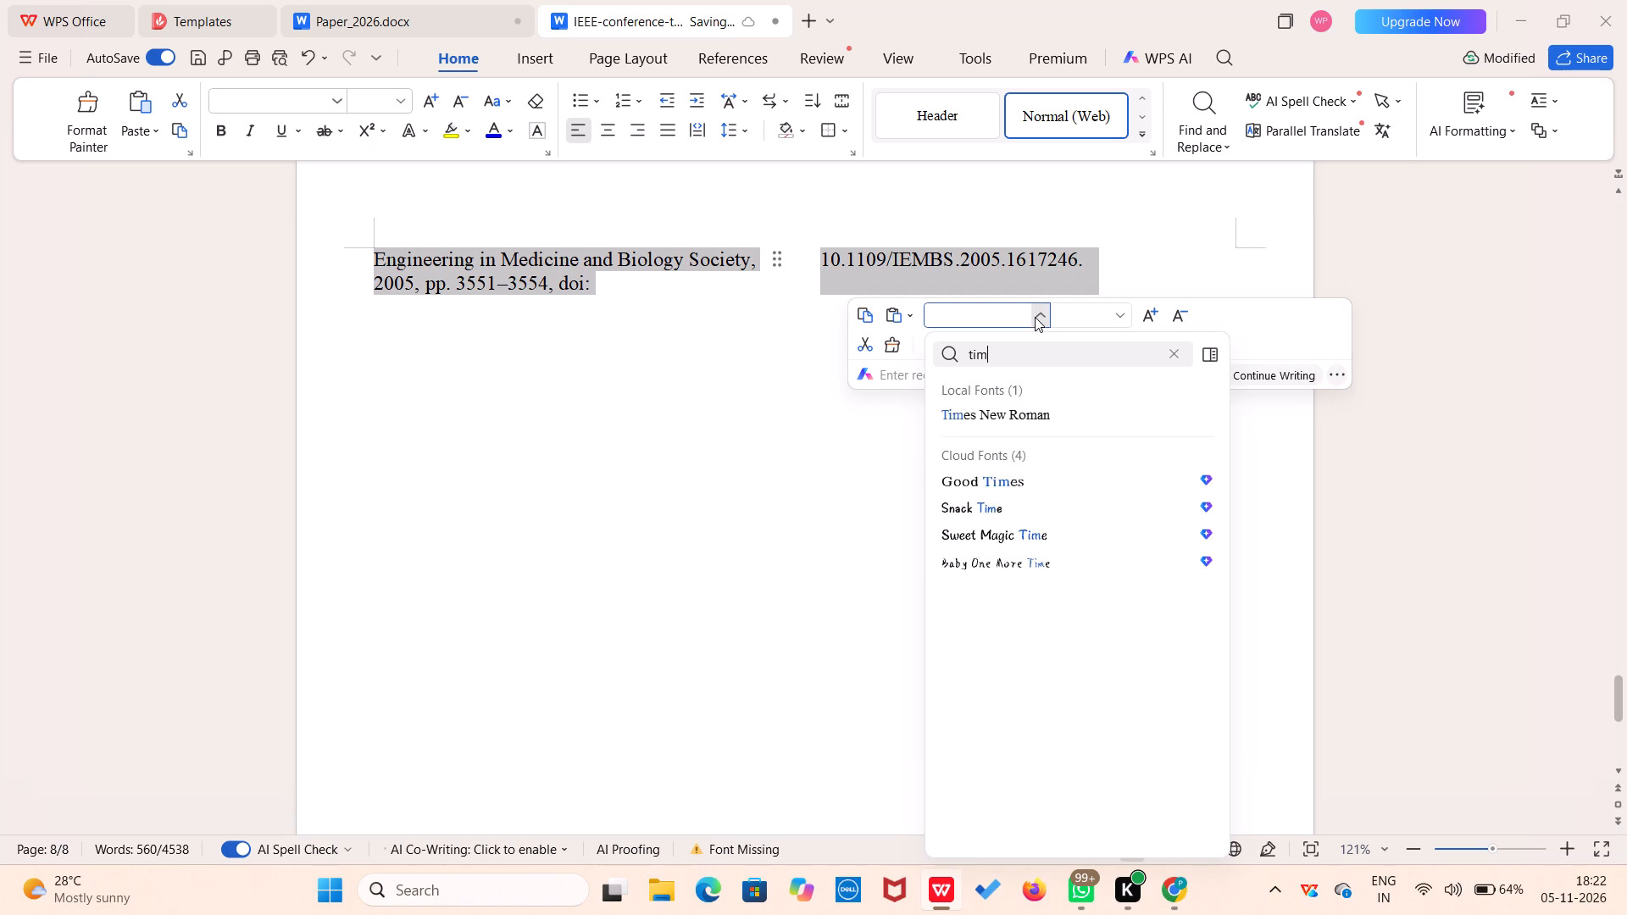
{"action": "left_click", "coordinate": [1020, 409]}
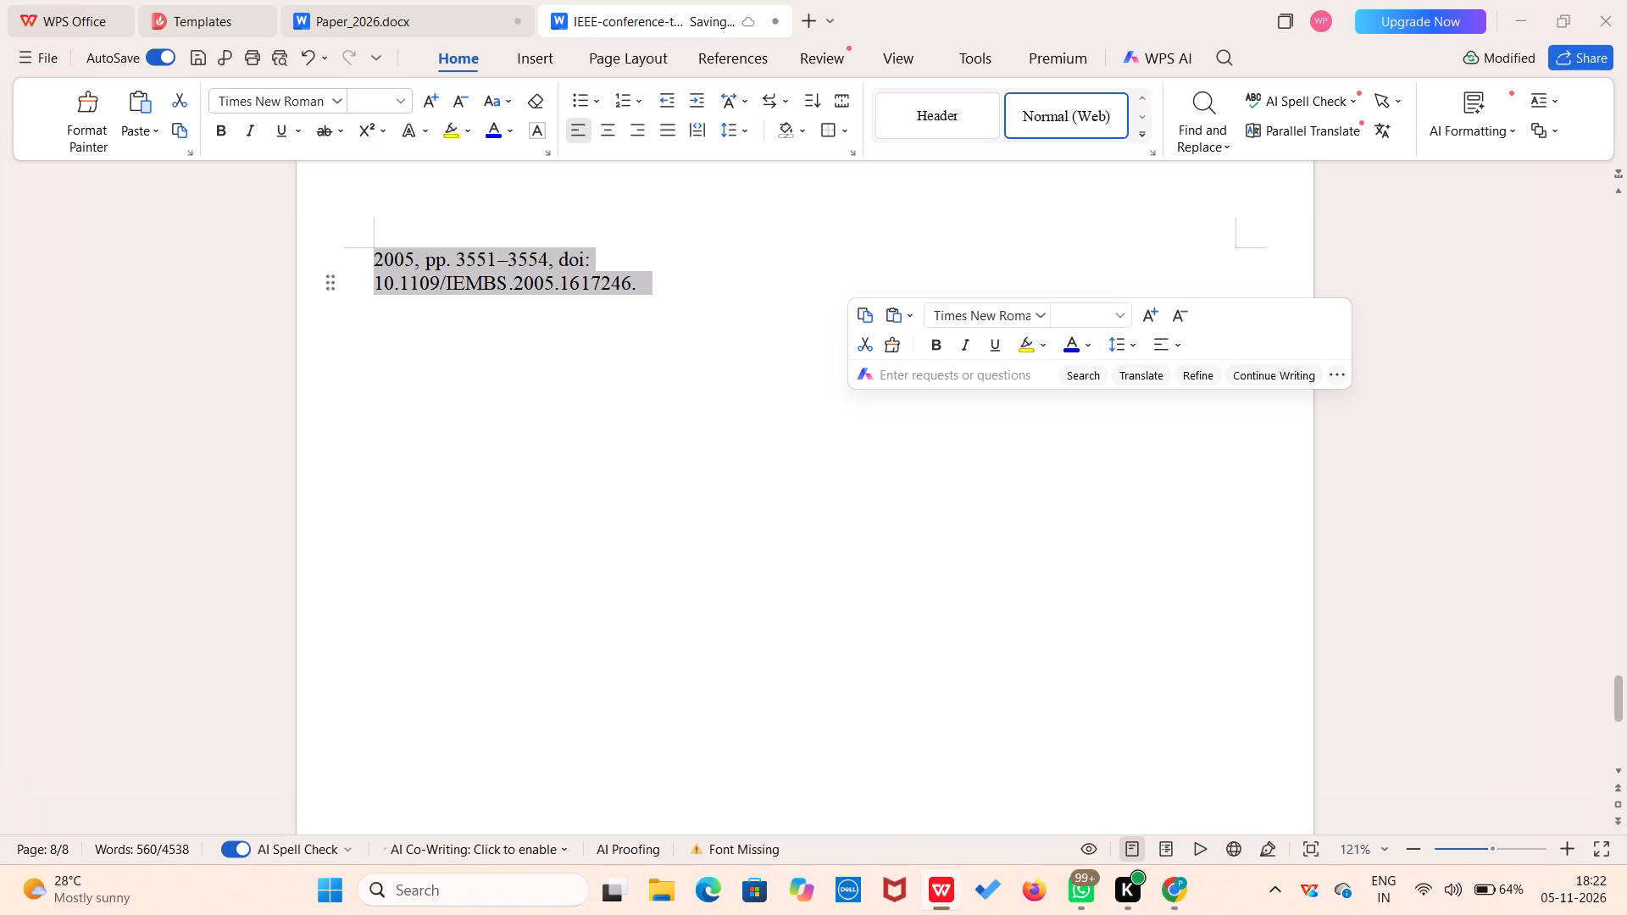
{"action": "left_click", "coordinate": [1122, 314]}
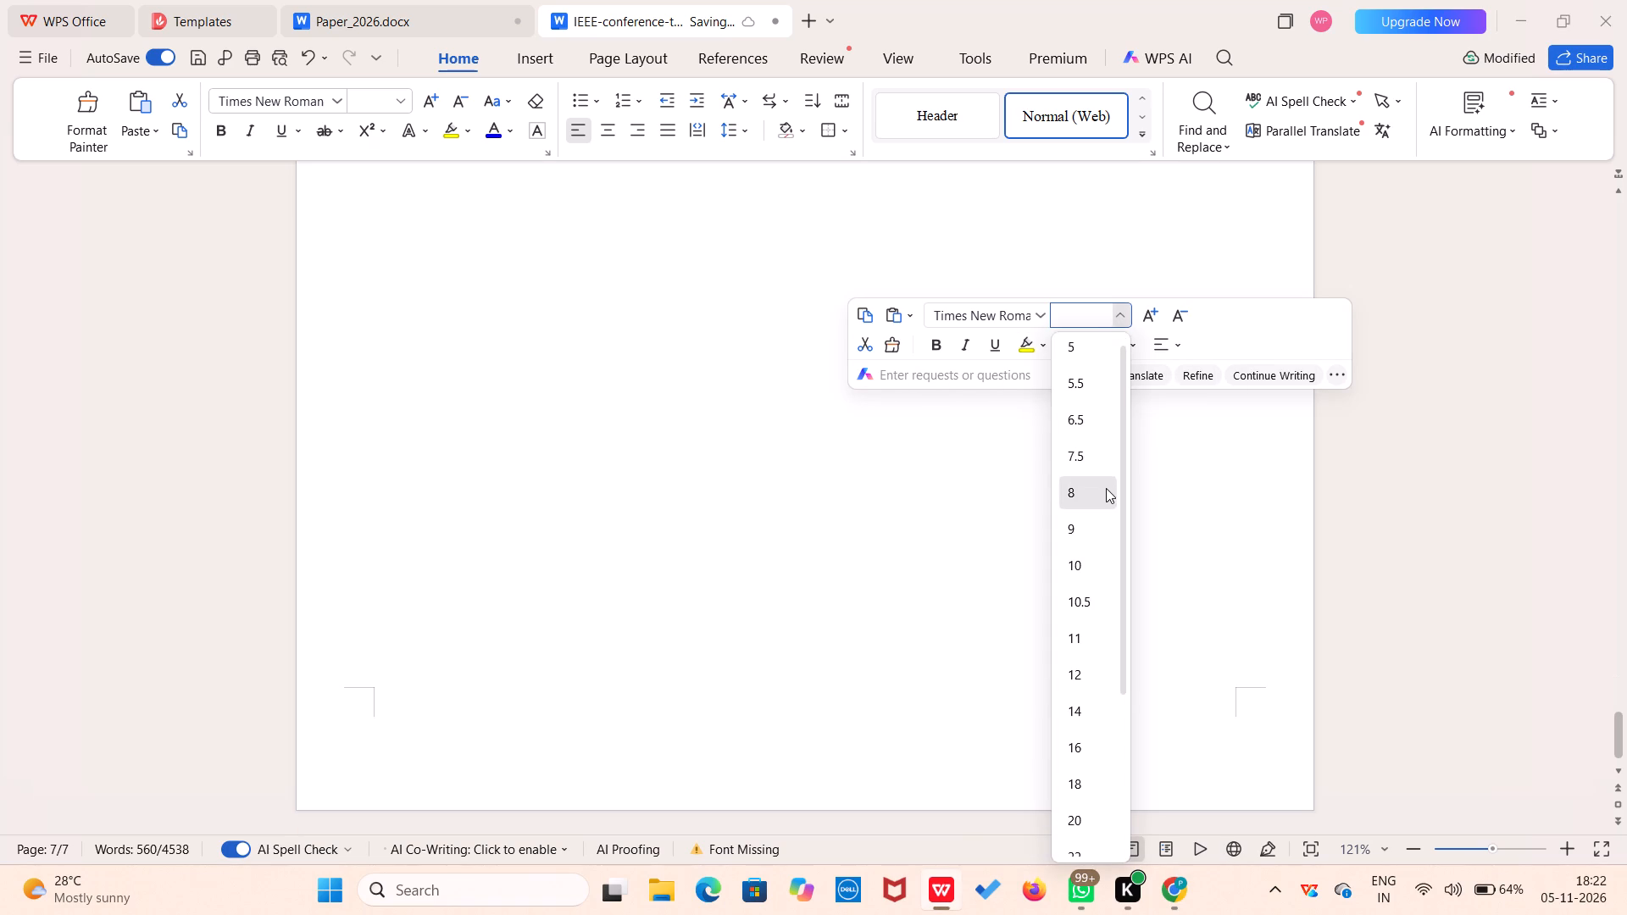
{"action": "left_click", "coordinate": [1105, 489]}
{"action": "left_click", "coordinate": [919, 519]}
Check the layout of the pasted references [9] through [25] against the preceding pages and the numbered entries.
{"action": "scroll", "coordinate": [919, 519], "scroll_direction": "up", "scroll_amount": 5}
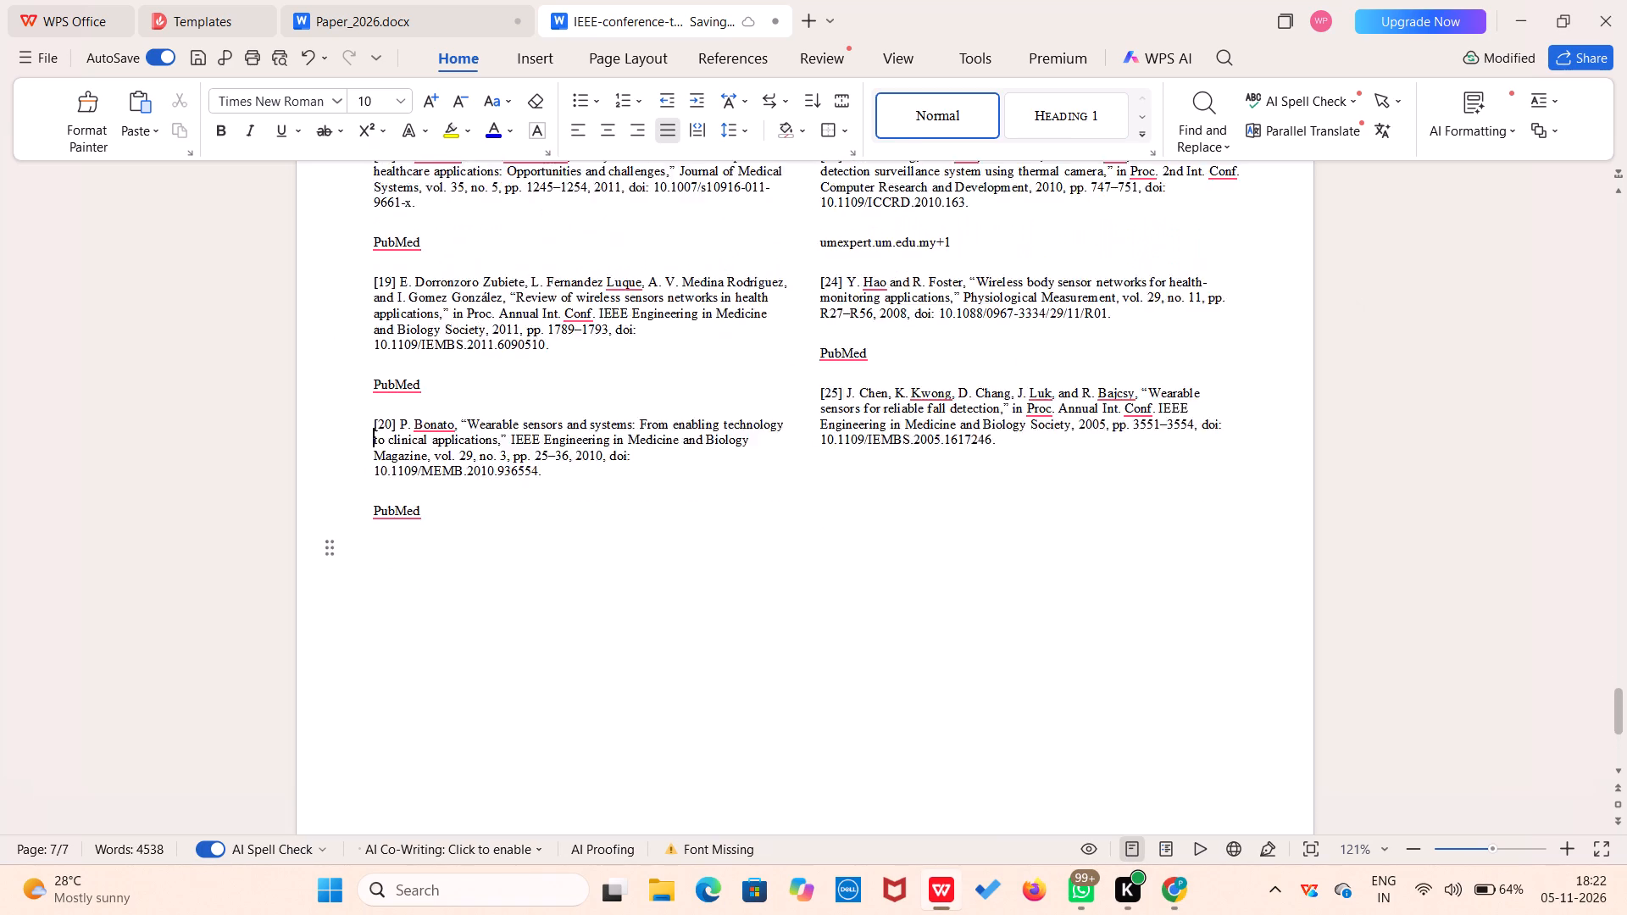
{"action": "scroll", "coordinate": [919, 519], "scroll_direction": "up", "scroll_amount": 6}
{"action": "scroll", "coordinate": [919, 519], "scroll_direction": "down", "scroll_amount": 1}
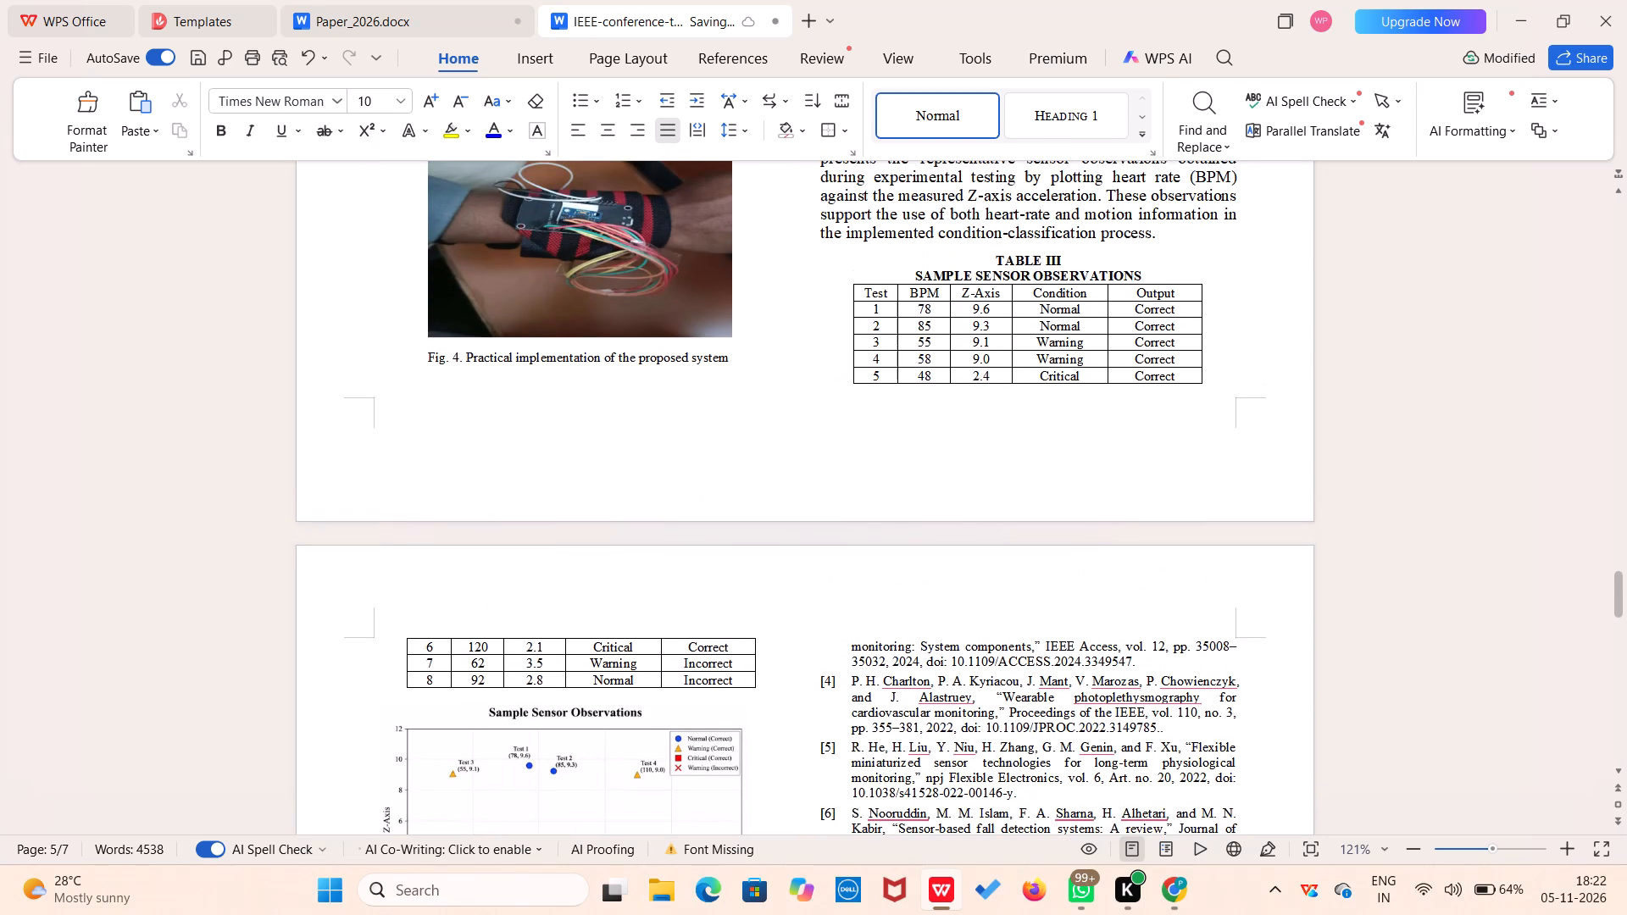
{"action": "scroll", "coordinate": [919, 519], "scroll_direction": "down", "scroll_amount": 2}
{"action": "scroll", "coordinate": [1024, 656], "scroll_direction": "down", "scroll_amount": 2}
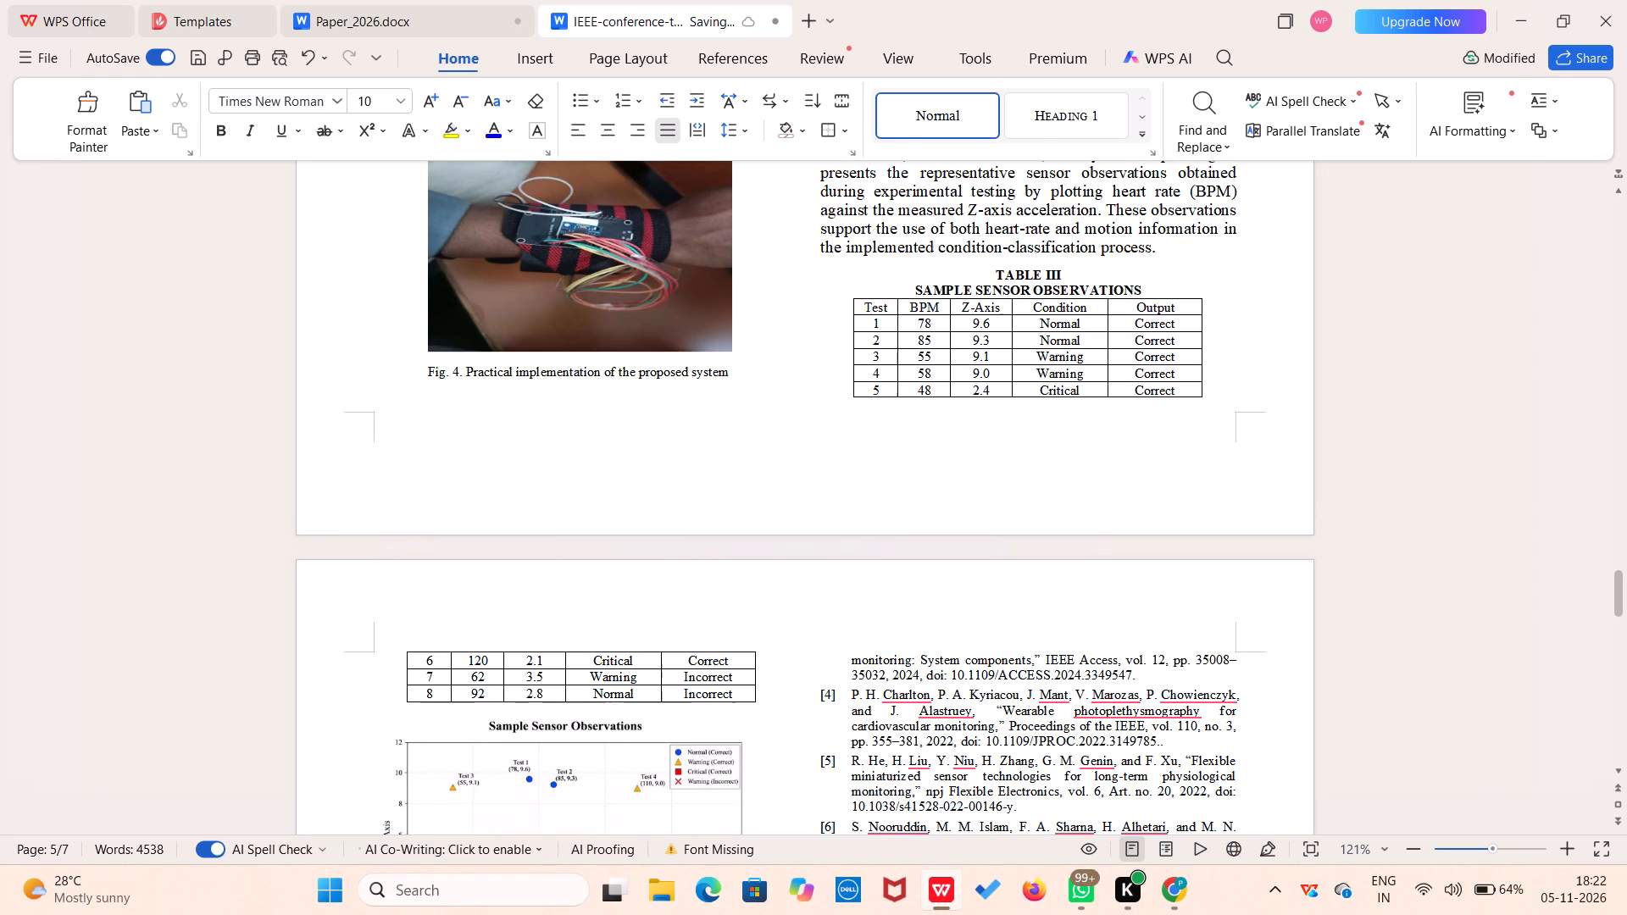
{"action": "scroll", "coordinate": [1024, 656], "scroll_direction": "down", "scroll_amount": 2}
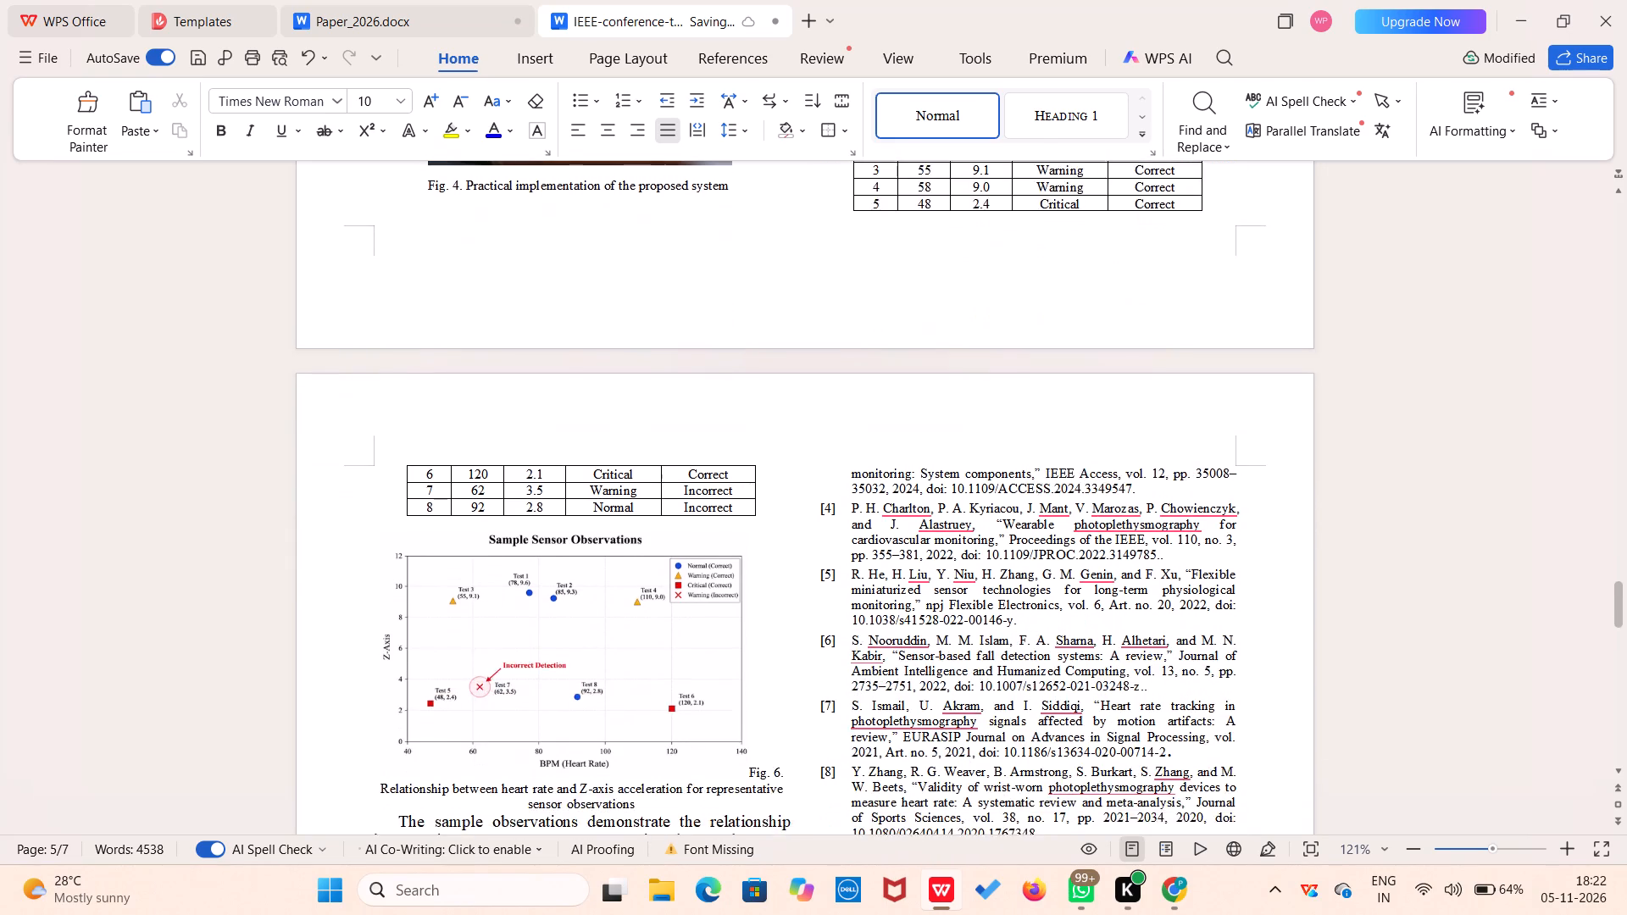
{"action": "scroll", "coordinate": [1024, 656], "scroll_direction": "down", "scroll_amount": 3}
Widen the gap between the pasted [9] label and its first author with extra spaces.
{"action": "scroll", "coordinate": [1024, 656], "scroll_direction": "up", "scroll_amount": 2}
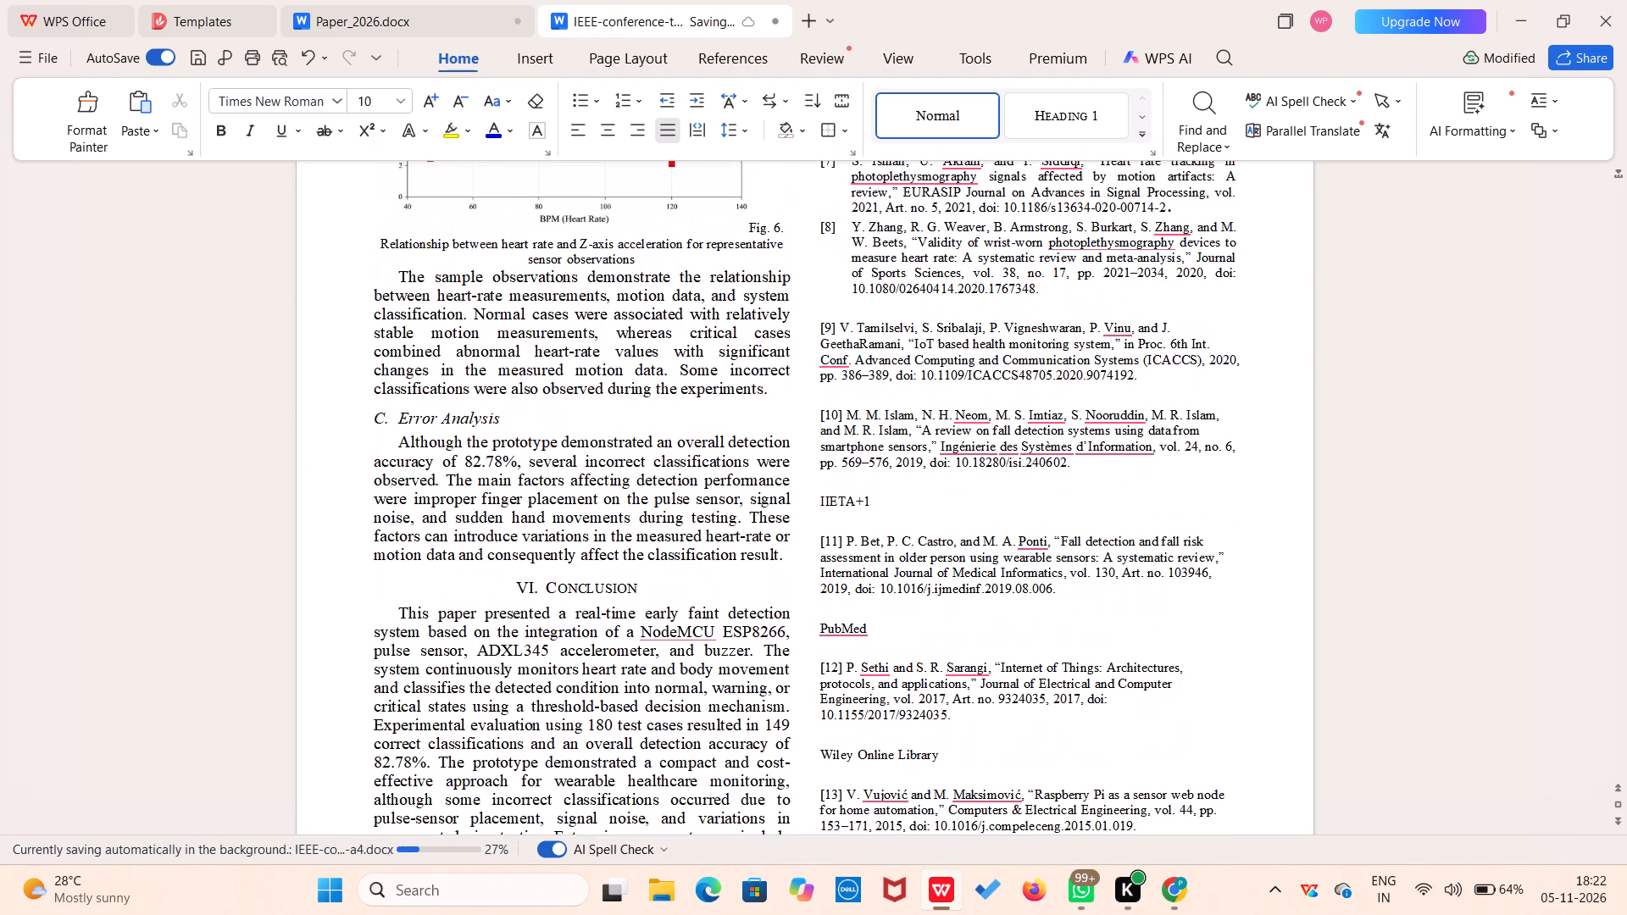
{"action": "scroll", "coordinate": [886, 514], "scroll_direction": "up", "scroll_amount": 2}
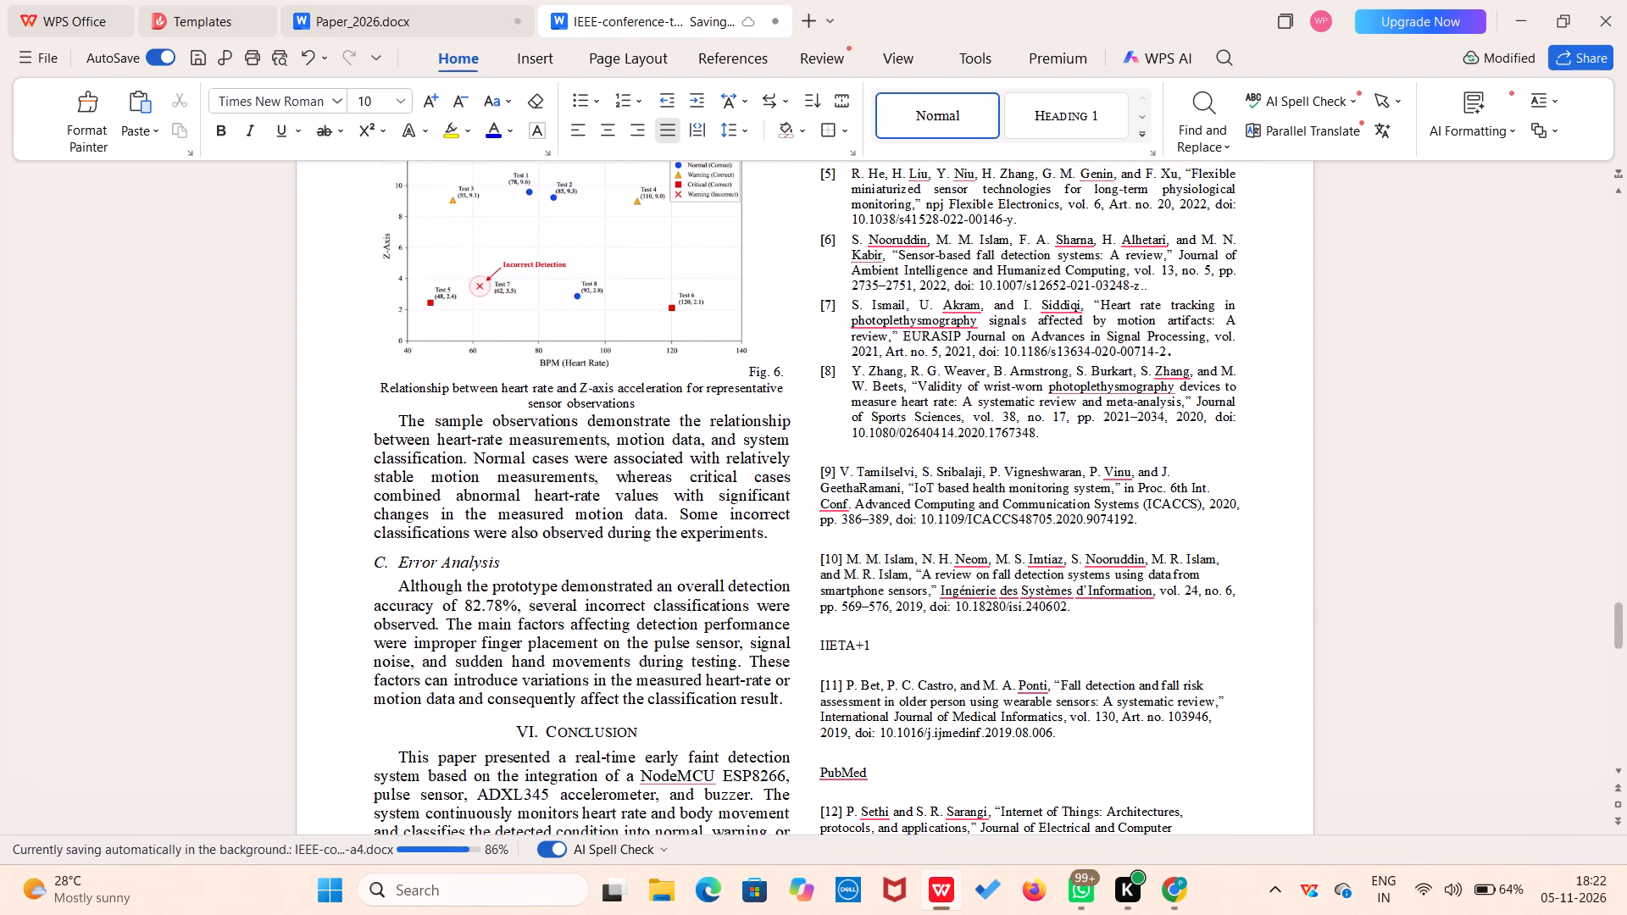
{"action": "left_click", "coordinate": [839, 468]}
{"action": "key", "text": "space"}
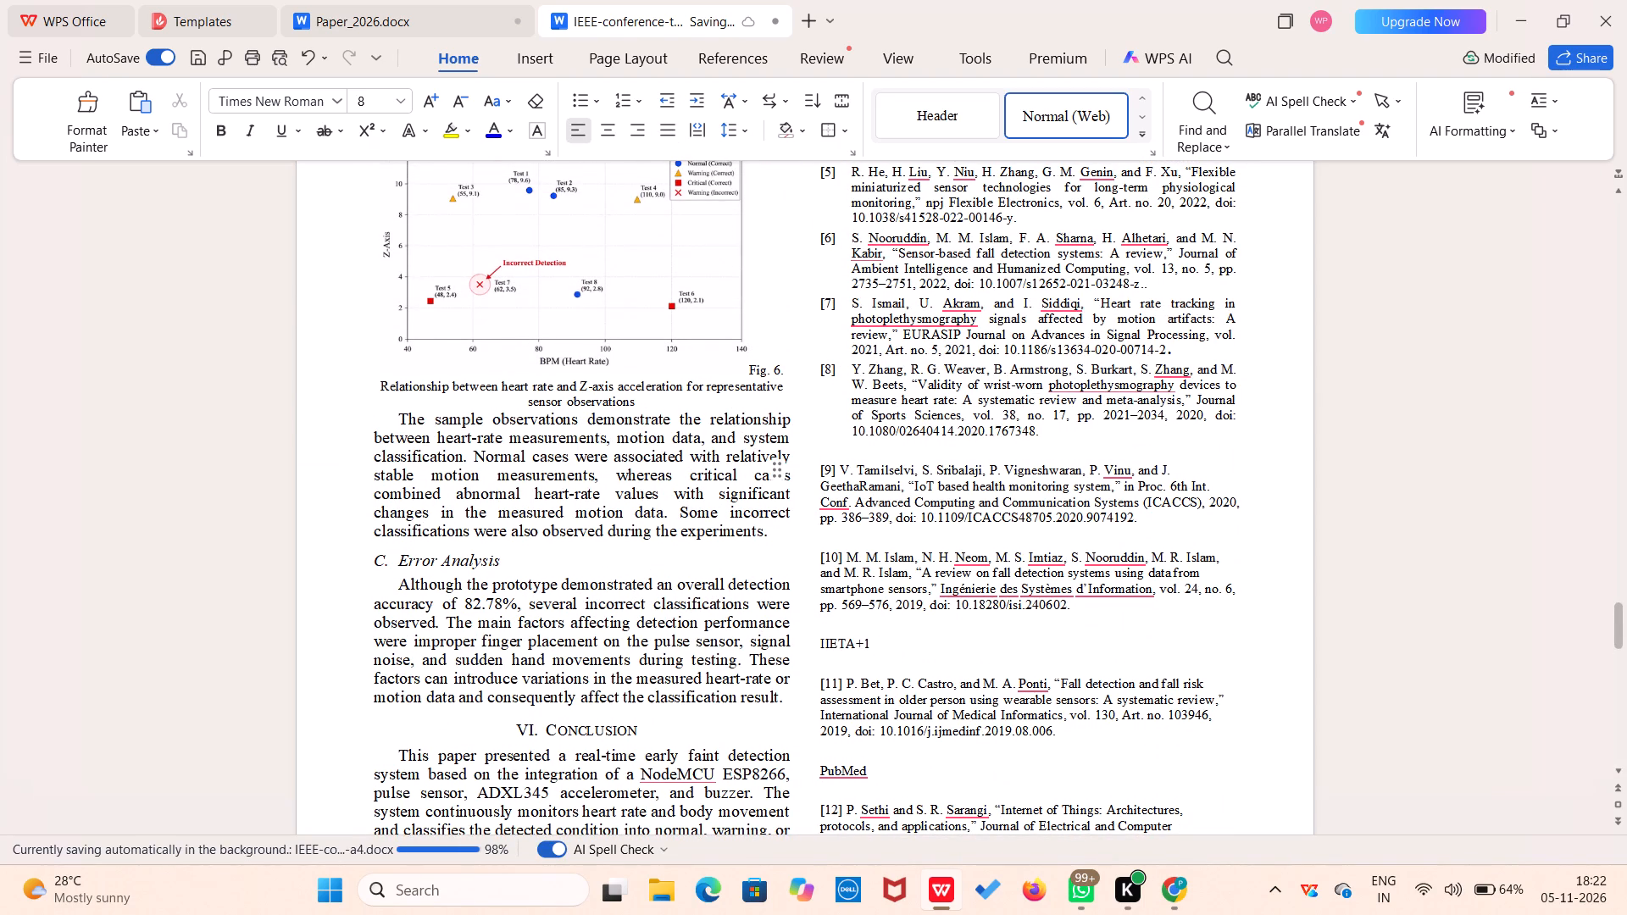
{"action": "key", "text": "space"}
{"action": "key", "text": "space"}
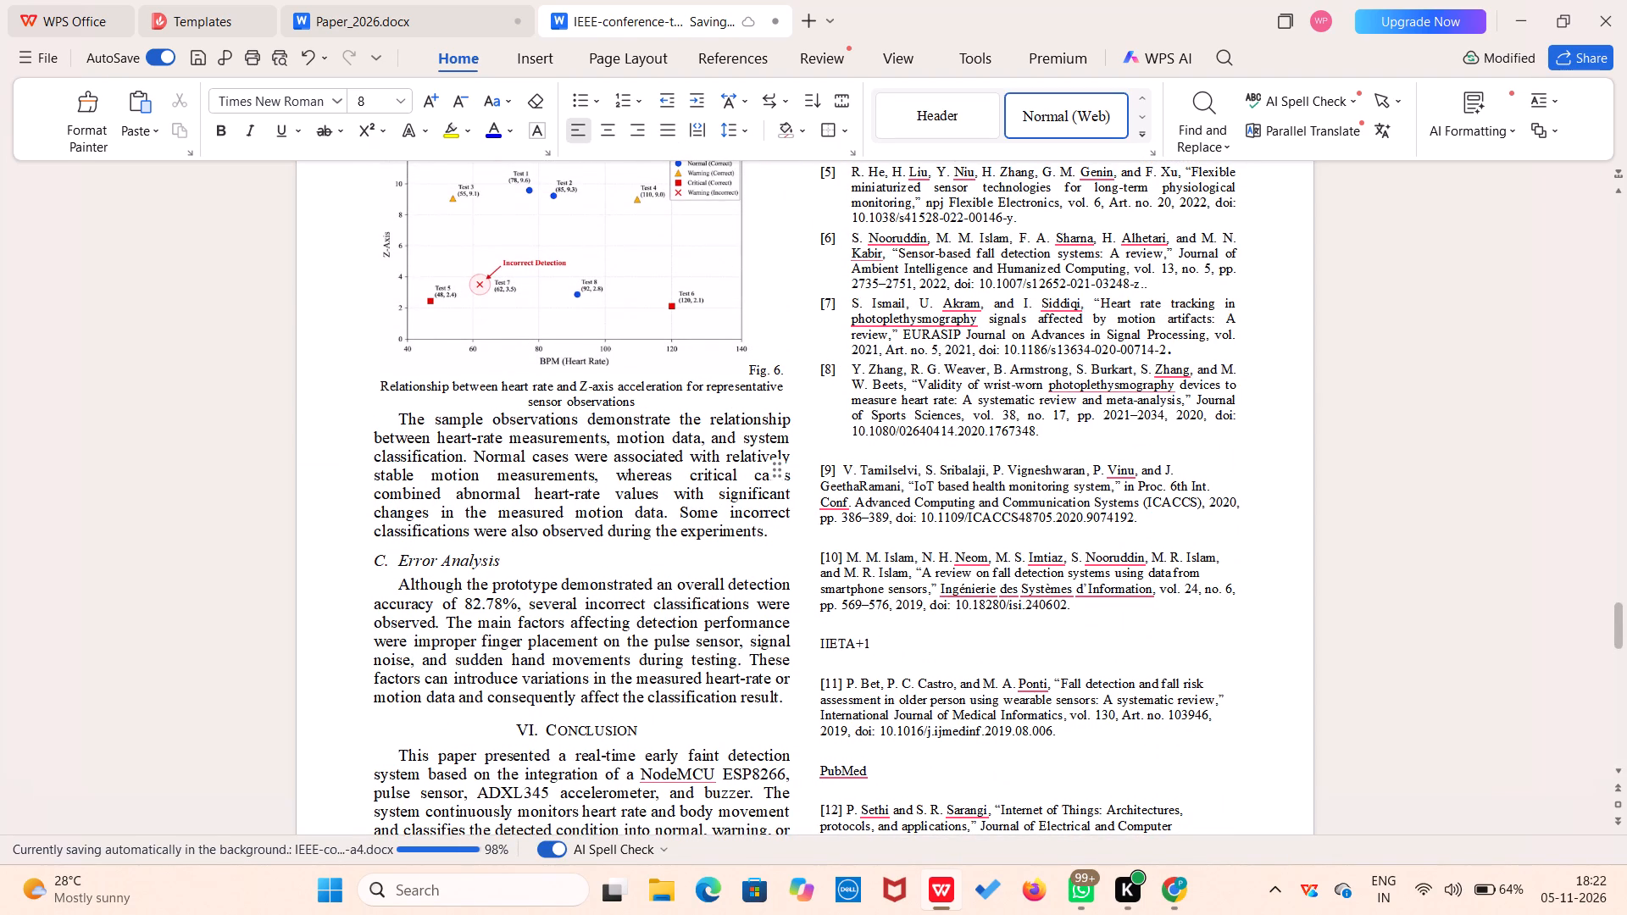
{"action": "key", "text": "space"}
Close the gap above the pasted reference [9] and make it an automatically numbered entry following [8].
{"action": "left_click", "coordinate": [838, 449]}
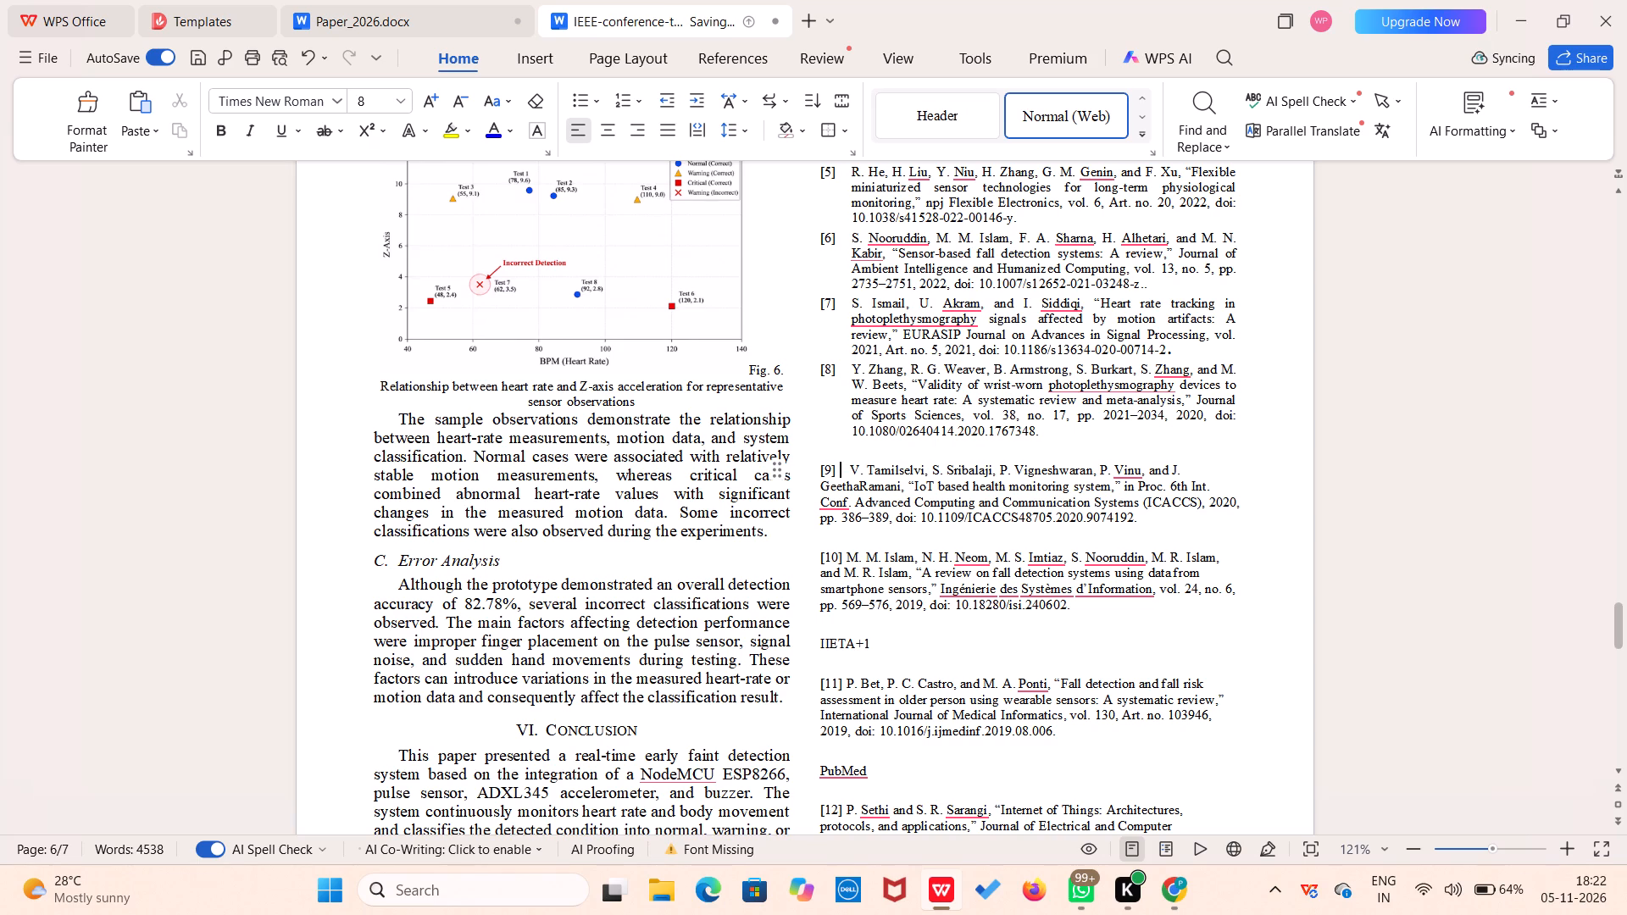
{"action": "left_click", "coordinate": [820, 475]}
{"action": "key", "text": "BackSpace"}
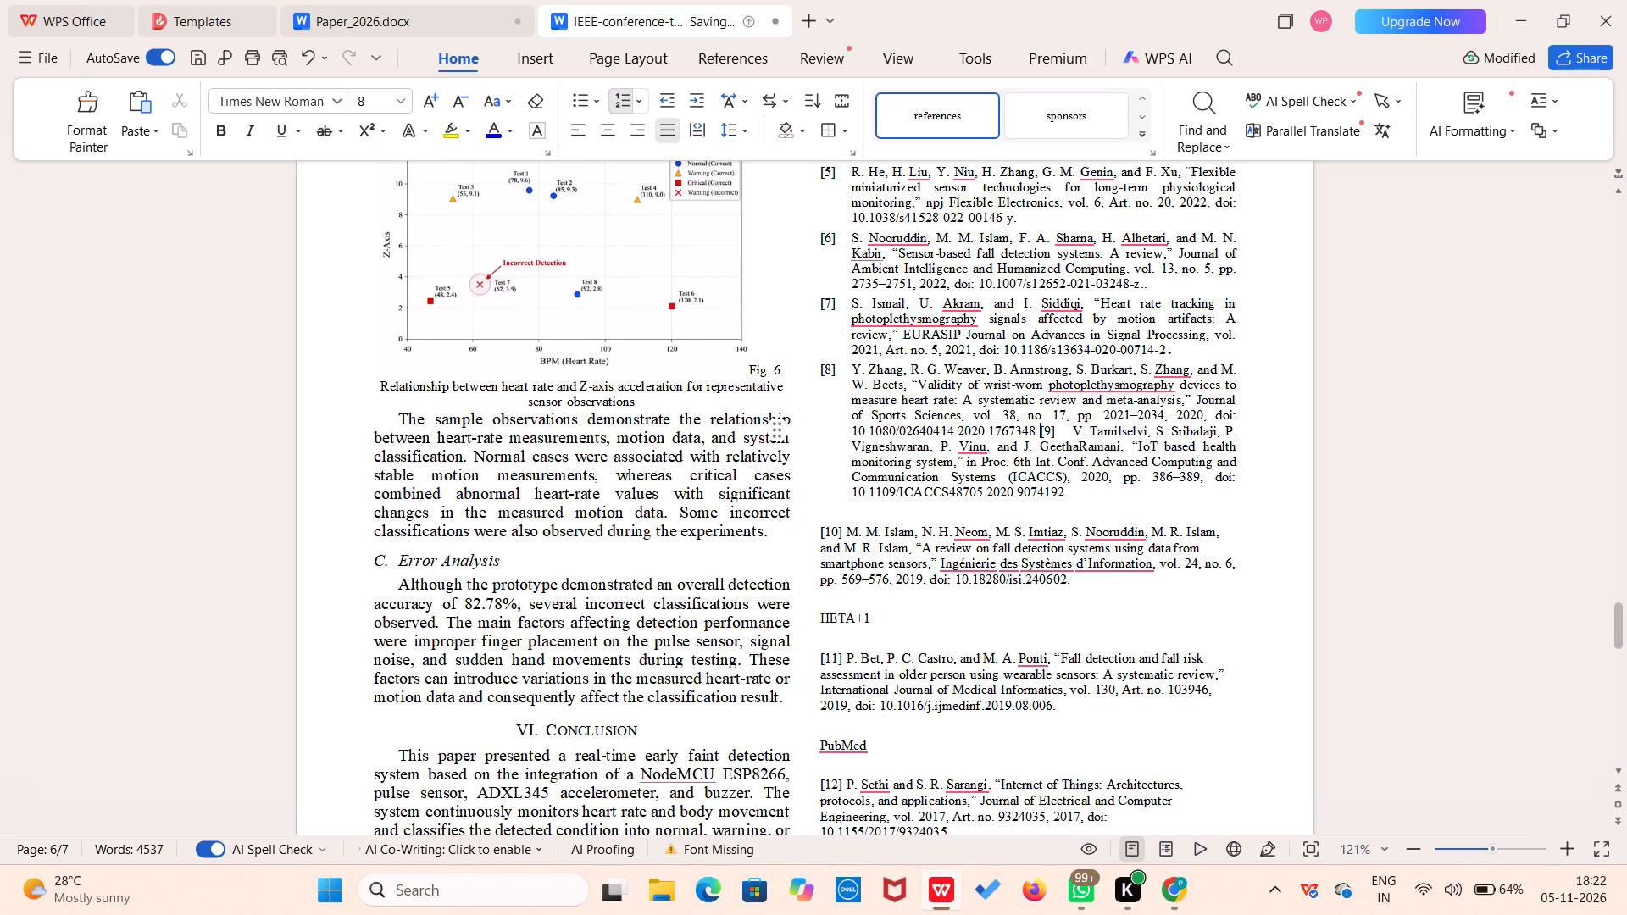
{"action": "key", "text": "shift+Return"}
{"action": "key", "text": "BackSpace"}
{"action": "key", "text": "Return"}
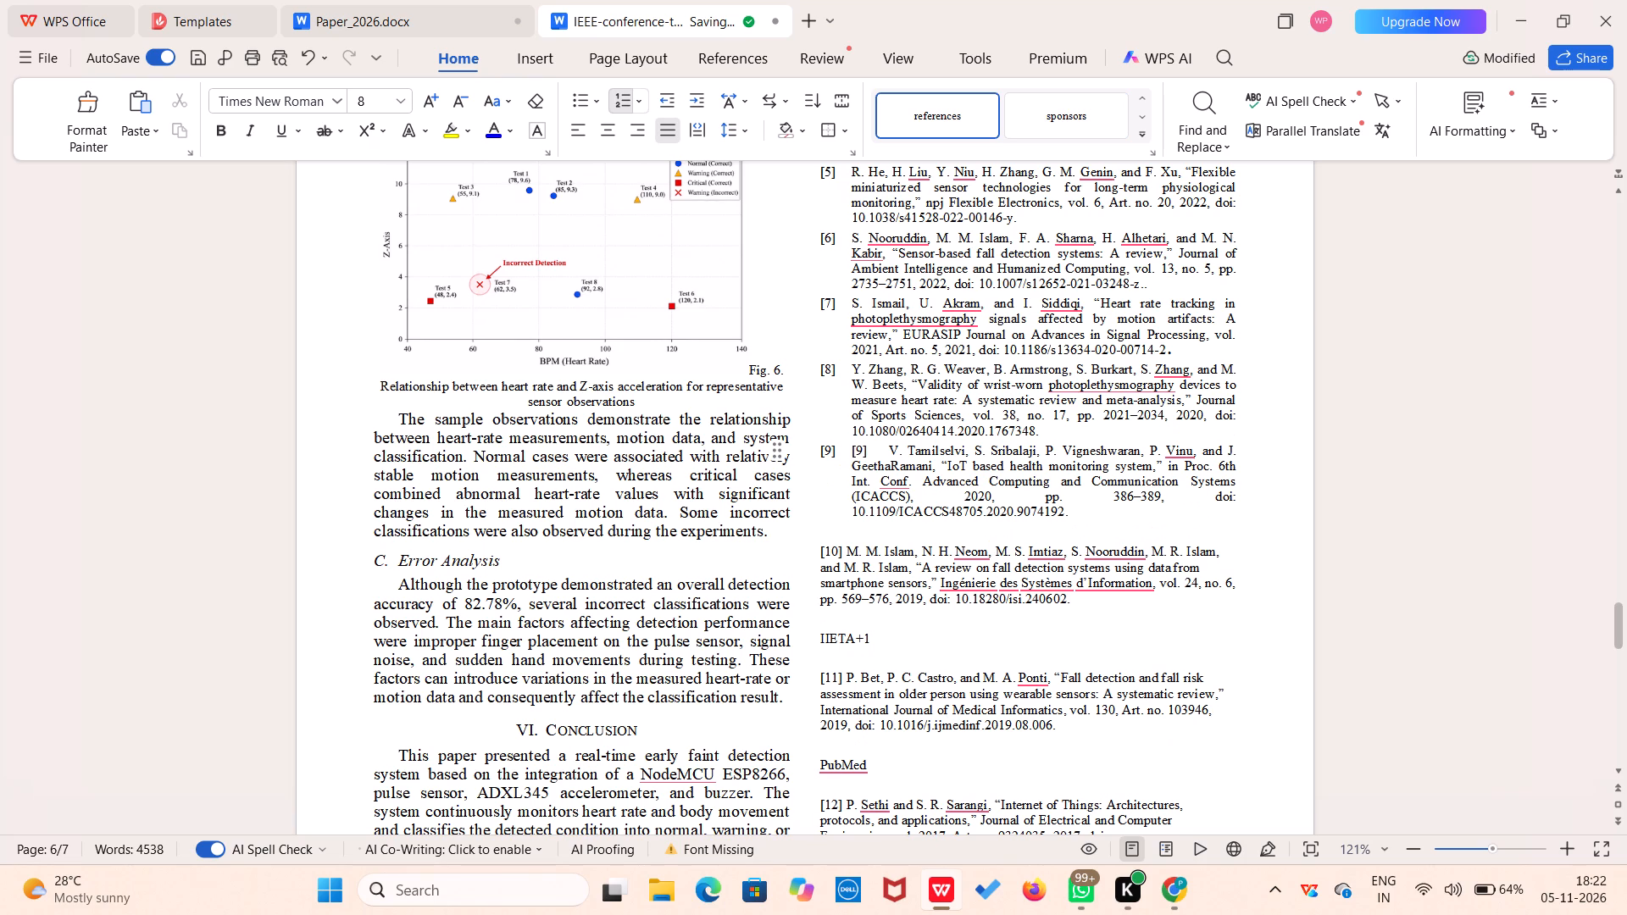
Remove the duplicate typed [9] label and its extra spaces from the numbered entry [9].
{"action": "left_click", "coordinate": [894, 449]}
{"action": "key", "text": "Left"}
{"action": "key", "text": "BackSpace"}
{"action": "key", "text": "BackSpace"}
{"action": "key", "text": "BackSpace"}
{"action": "key", "text": "BackSpace"}
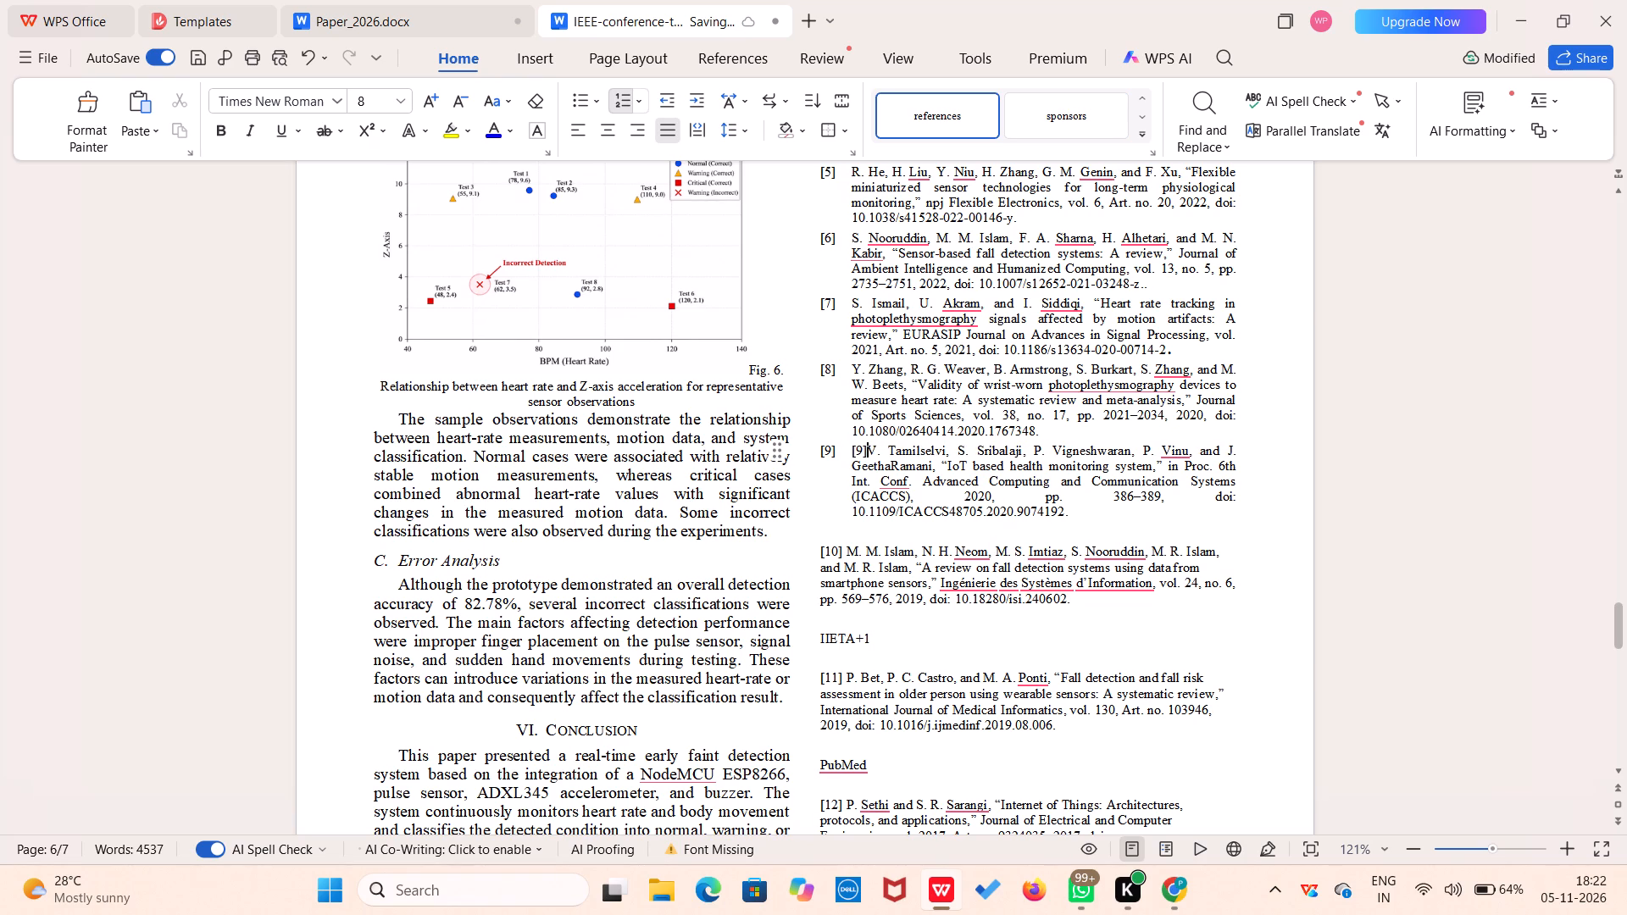
{"action": "key", "text": "BackSpace"}
{"action": "key", "text": "BackSpace"}
{"action": "key", "text": "BackSpace"}
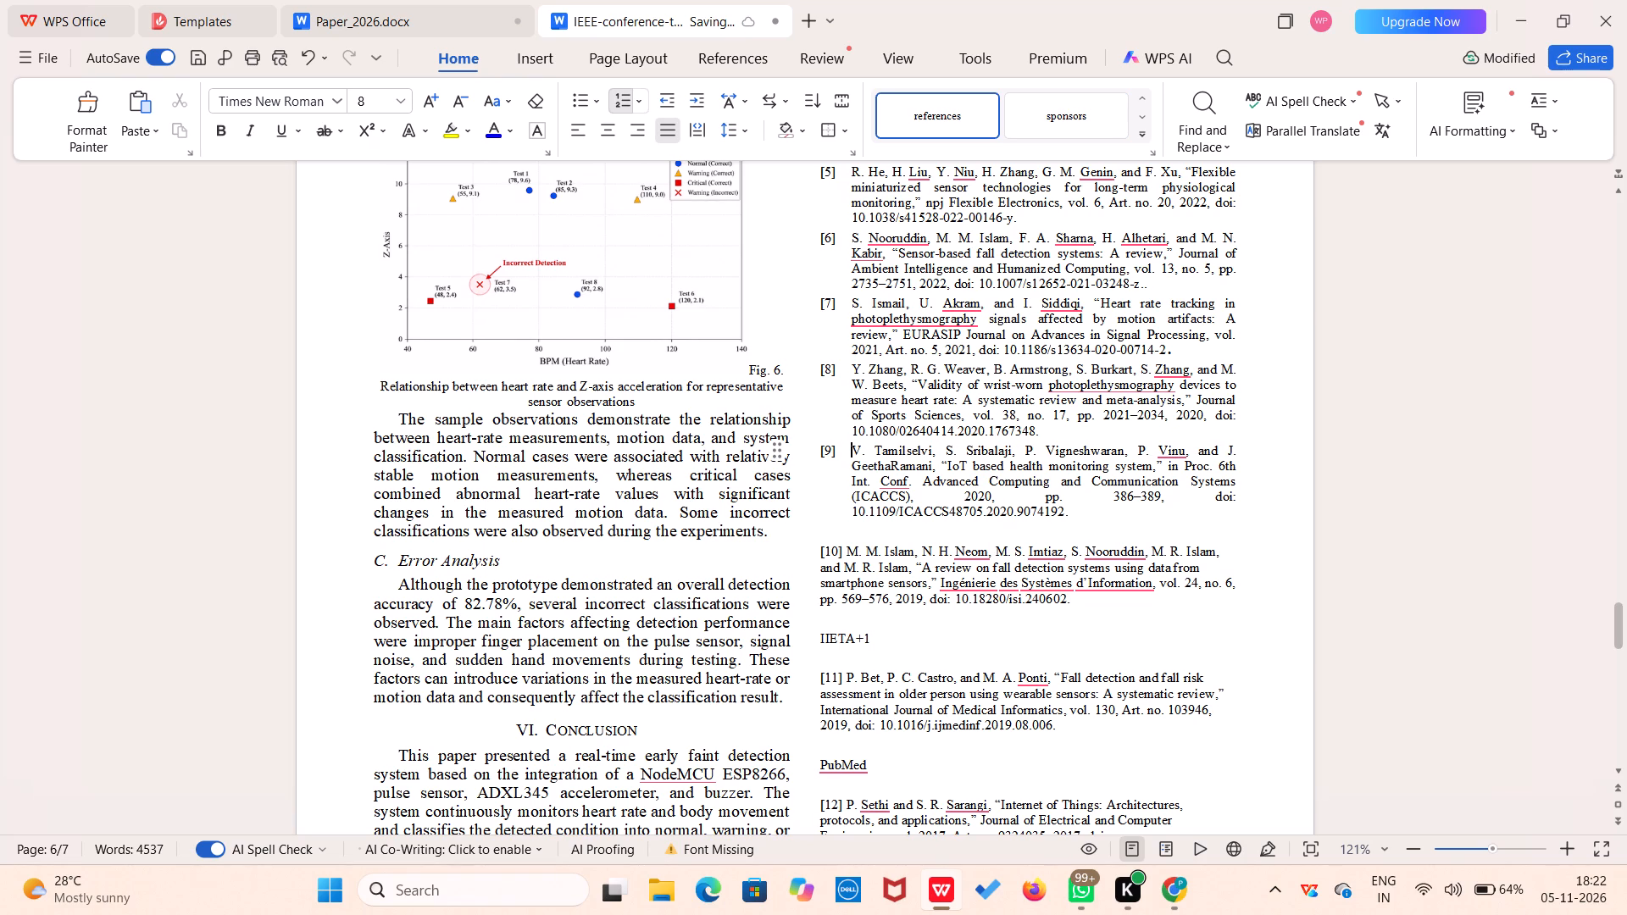
Delete the "IIETA+1" source line after reference [10] and bring references [10] and [11] into the numbered list.
{"action": "scroll", "coordinate": [1044, 534], "scroll_direction": "down", "scroll_amount": 3}
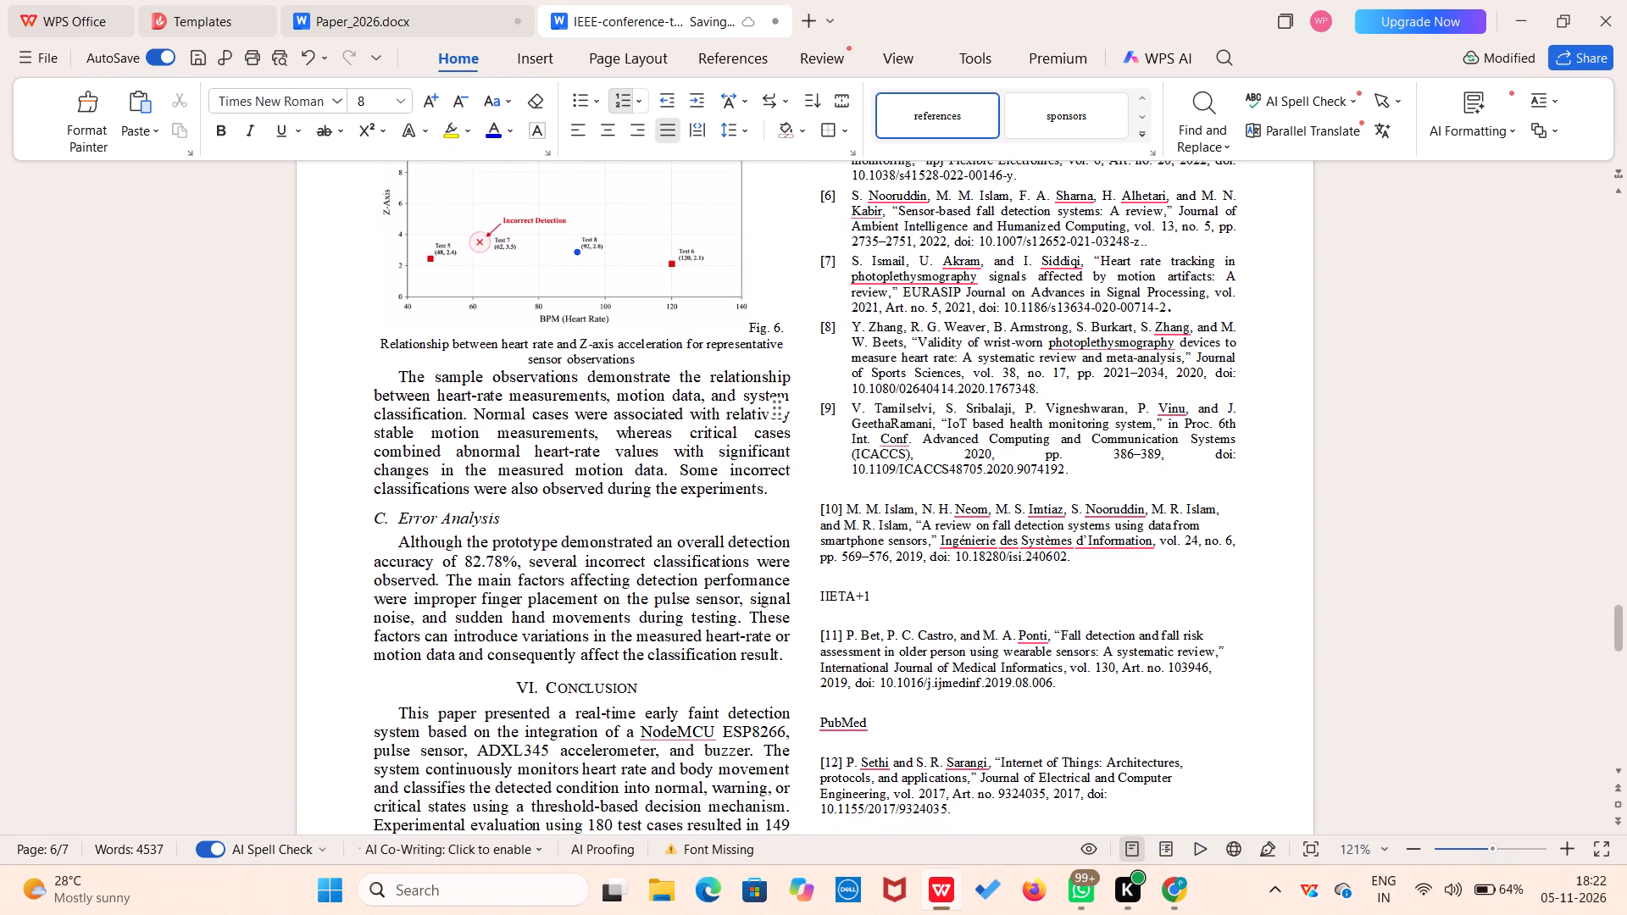
{"action": "scroll", "coordinate": [1046, 521], "scroll_direction": "up", "scroll_amount": 1}
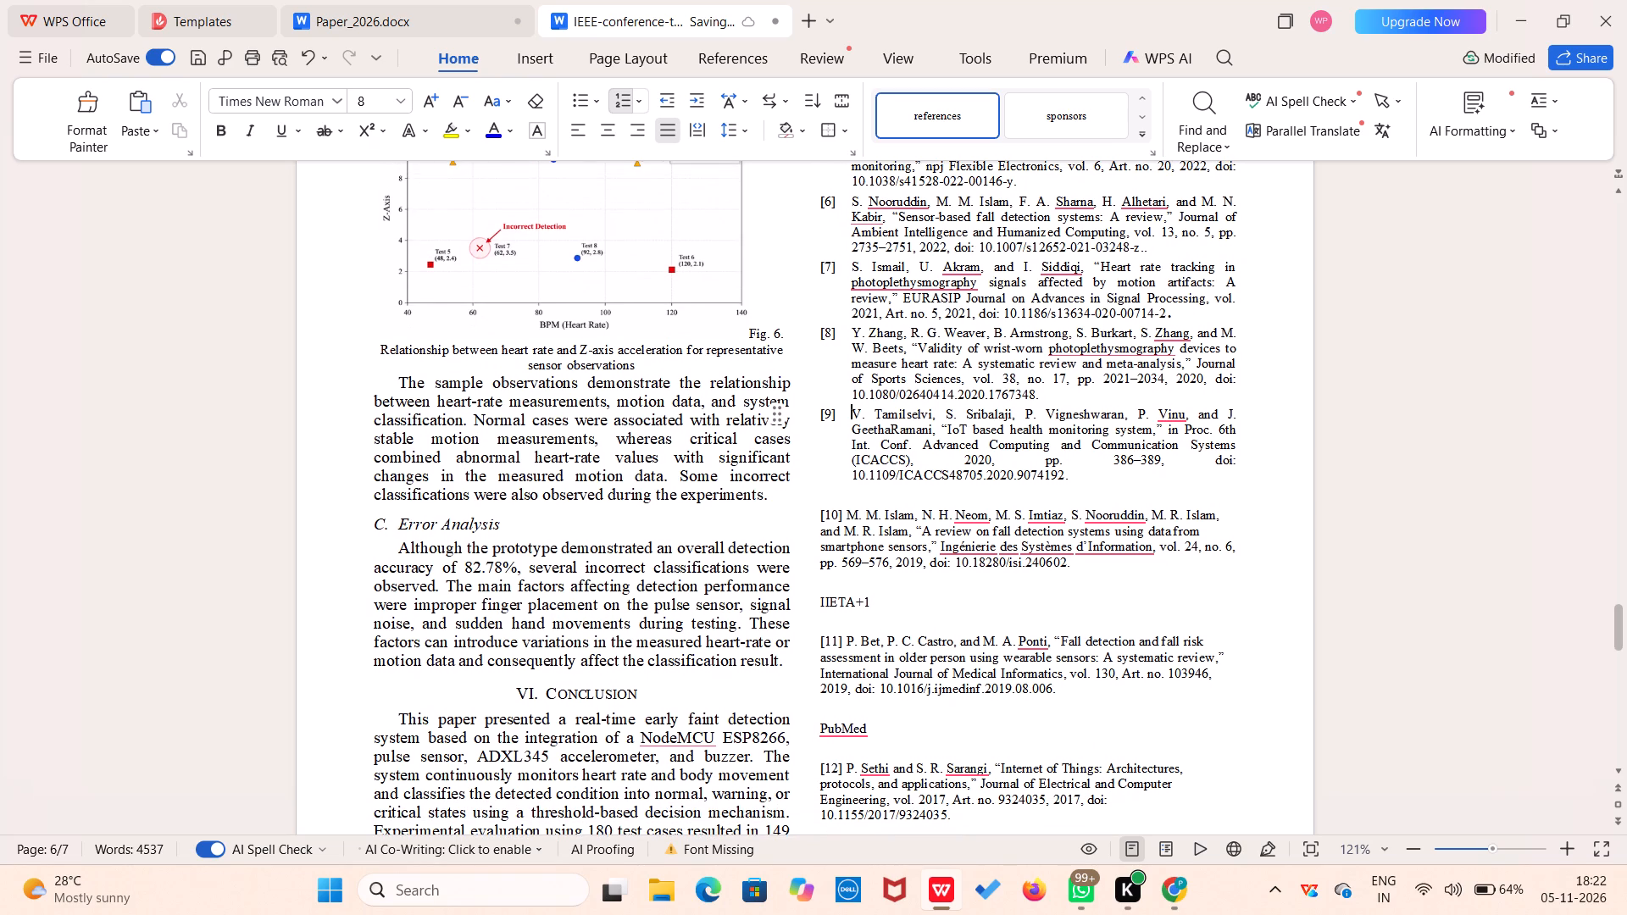
{"action": "scroll", "coordinate": [1046, 521], "scroll_direction": "up", "scroll_amount": 1}
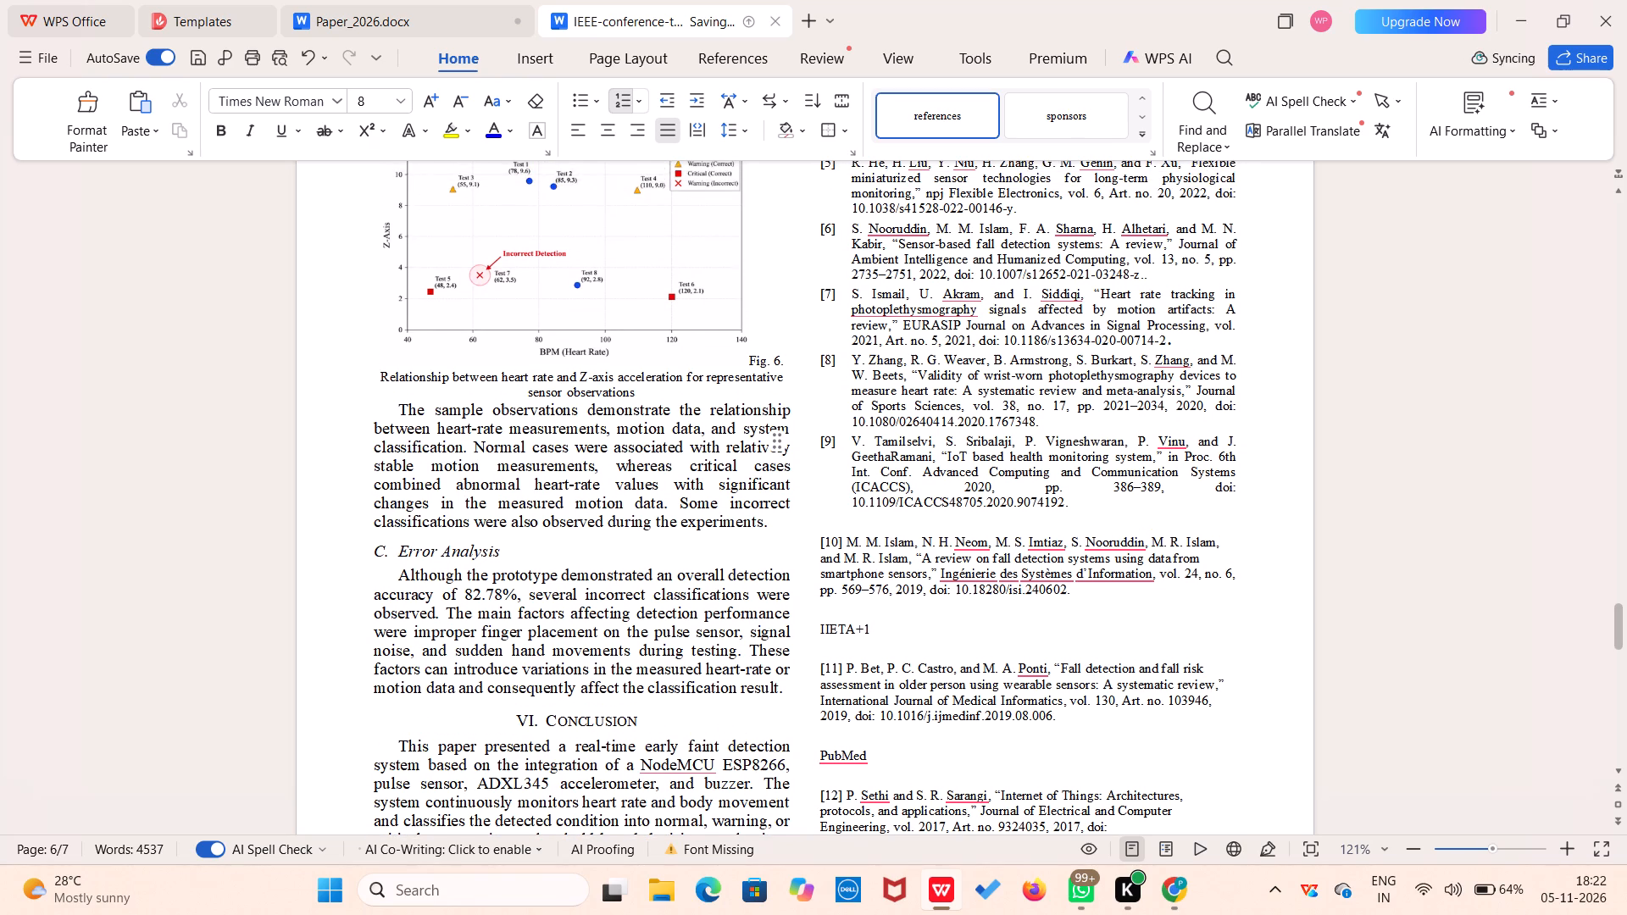
{"action": "left_click_drag", "start_coordinate": [877, 591], "coordinate": [816, 586]}
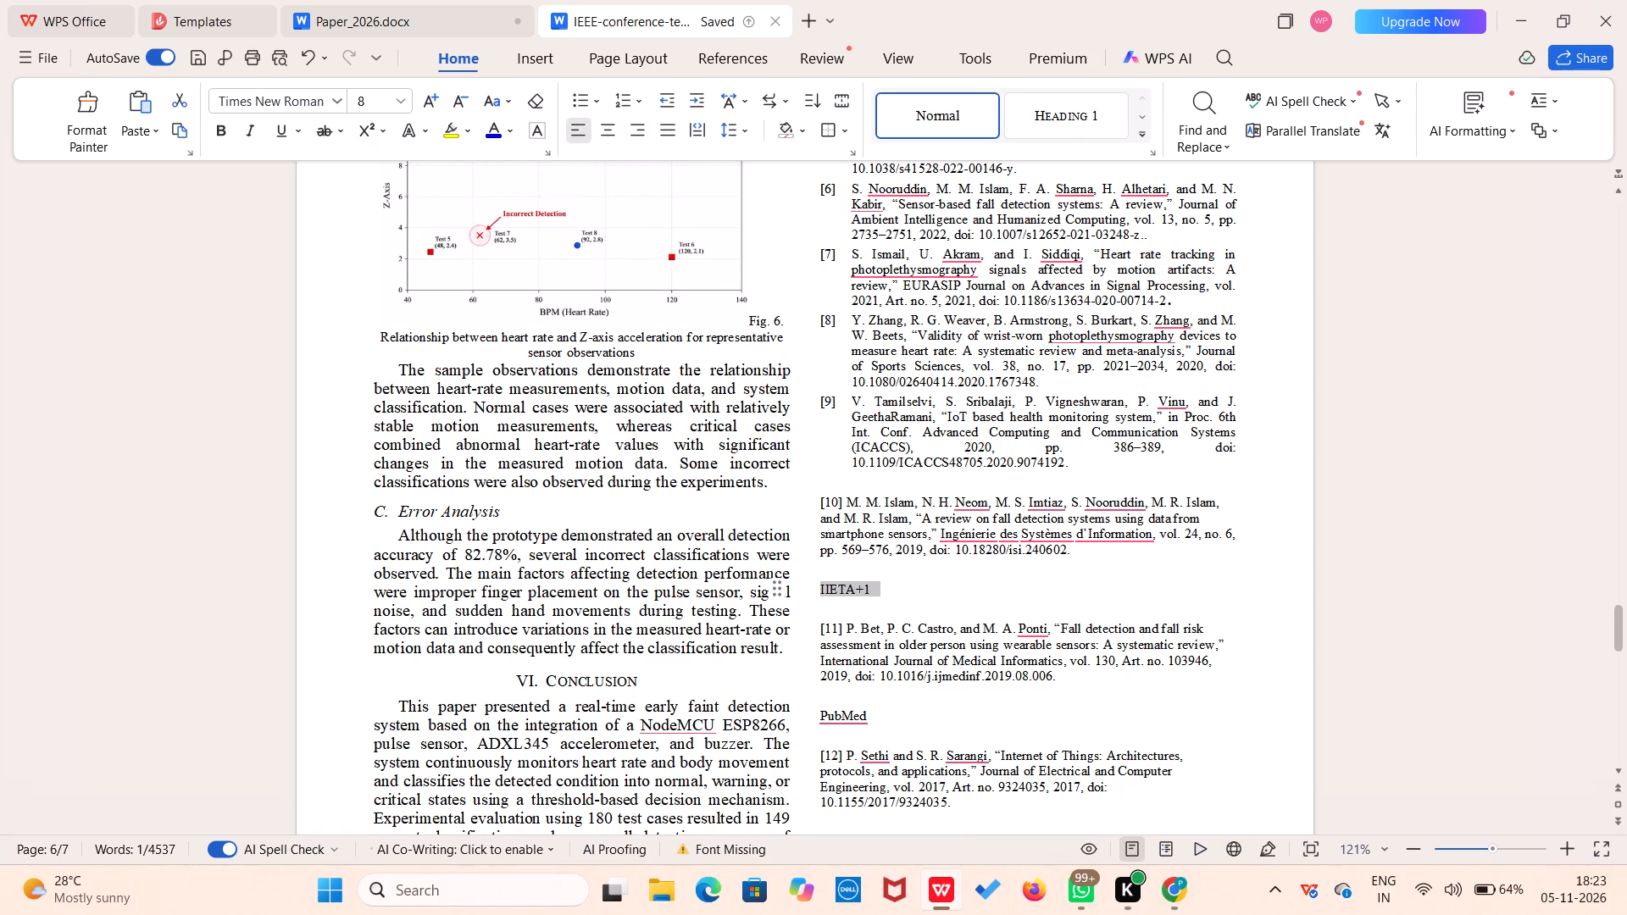
{"action": "key", "text": "BackSpace"}
{"action": "key", "text": "BackSpace"}
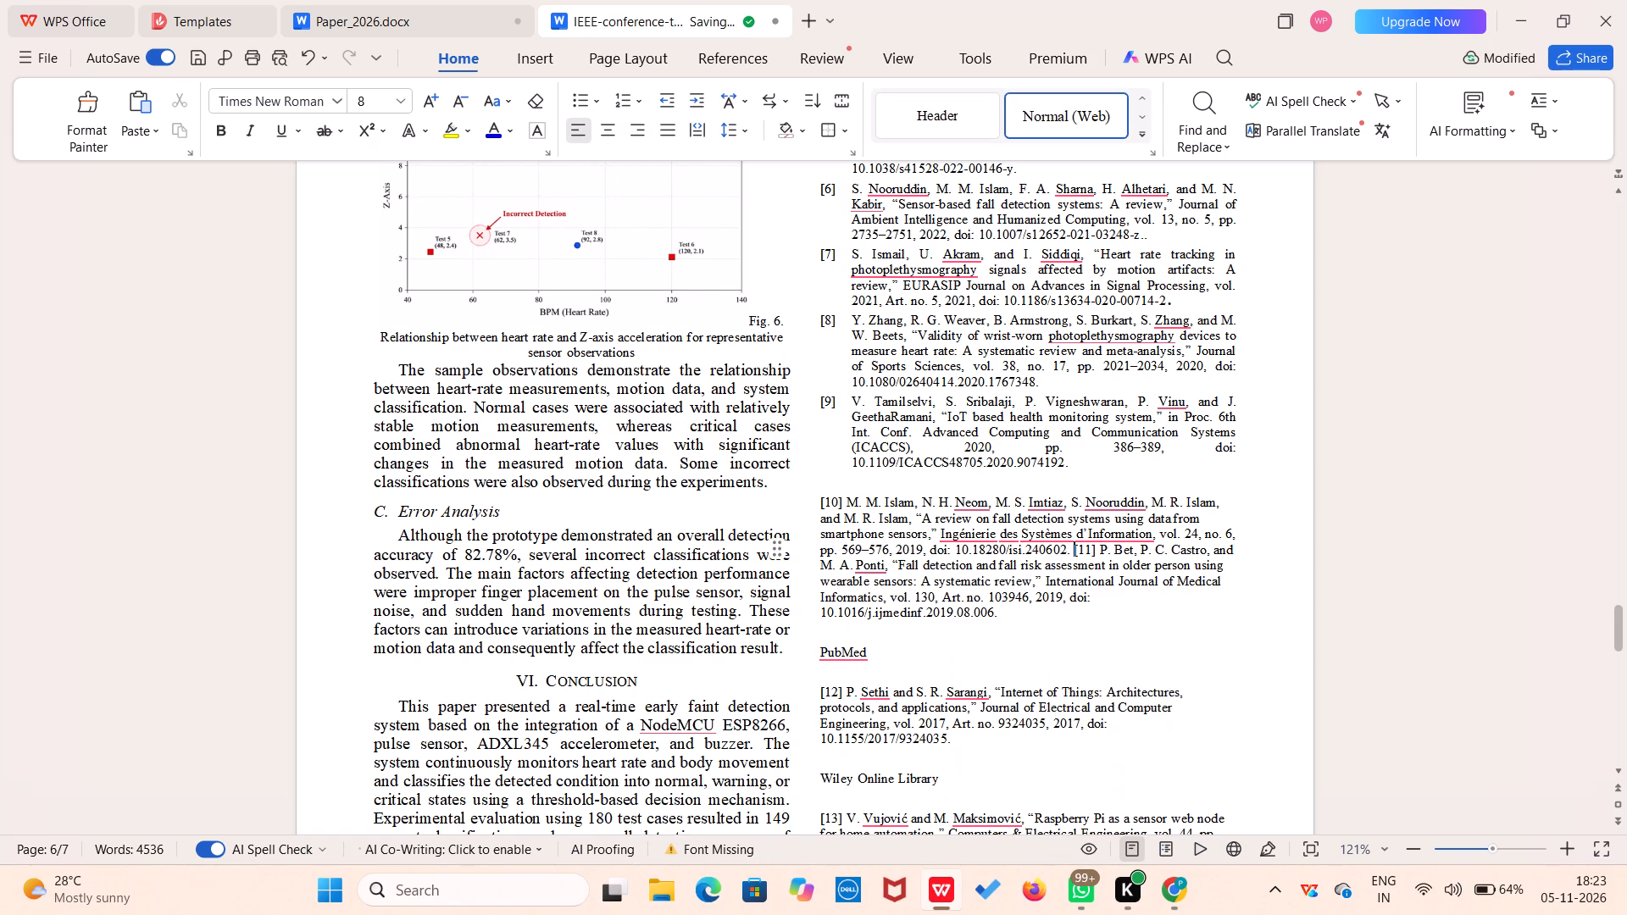
{"action": "key", "text": "Return"}
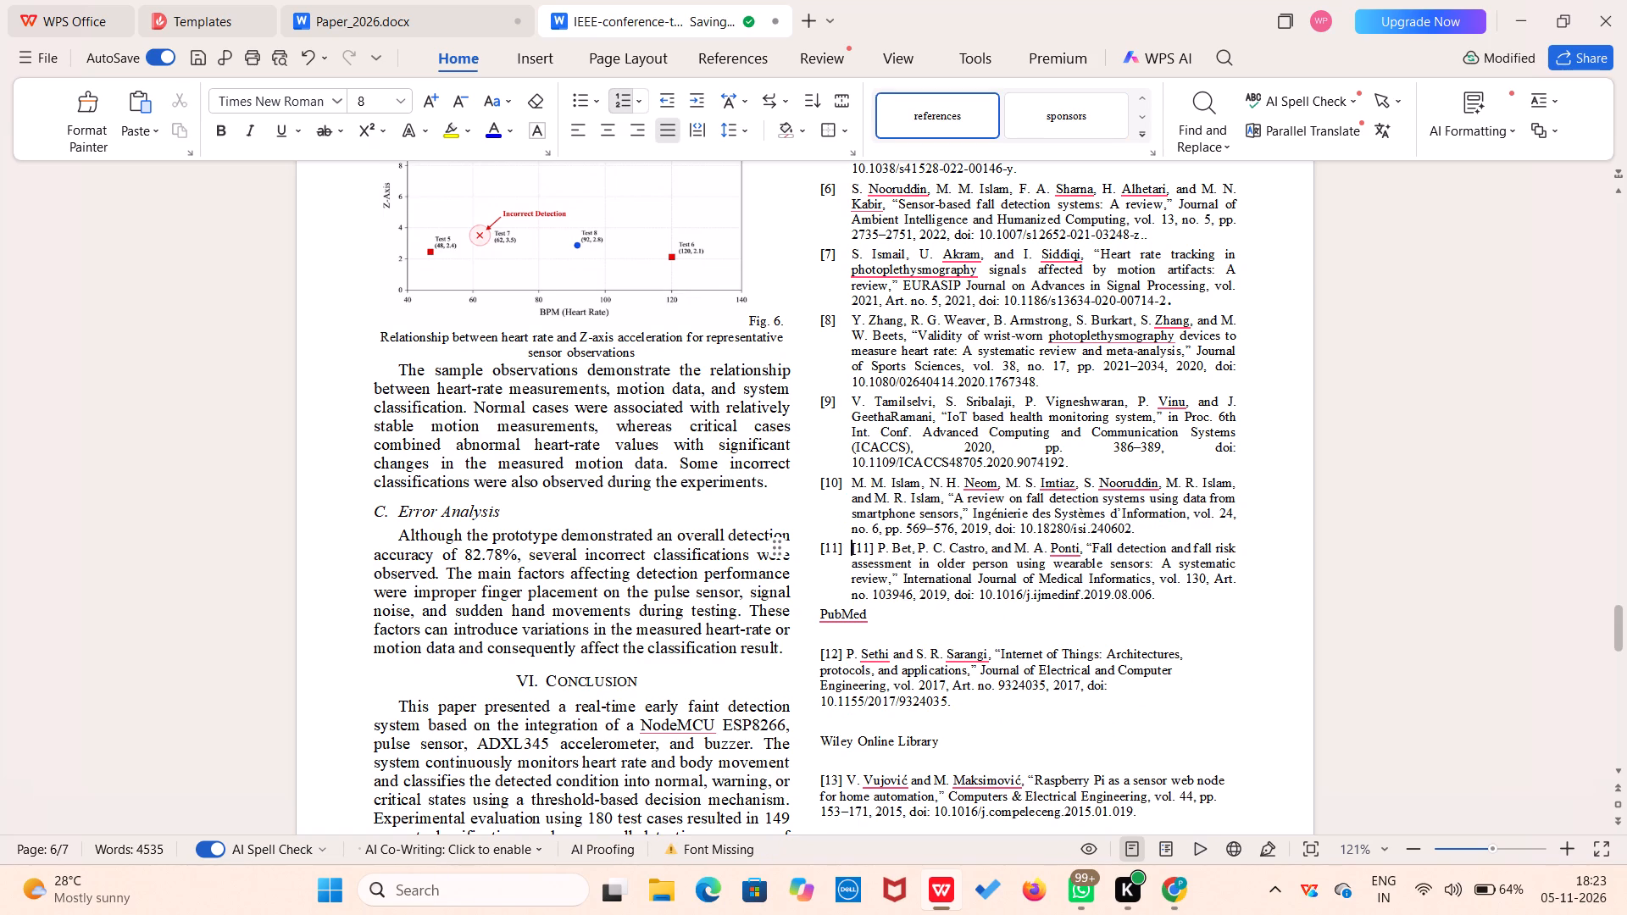
Delete the "PubMed" source line after reference [11] and make reference [12] the next numbered entry.
{"action": "left_click", "coordinate": [882, 629]}
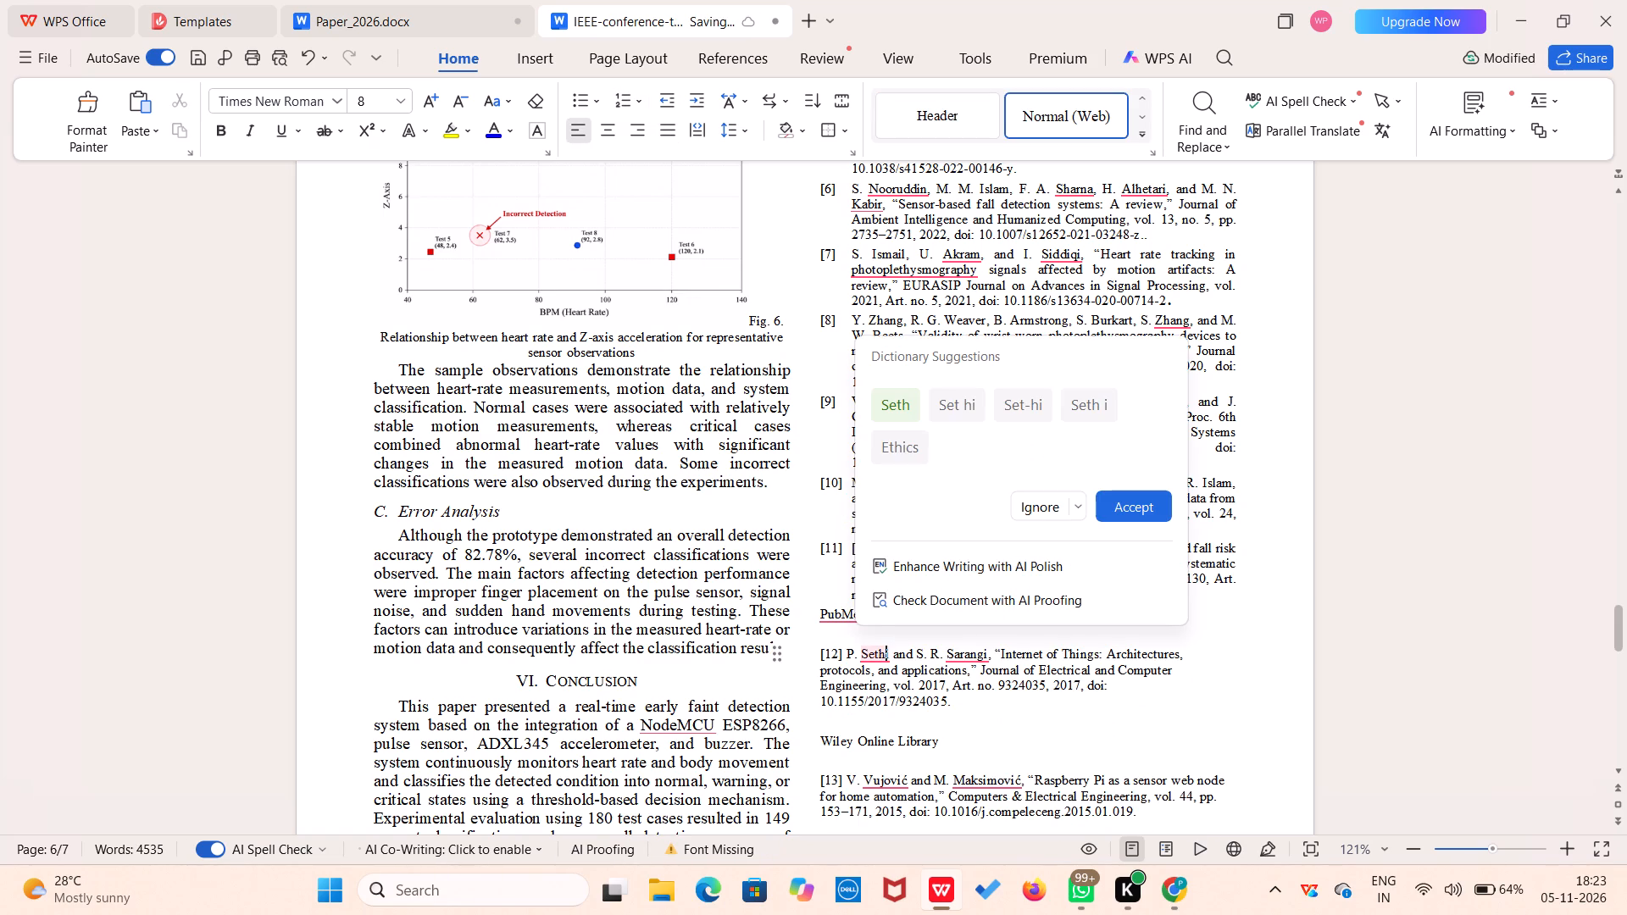
{"action": "left_click", "coordinate": [833, 637]}
{"action": "left_click", "coordinate": [863, 637]}
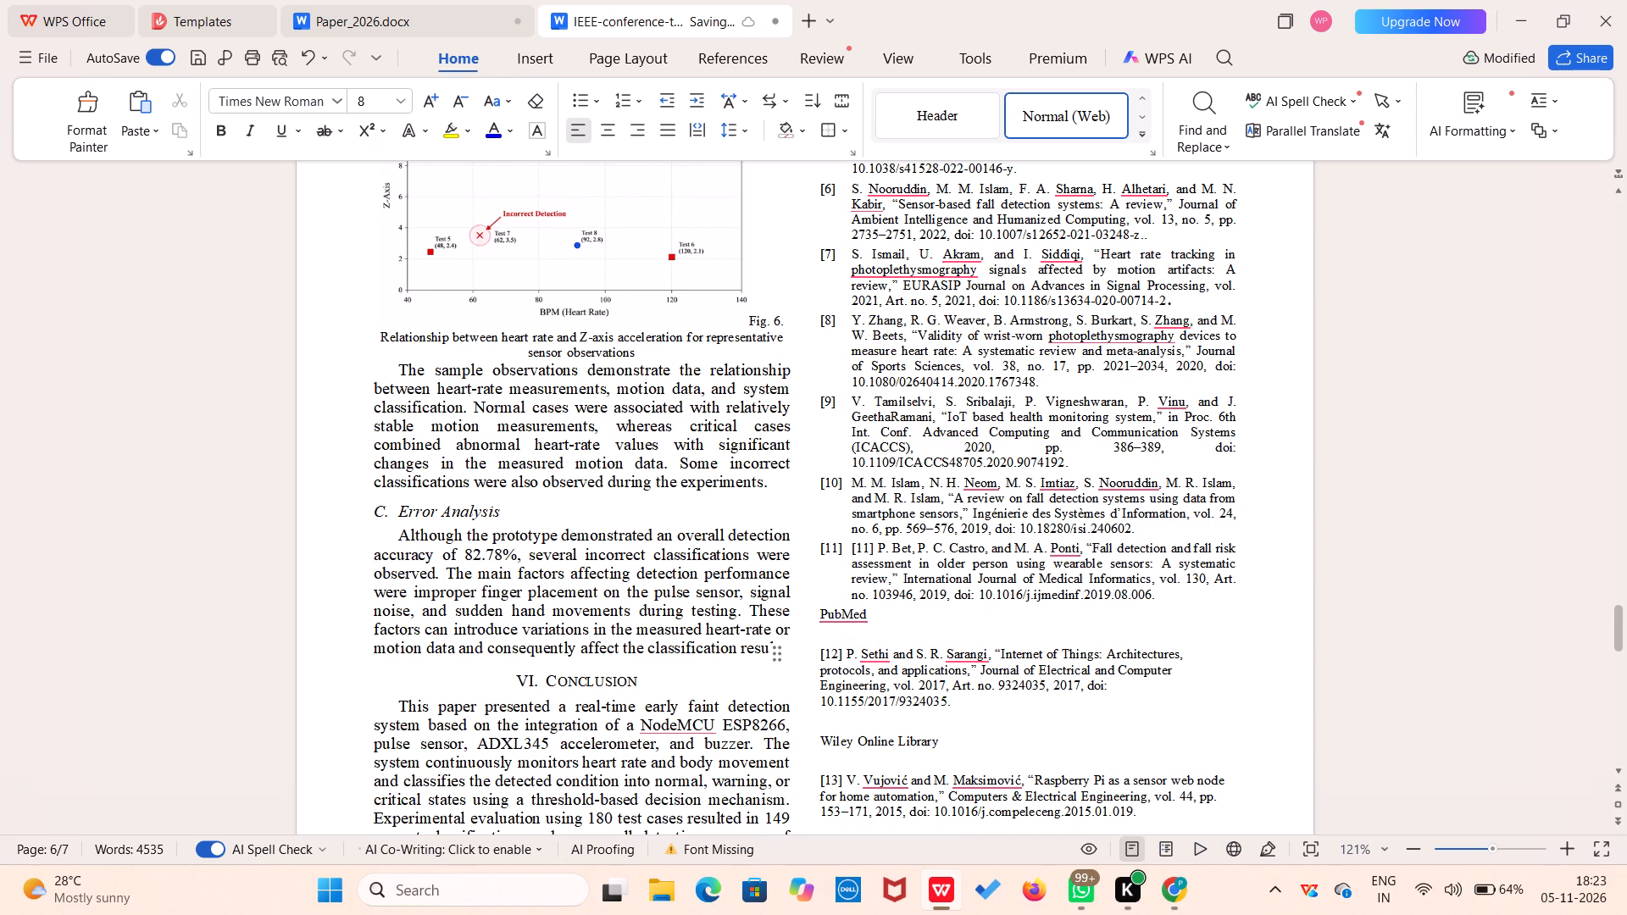
{"action": "left_click", "coordinate": [820, 652]}
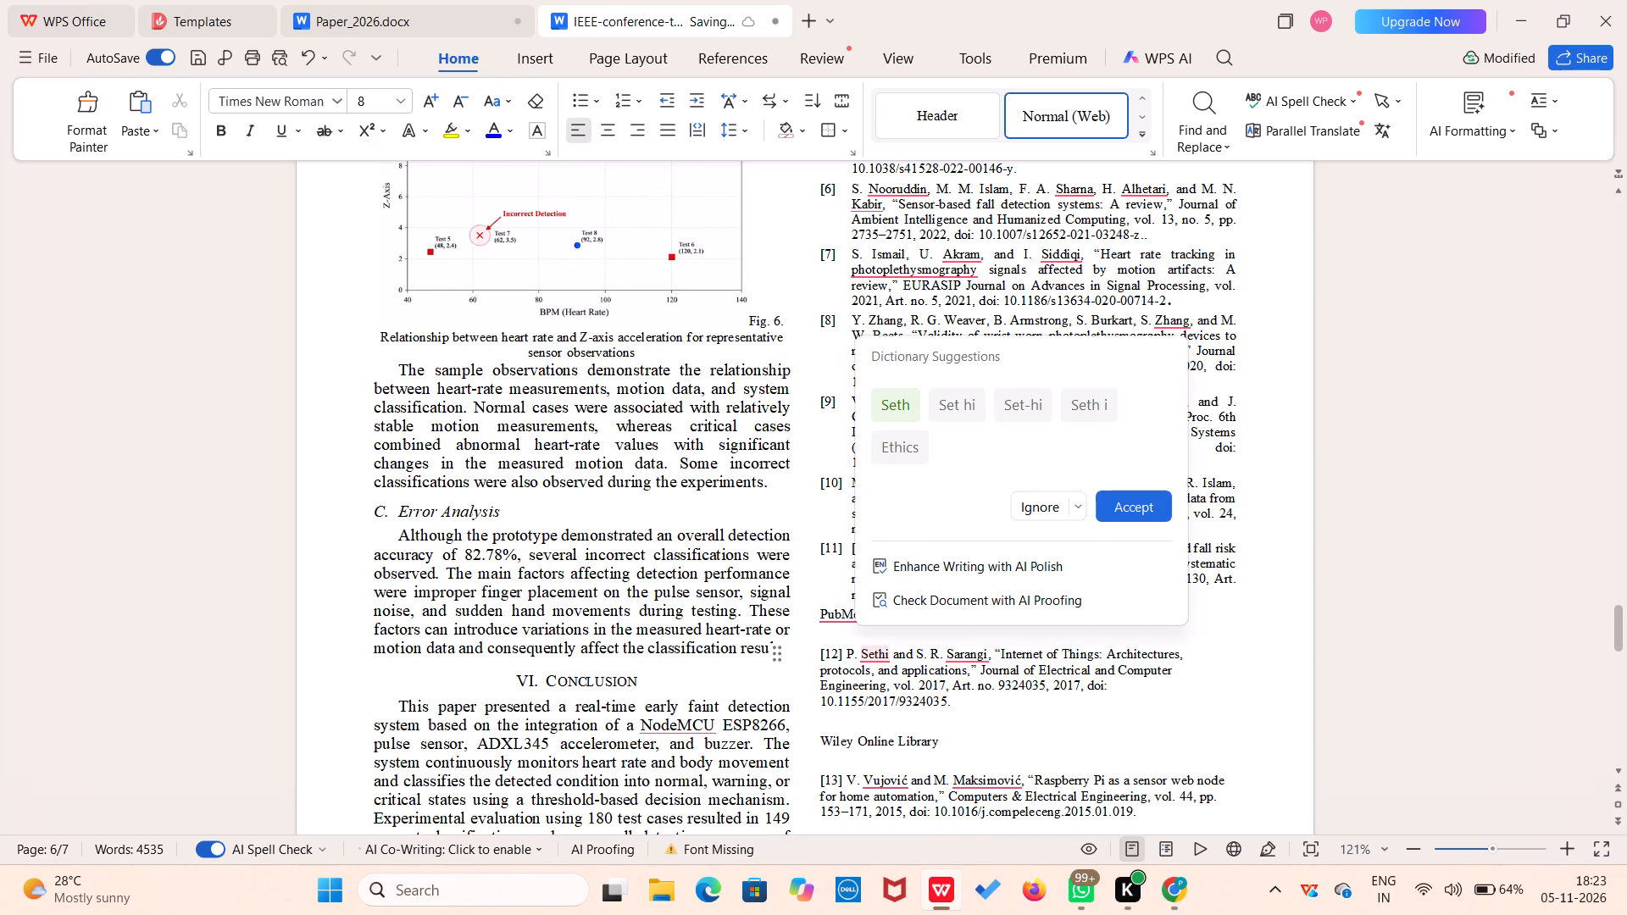
{"action": "key", "text": "BackSpace"}
{"action": "key", "text": "BackSpace"}
{"action": "key", "text": "BackSpace"}
{"action": "key", "text": "BackSpace"}
{"action": "key", "text": "BackSpace"}
{"action": "key", "text": "BackSpace"}
{"action": "key", "text": "BackSpace"}
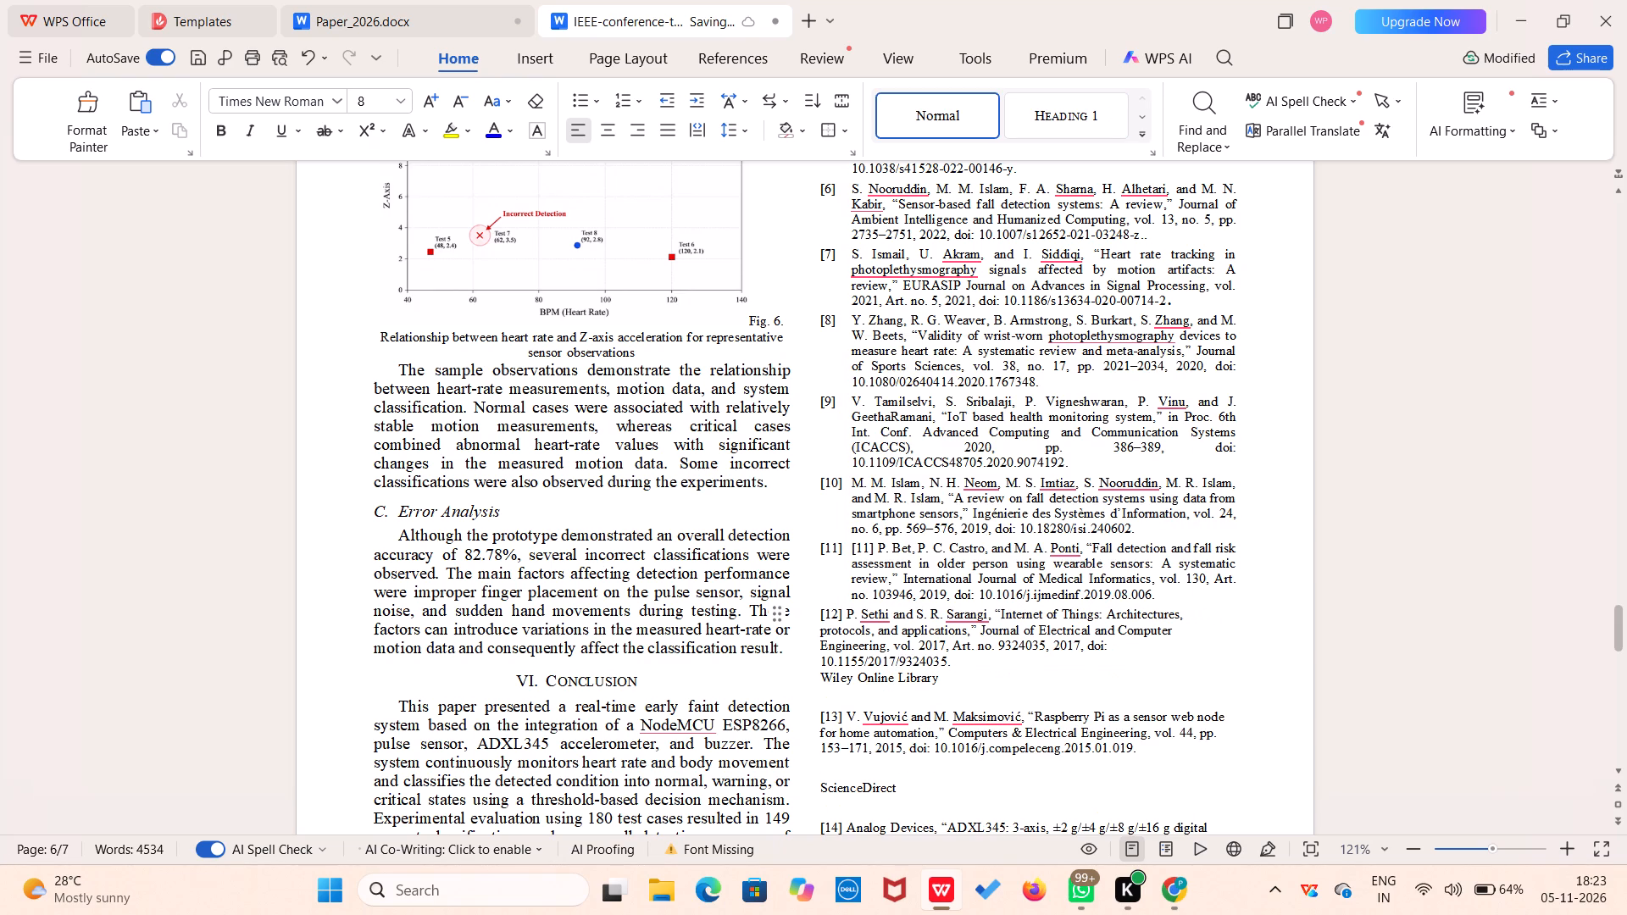
{"action": "key", "text": "BackSpace"}
{"action": "key", "text": "Return"}
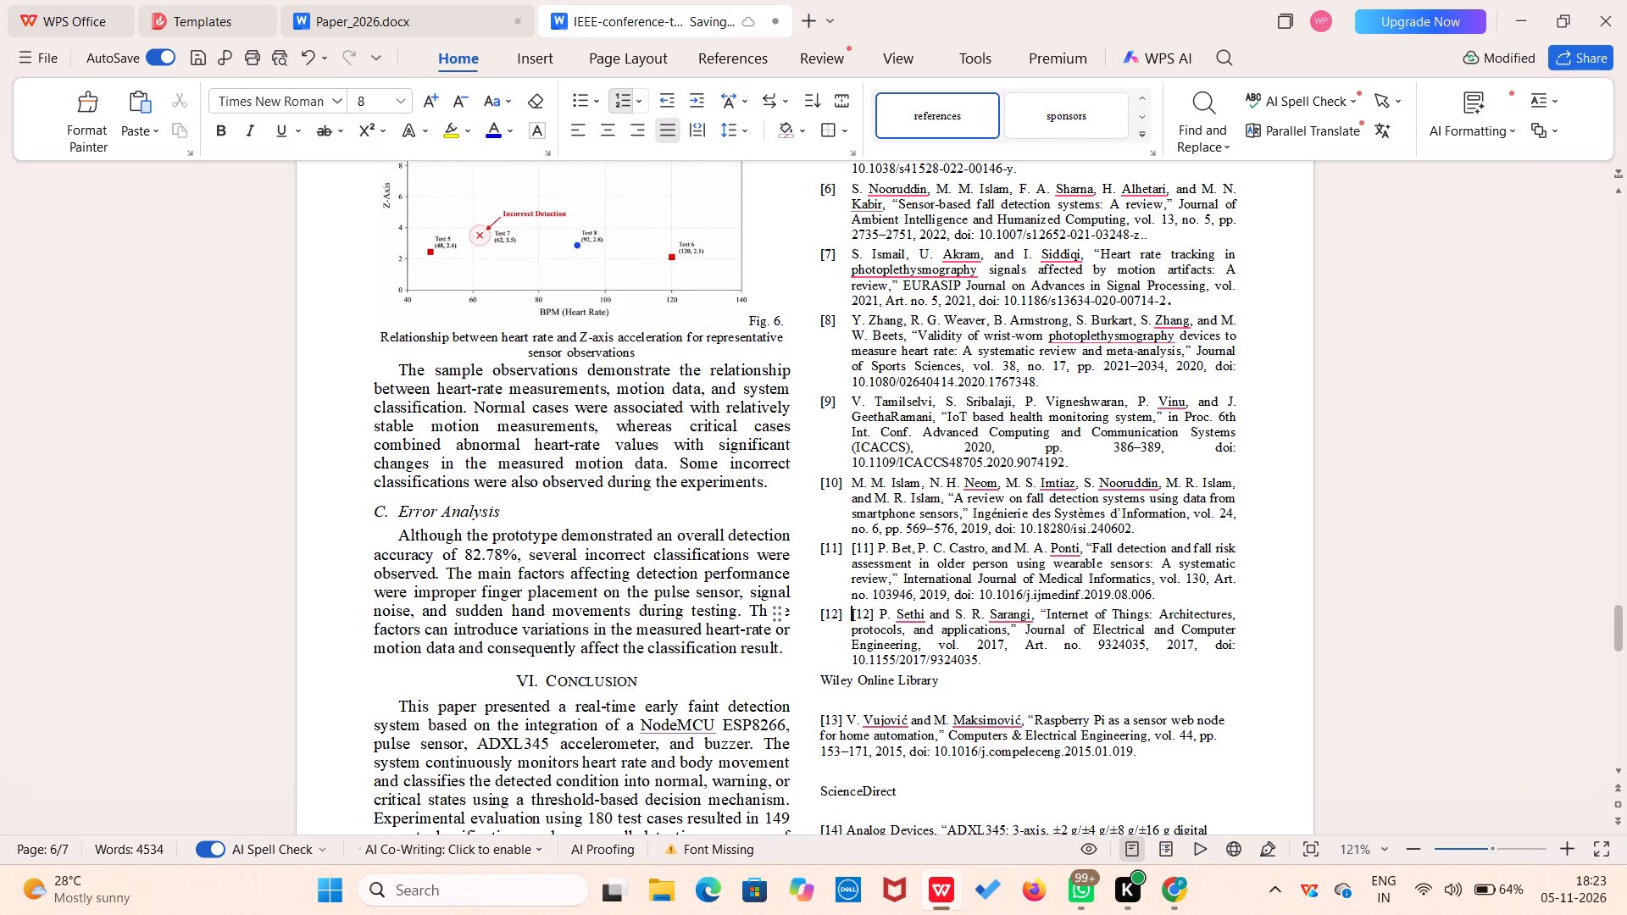
Remove the duplicate typed [12] label from the numbered entry [12].
{"action": "key", "text": "Right"}
{"action": "key", "text": "Right"}
{"action": "key", "text": "Right"}
{"action": "key", "text": "Right"}
{"action": "key", "text": "BackSpace"}
{"action": "key", "text": "BackSpace"}
{"action": "key", "text": "BackSpace"}
{"action": "key", "text": "BackSpace"}
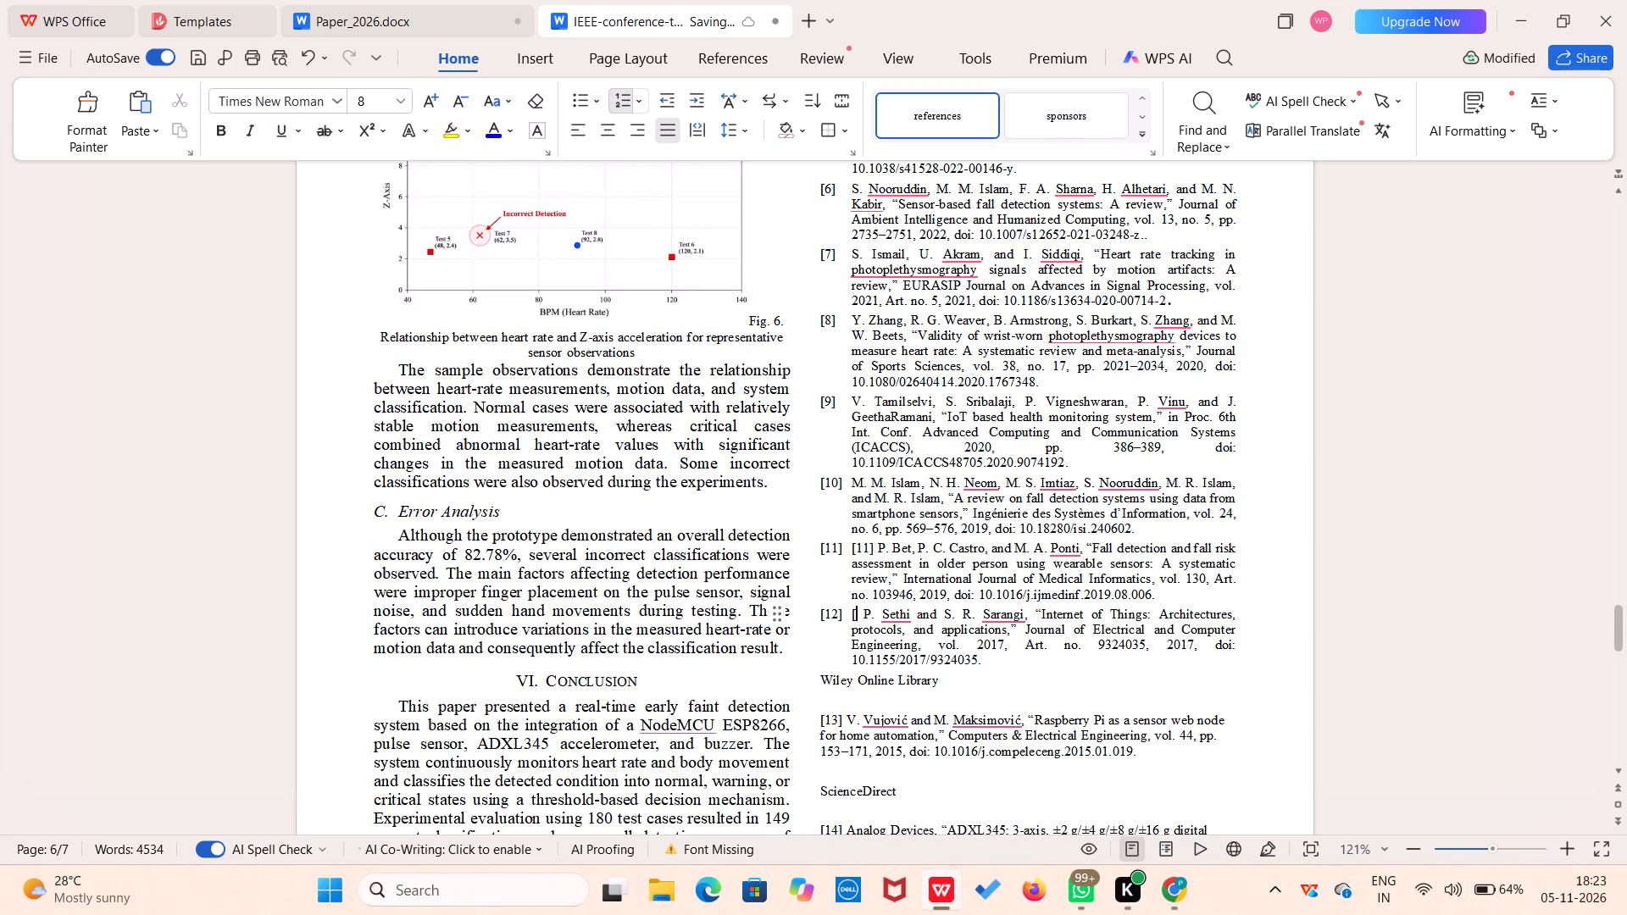
Remove the duplicate typed [11] label from the numbered entry [11].
{"action": "left_click", "coordinate": [873, 551]}
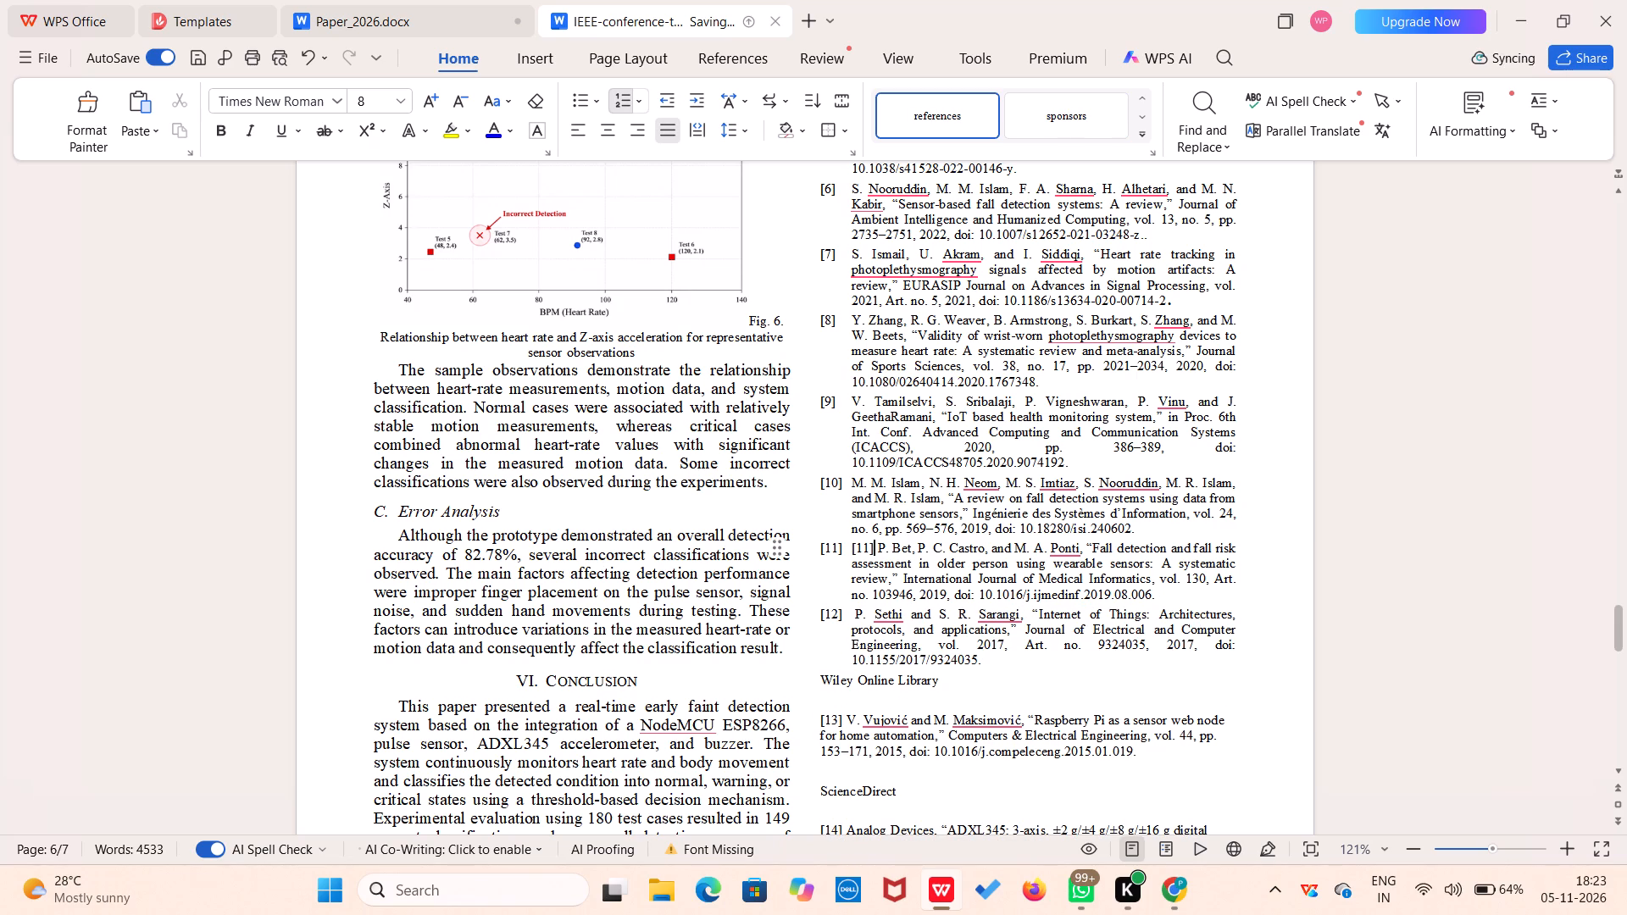
{"action": "key", "text": "BackSpace"}
{"action": "key", "text": "BackSpace"}
{"action": "key", "text": "BackSpace"}
{"action": "key", "text": "BackSpace"}
Delete the "Wiley Online Library" source line after reference [12] and make reference [13] the next numbered entry.
{"action": "scroll", "coordinate": [873, 551], "scroll_direction": "down", "scroll_amount": 1}
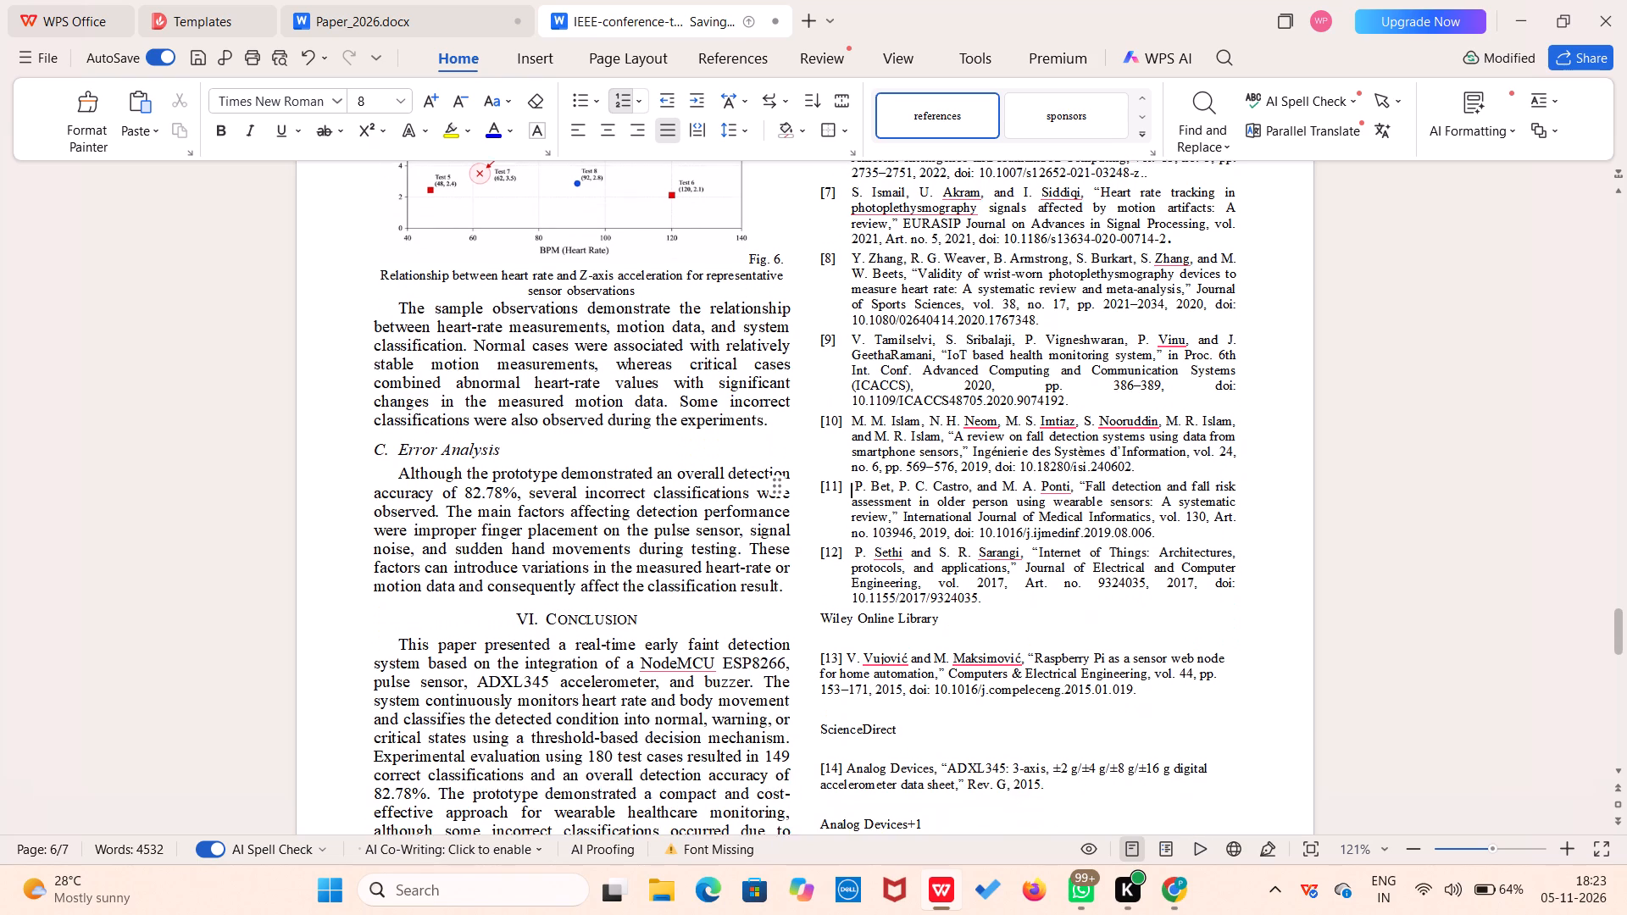
{"action": "scroll", "coordinate": [873, 551], "scroll_direction": "down", "scroll_amount": 1}
{"action": "left_click_drag", "start_coordinate": [949, 567], "coordinate": [821, 552]}
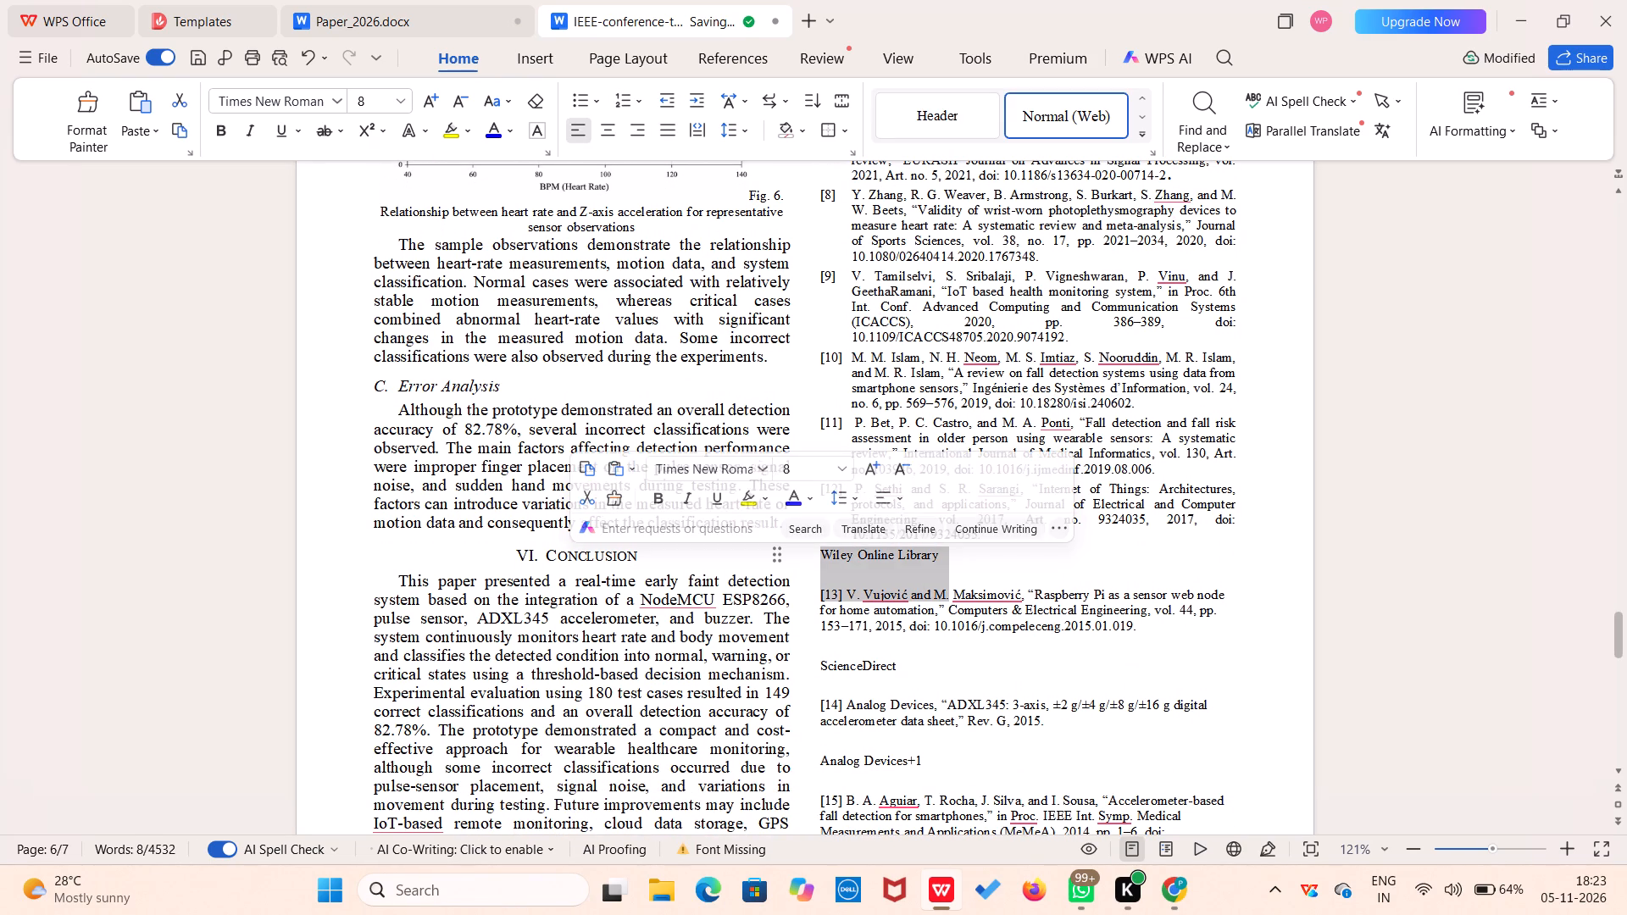
{"action": "left_click", "coordinate": [980, 577]}
{"action": "left_click", "coordinate": [819, 595]}
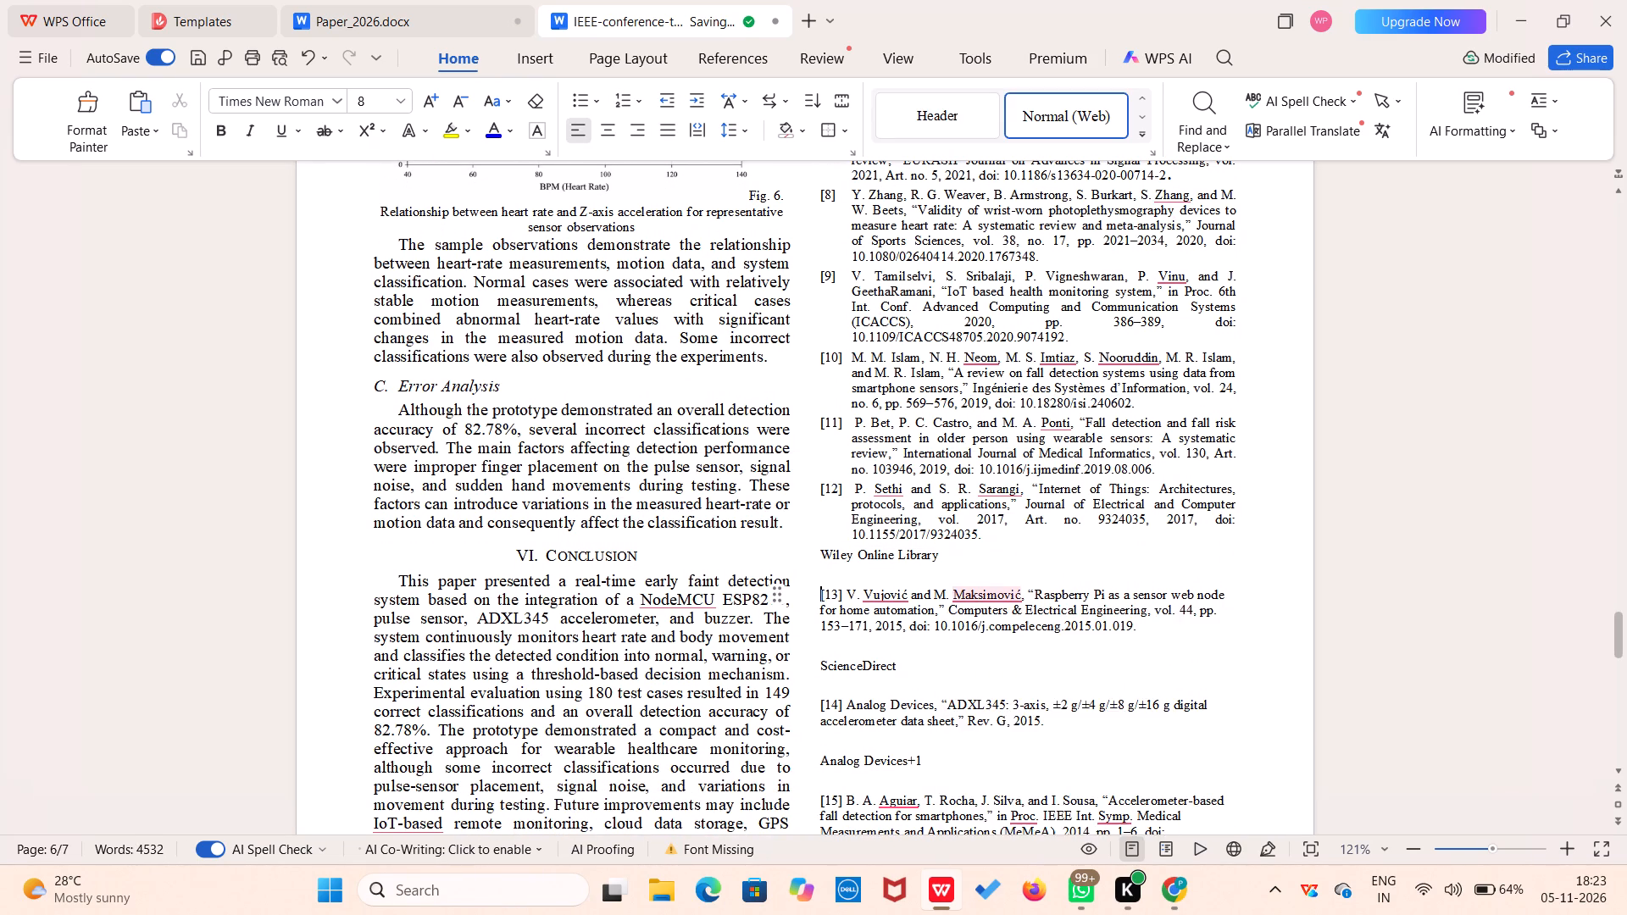
{"action": "key", "text": "BackSpace"}
{"action": "key", "text": "BackSpace"}
{"action": "key", "text": "BackSpace"}
{"action": "key", "text": "BackSpace"}
{"action": "key", "text": "BackSpace"}
{"action": "key", "text": "BackSpace"}
{"action": "key", "text": "ctrl+BackSpace"}
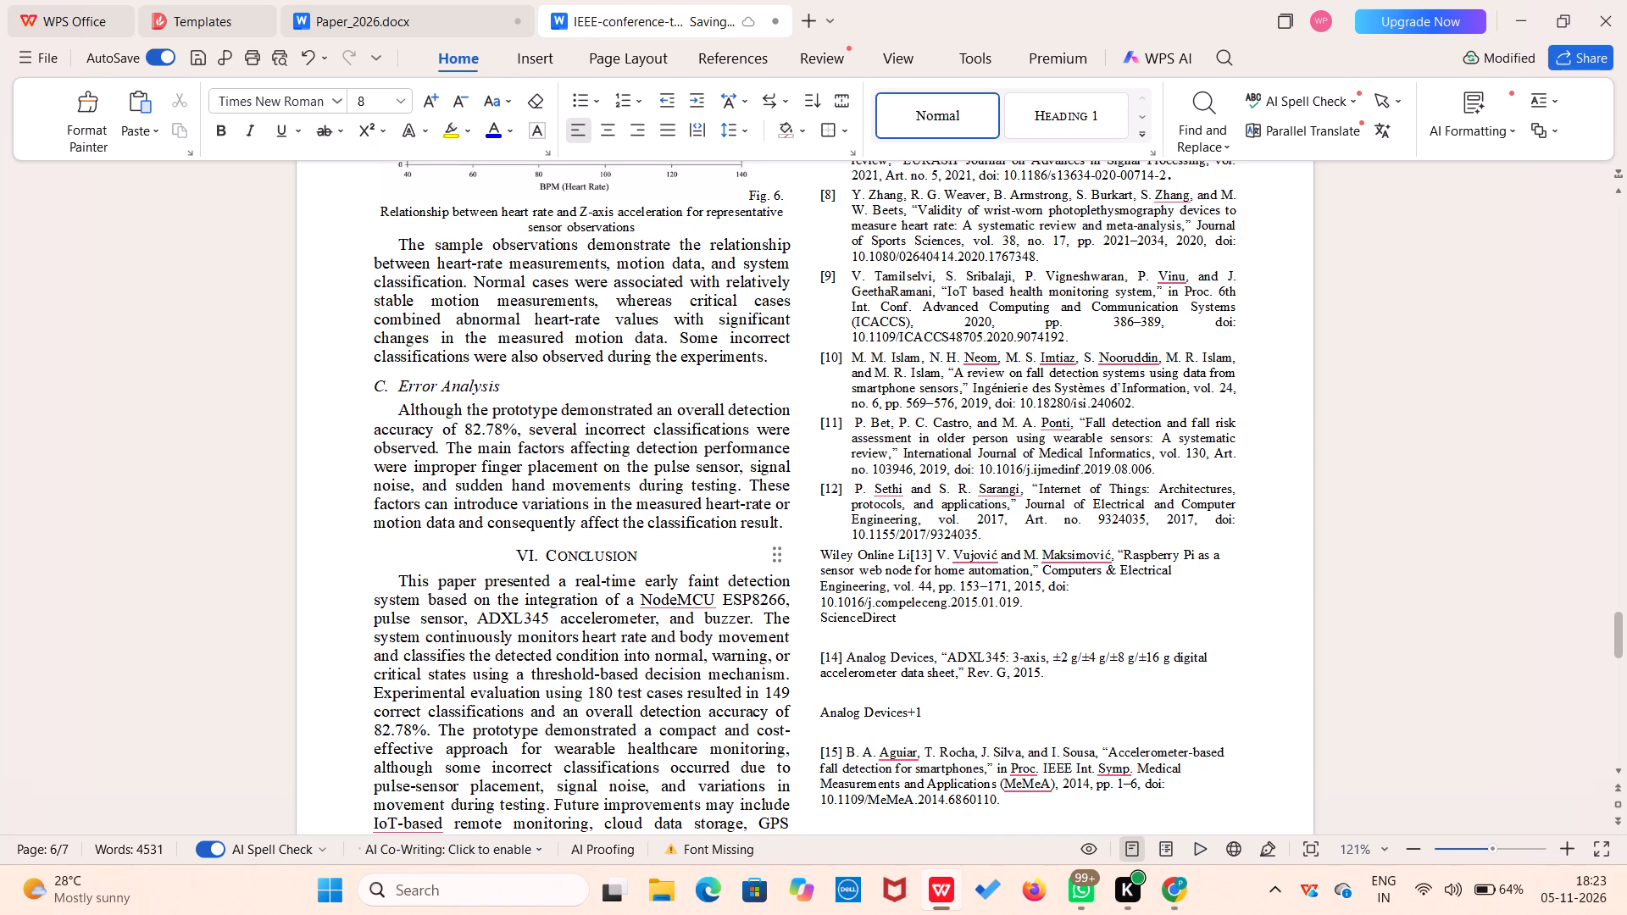
{"action": "key", "text": "ctrl+BackSpace"}
{"action": "key", "text": "ctrl+BackSpace"}
{"action": "key", "text": "BackSpace"}
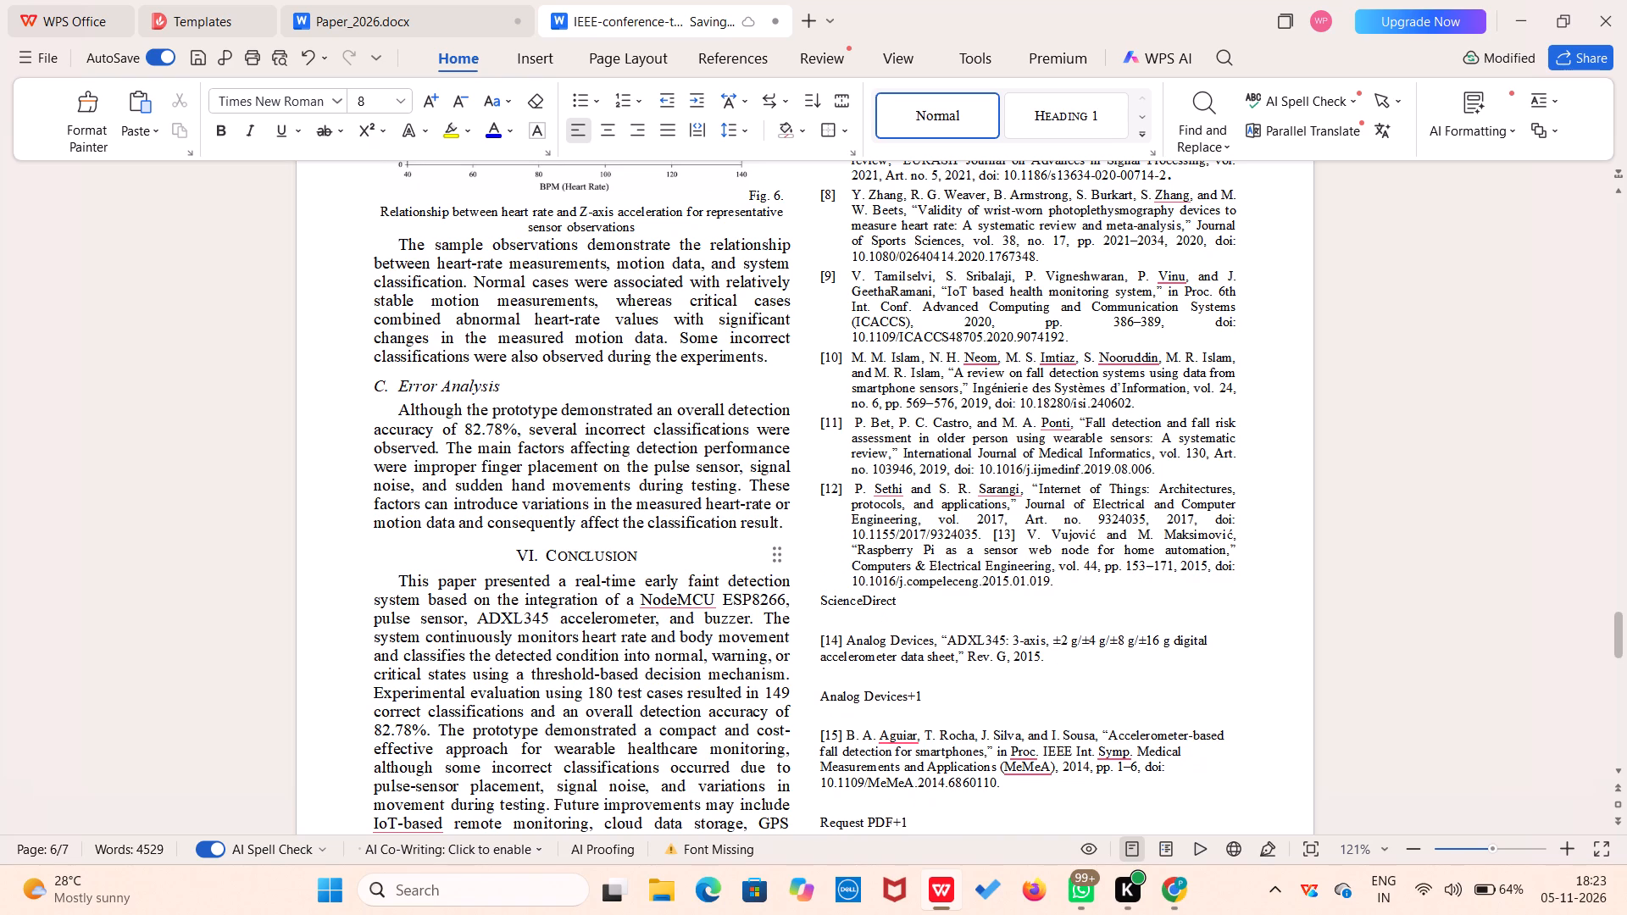
{"action": "key", "text": "Return"}
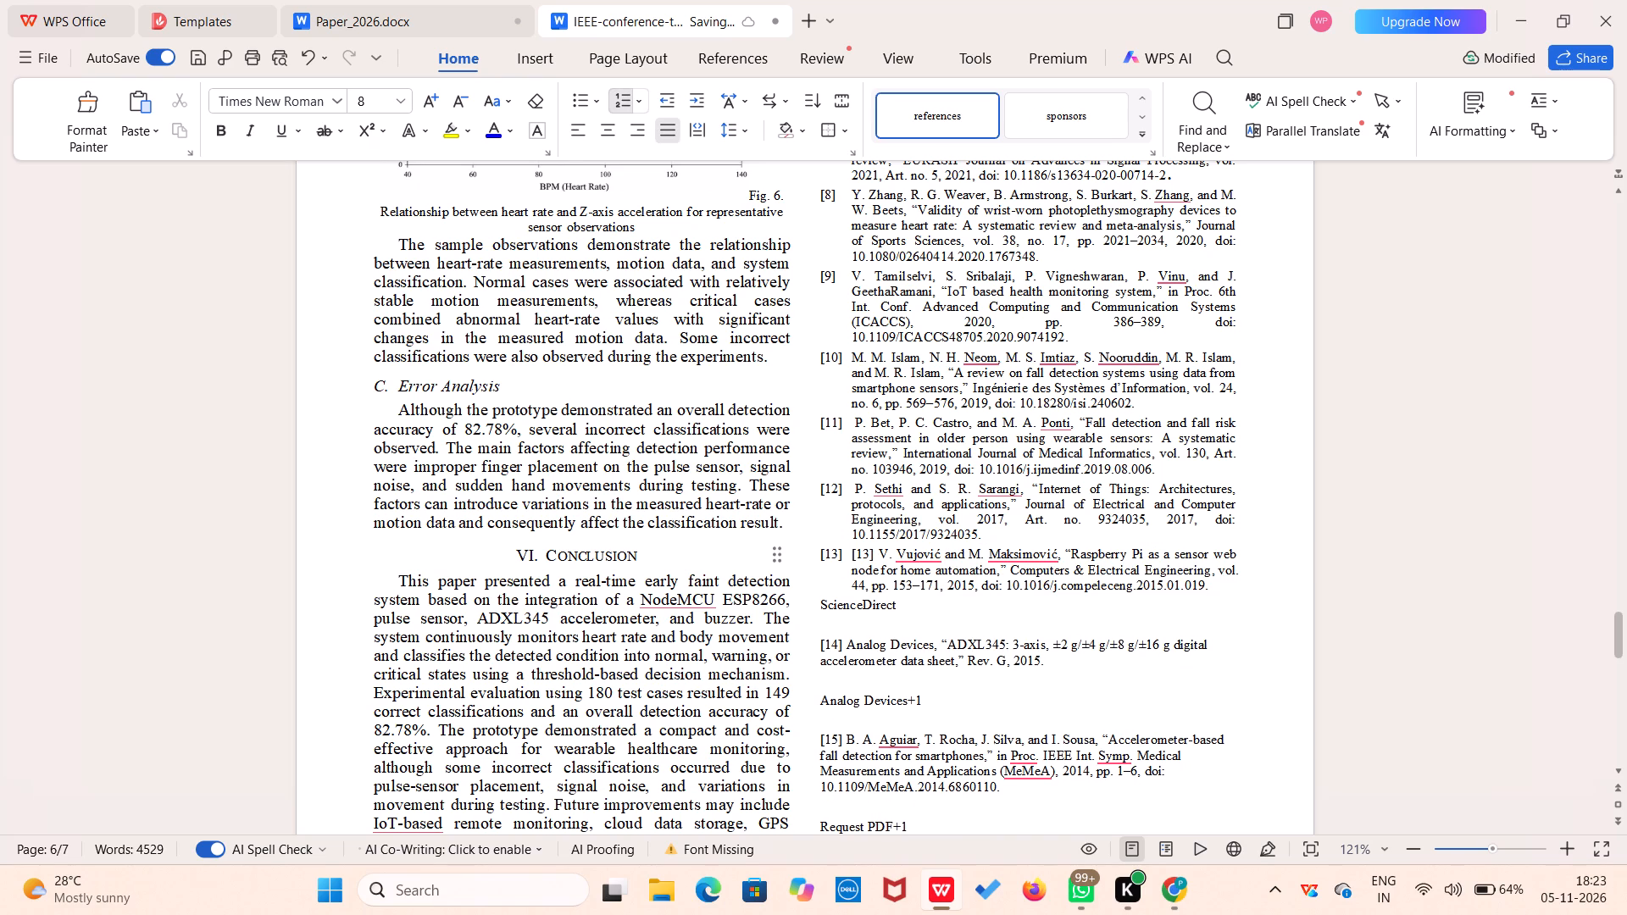
Remove the duplicate typed [13] label from the numbered entry [13].
{"action": "double_click", "coordinate": [865, 562]}
{"action": "key", "text": "BackSpace"}
{"action": "key", "text": "Right"}
{"action": "key", "text": "BackSpace"}
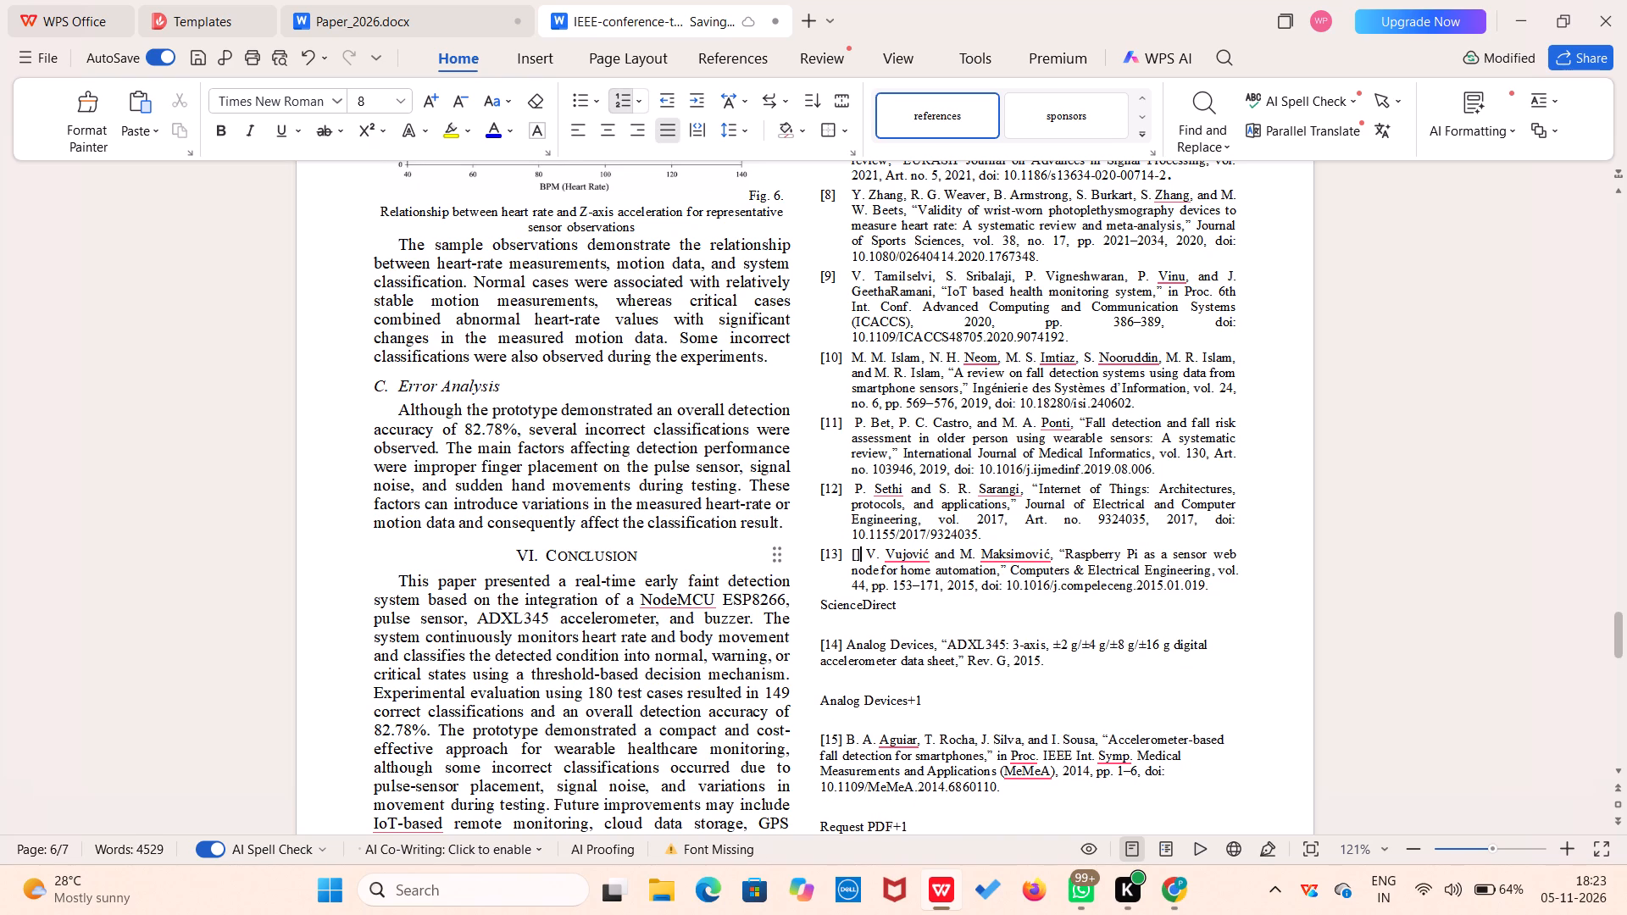
{"action": "key", "text": "BackSpace"}
Delete the "ScienceDirect" source line after reference [13] and make reference [14] the next numbered entry.
{"action": "scroll", "coordinate": [865, 562], "scroll_direction": "down", "scroll_amount": 2}
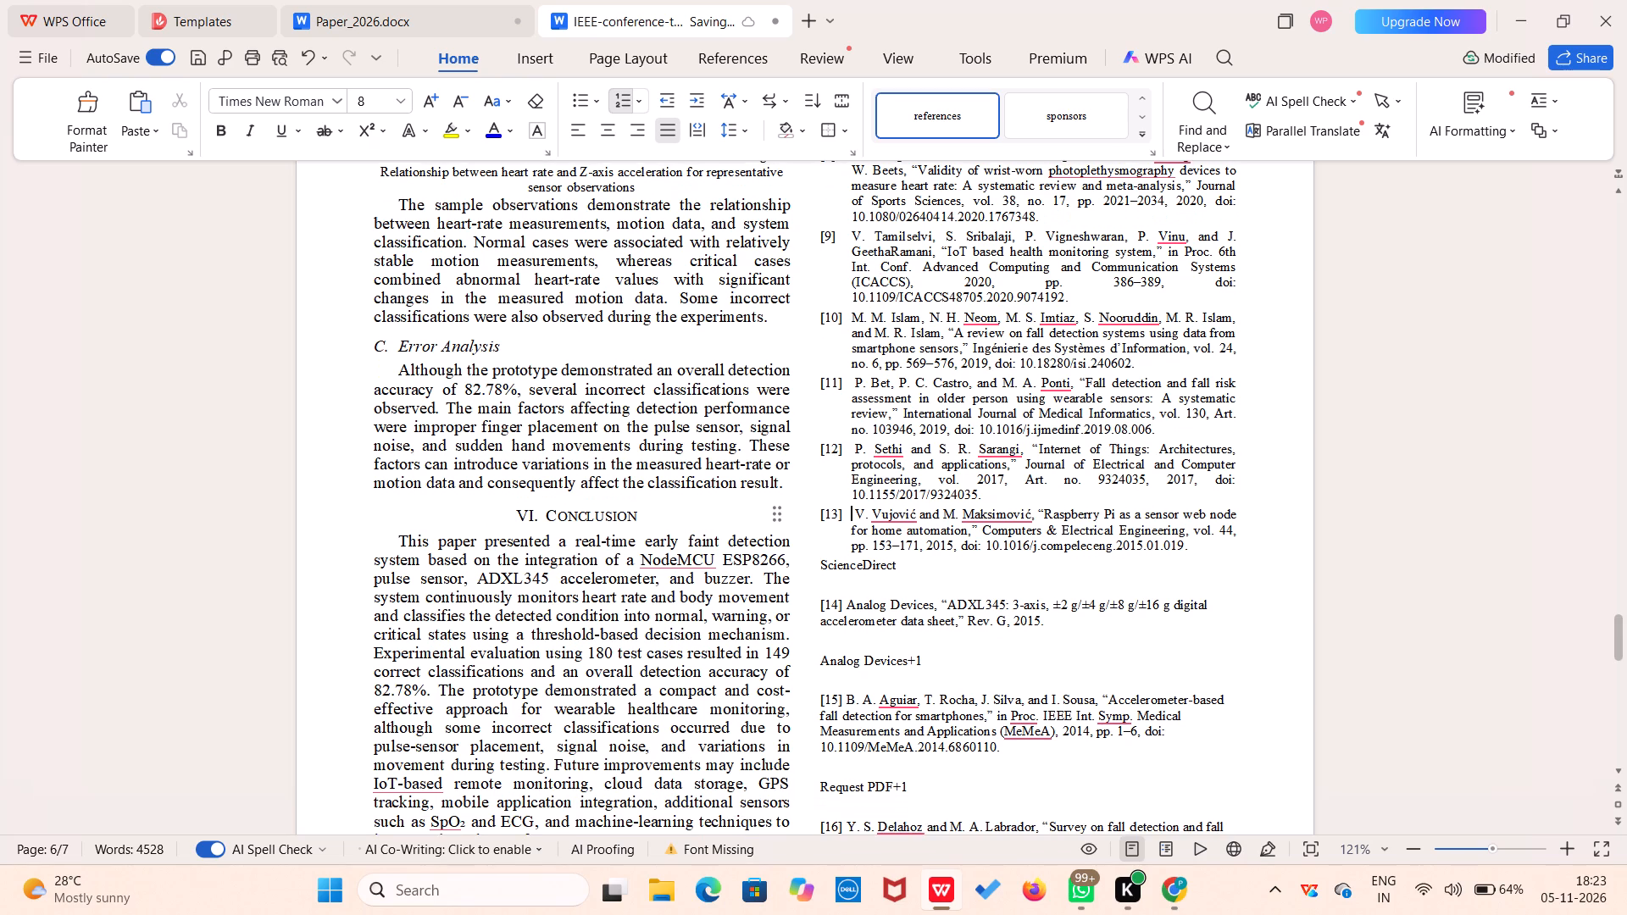
{"action": "scroll", "coordinate": [865, 562], "scroll_direction": "down", "scroll_amount": 1}
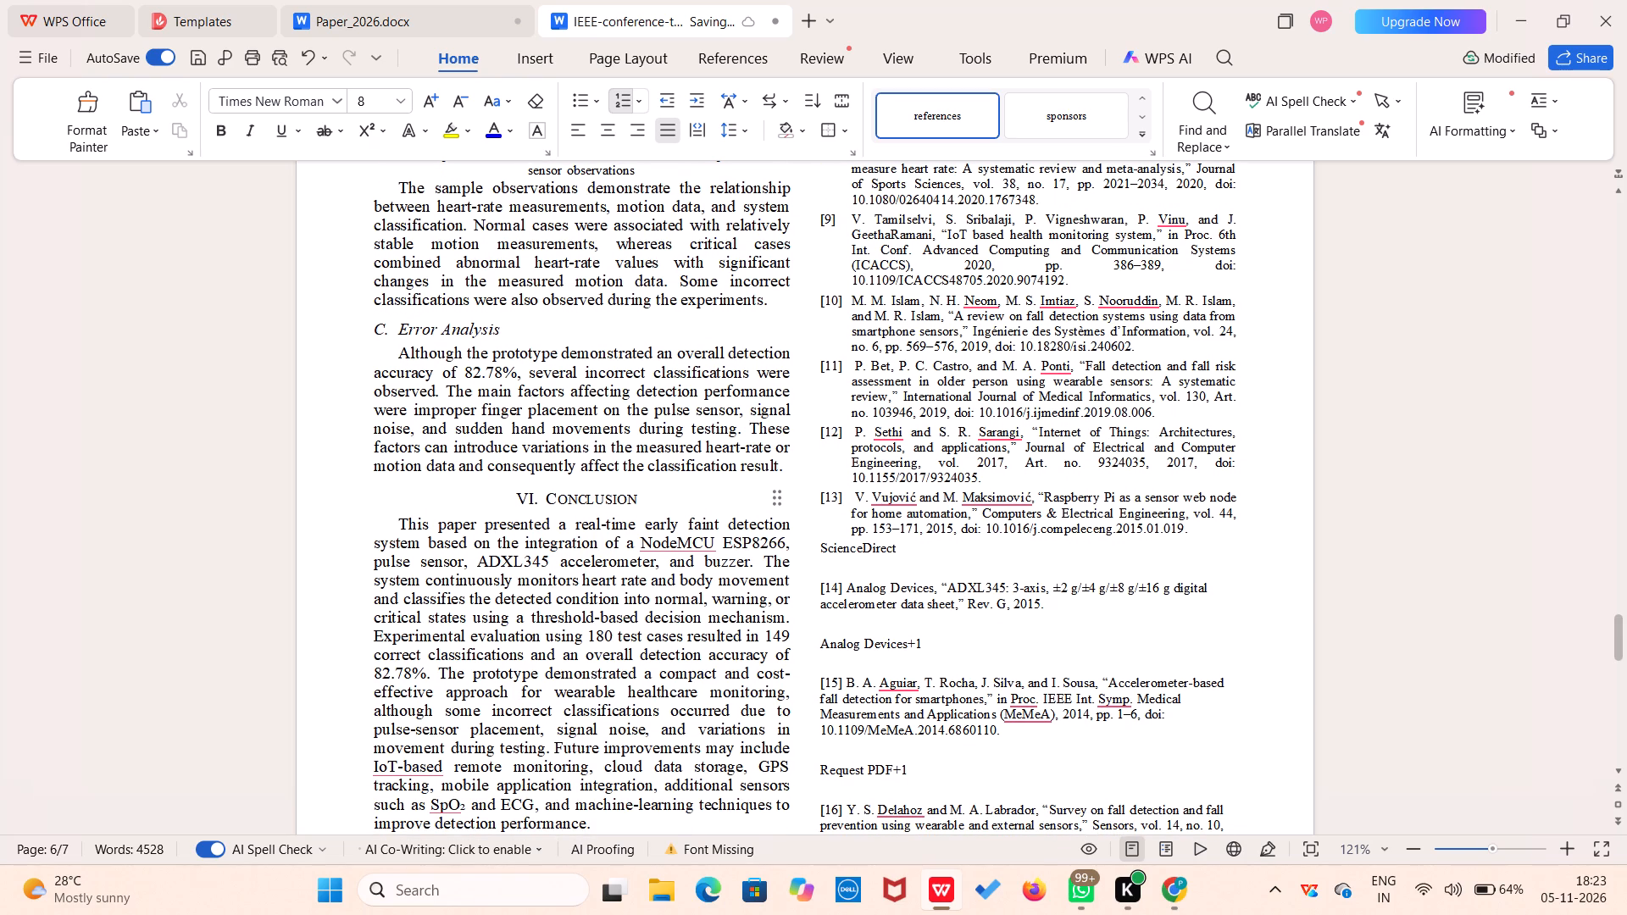
{"action": "left_click", "coordinate": [821, 590]}
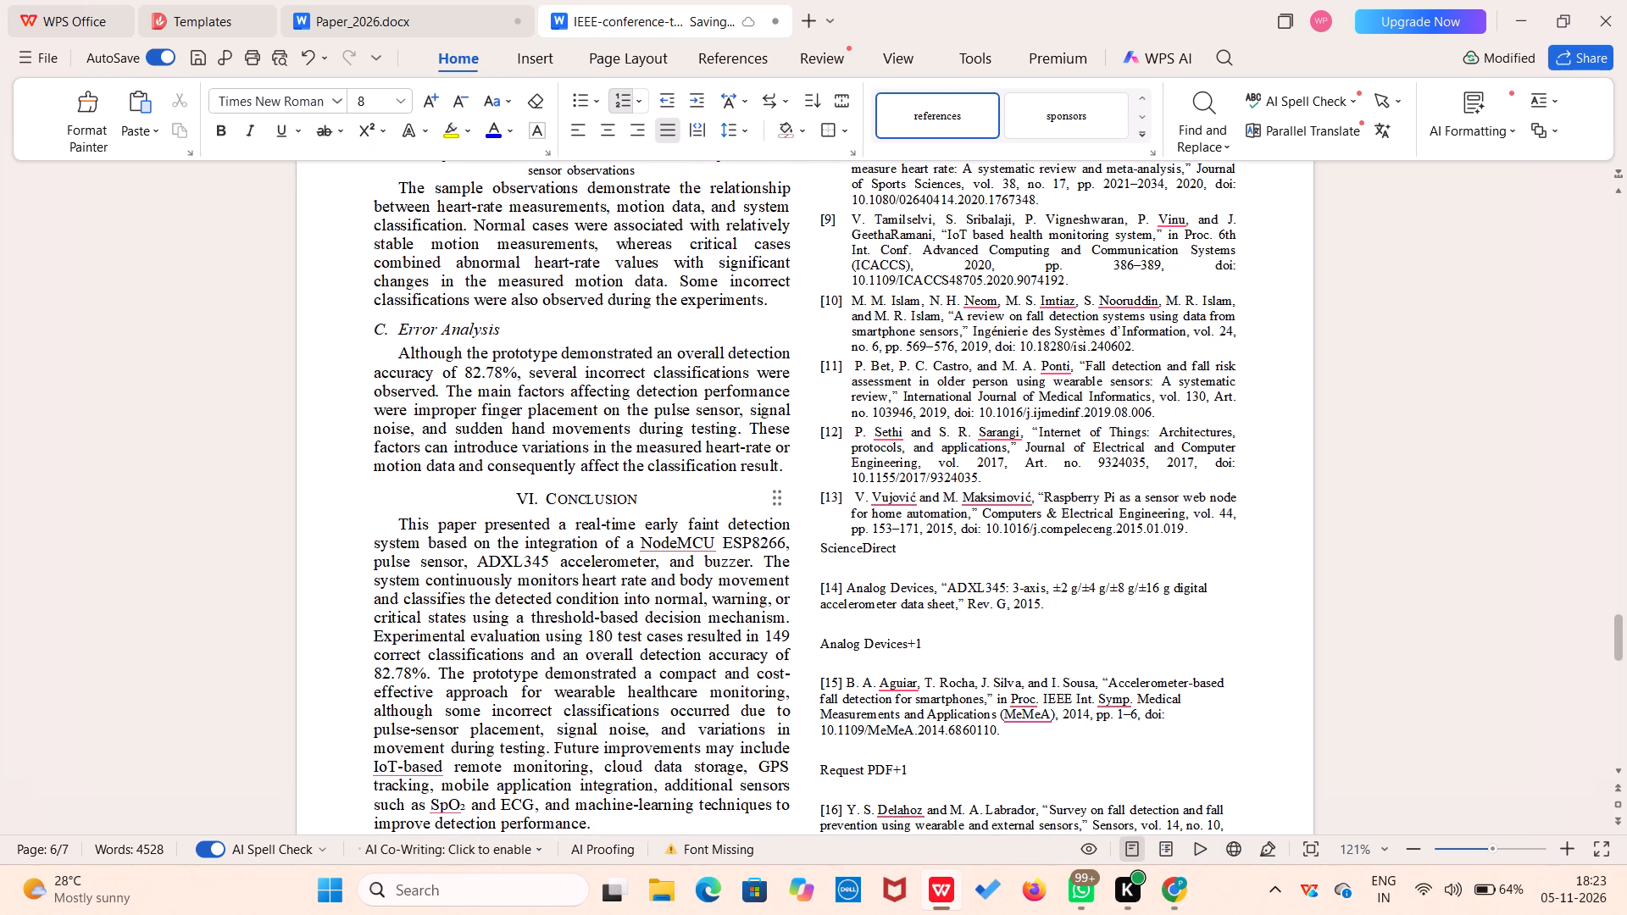
{"action": "left_click", "coordinate": [821, 590]}
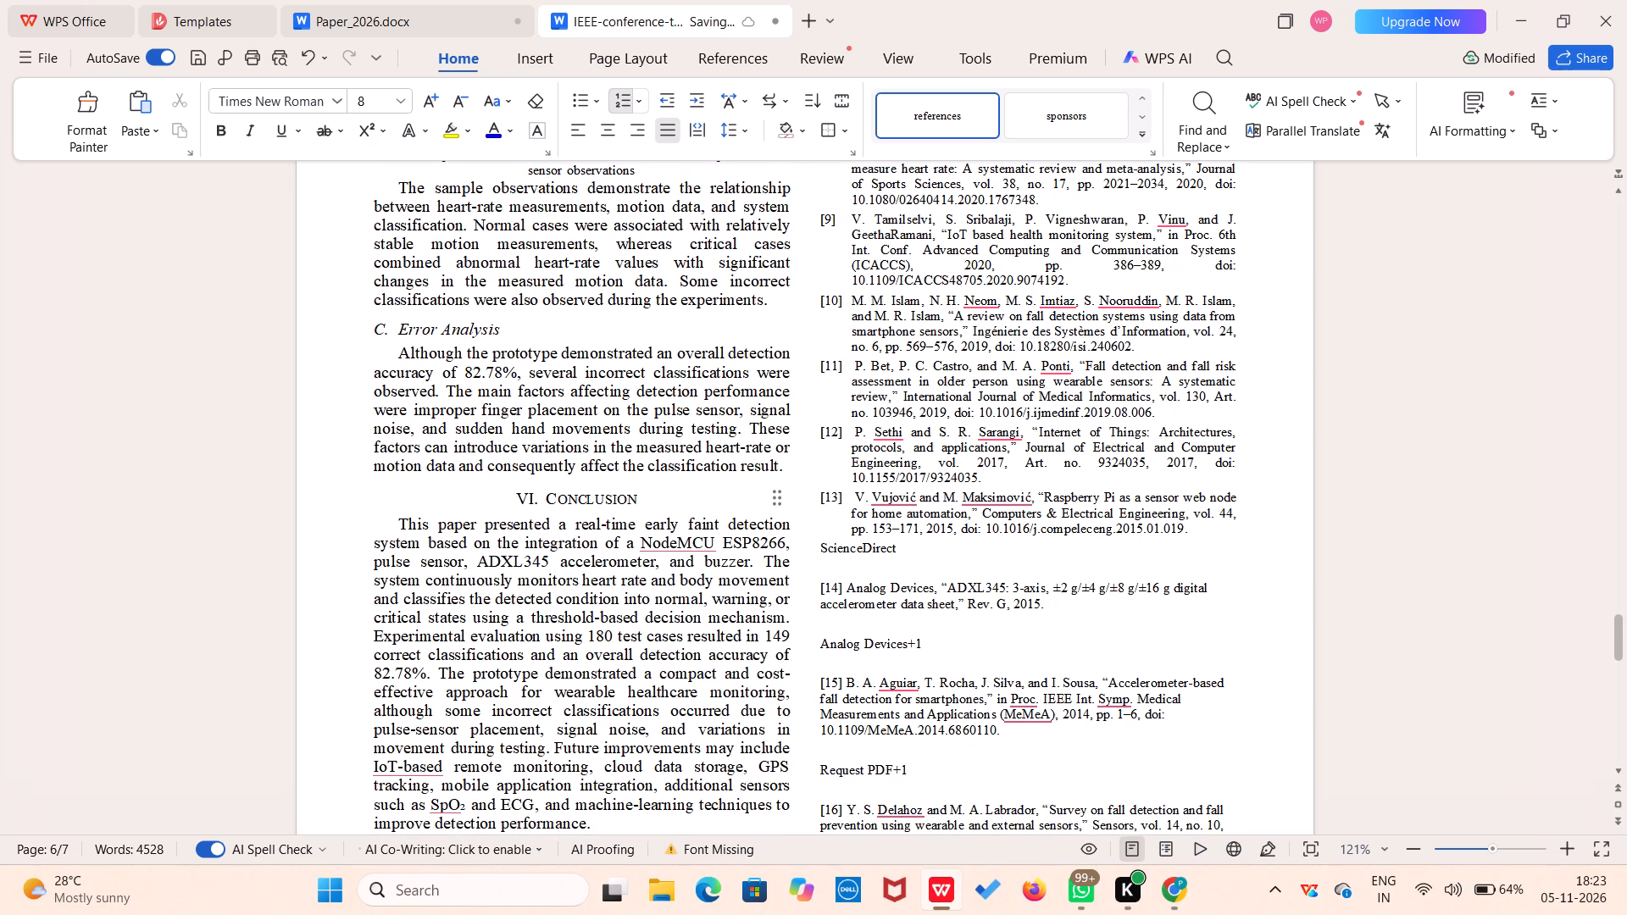
{"action": "left_click", "coordinate": [822, 591]}
{"action": "left_click", "coordinate": [822, 591]}
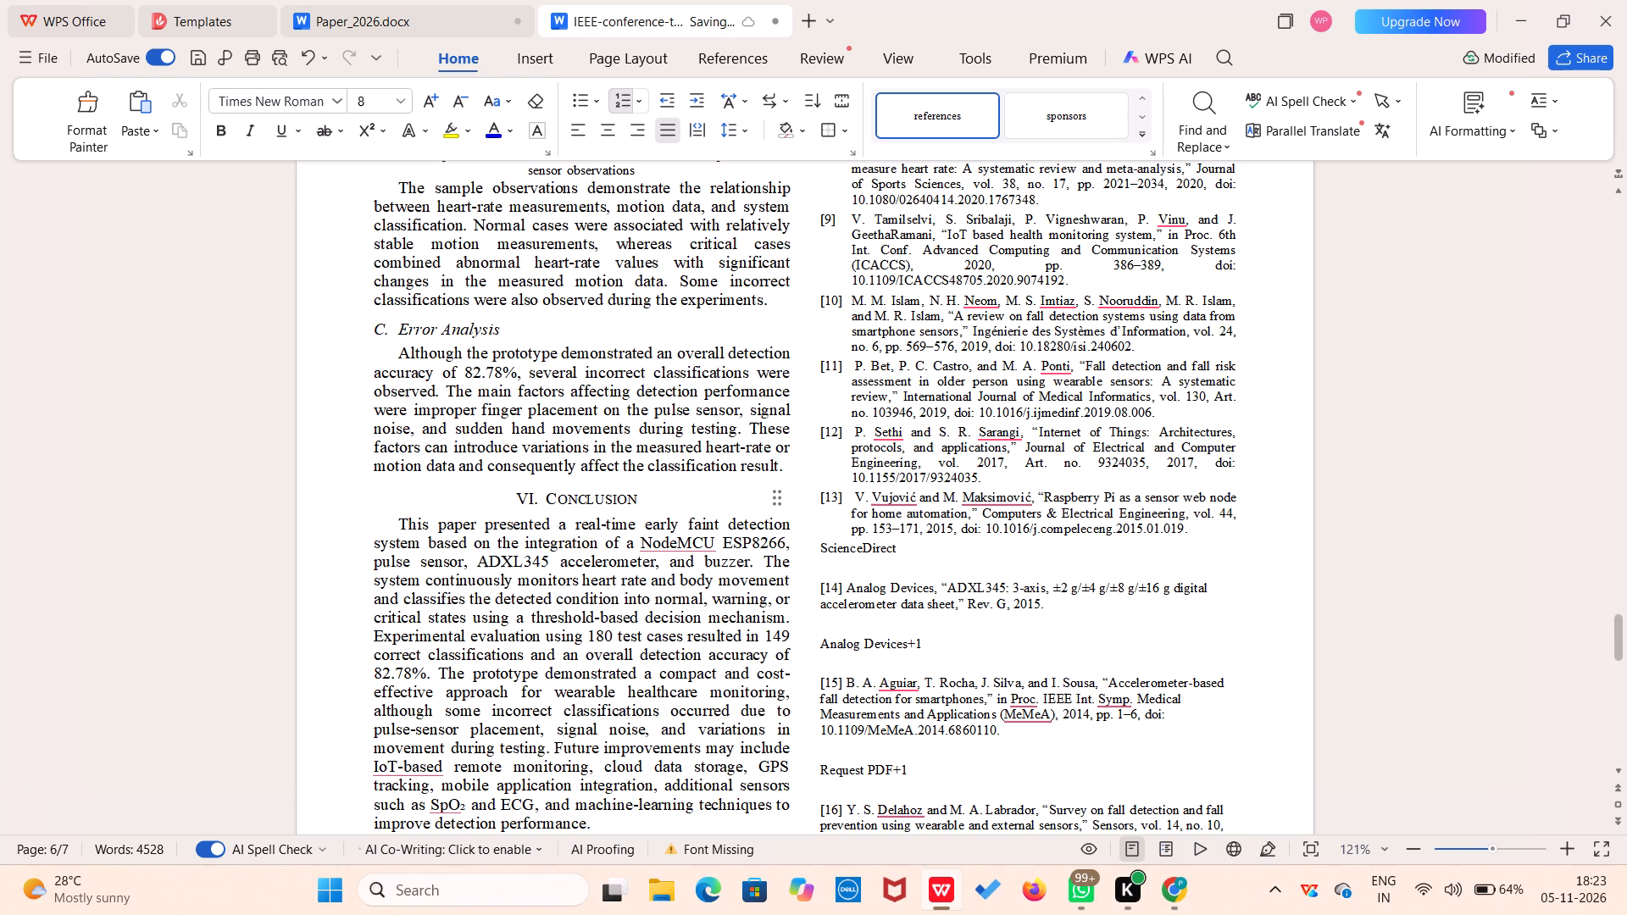
{"action": "scroll", "coordinate": [880, 586], "scroll_direction": "down", "scroll_amount": 5}
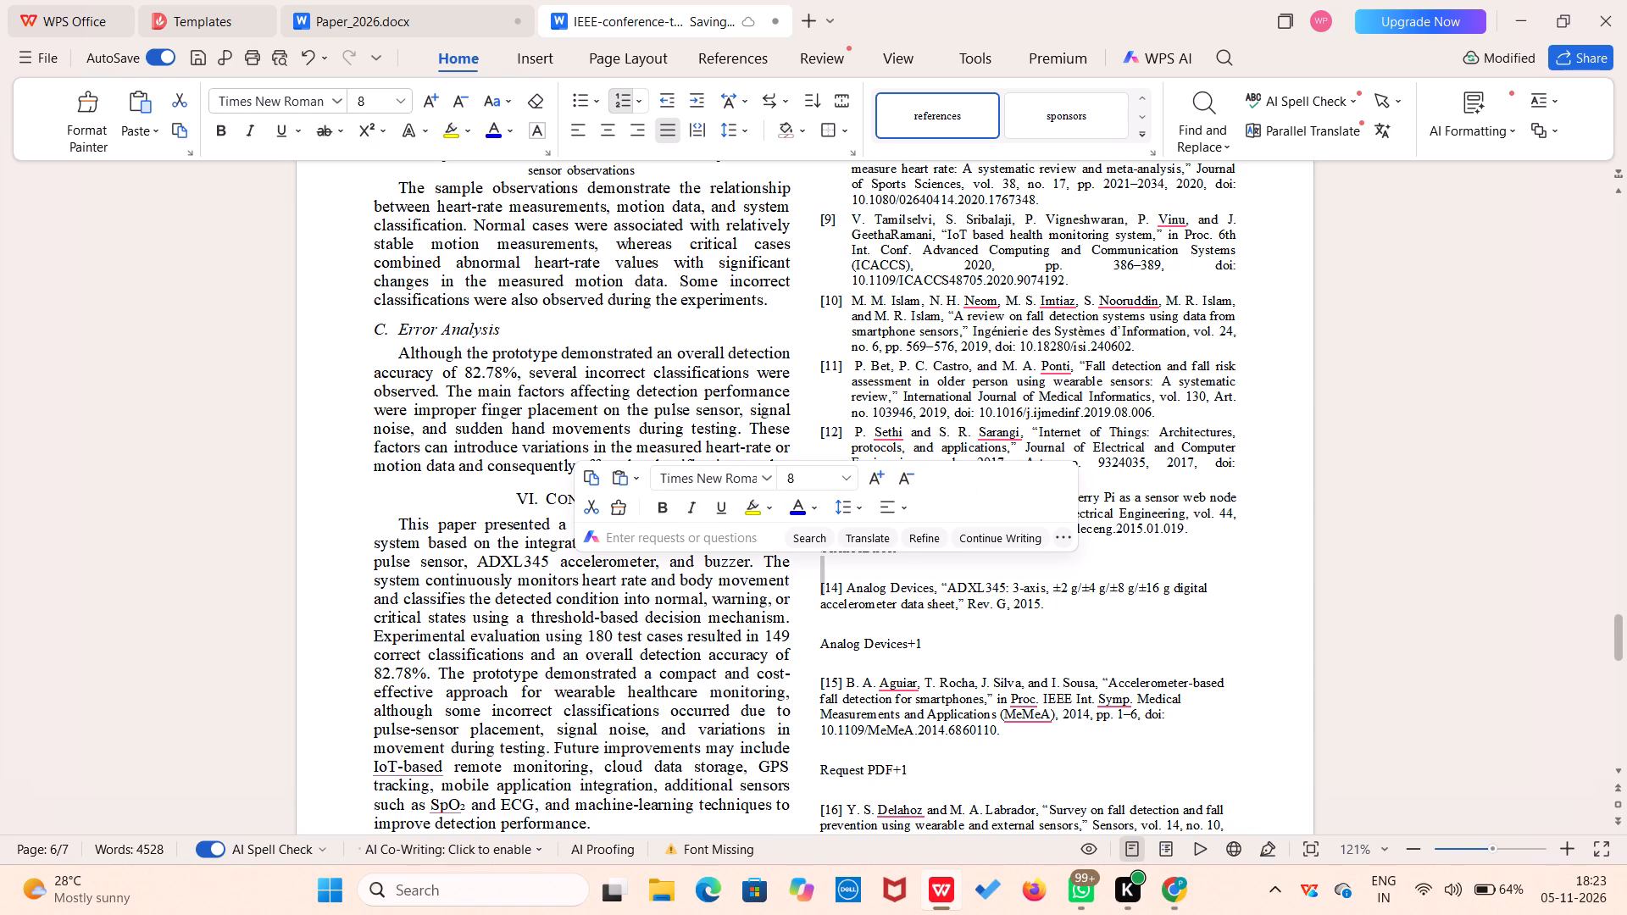
{"action": "left_click", "coordinate": [897, 613]}
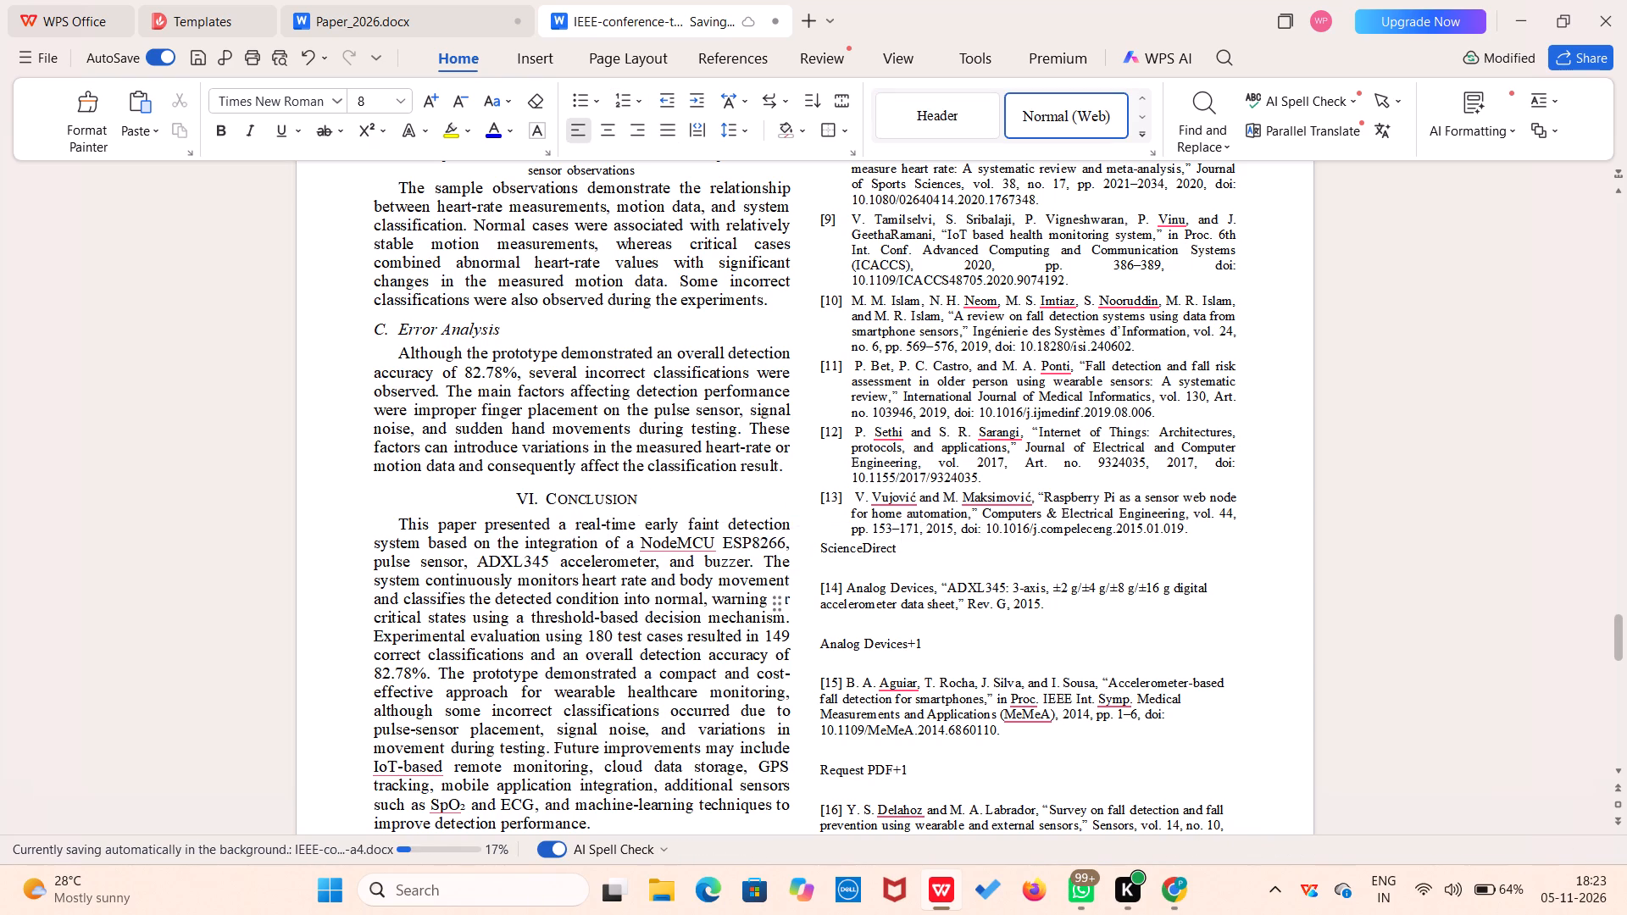
{"action": "left_click", "coordinate": [817, 592]}
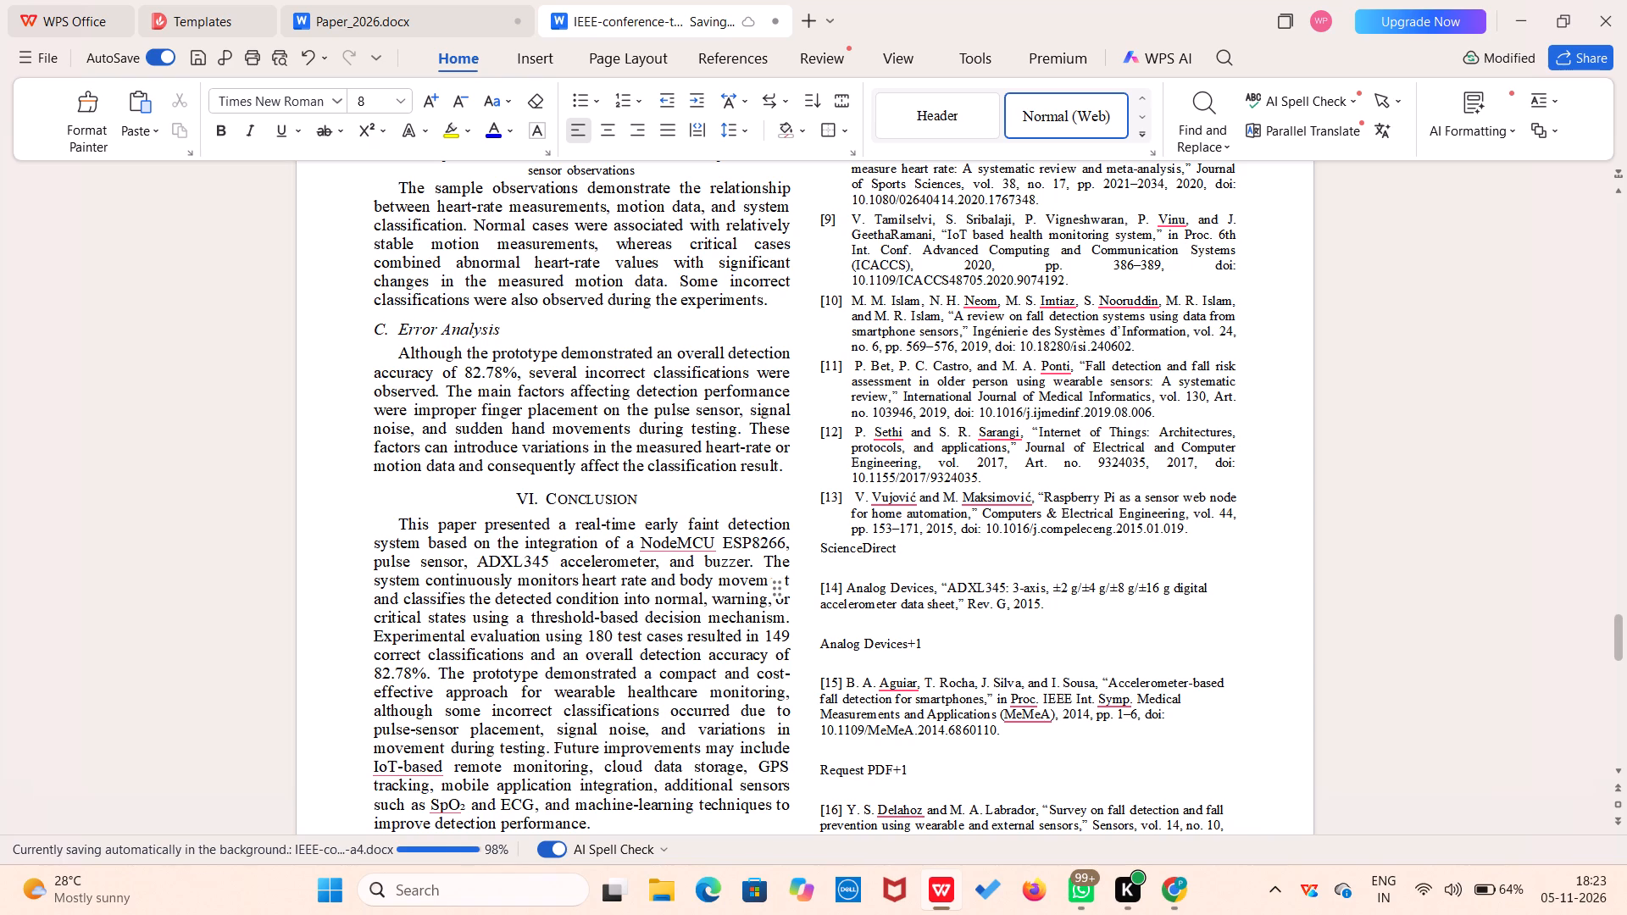
{"action": "key", "text": "BackSpace"}
{"action": "key", "text": "BackSpace"}
{"action": "key", "text": "ctrl+BackSpace"}
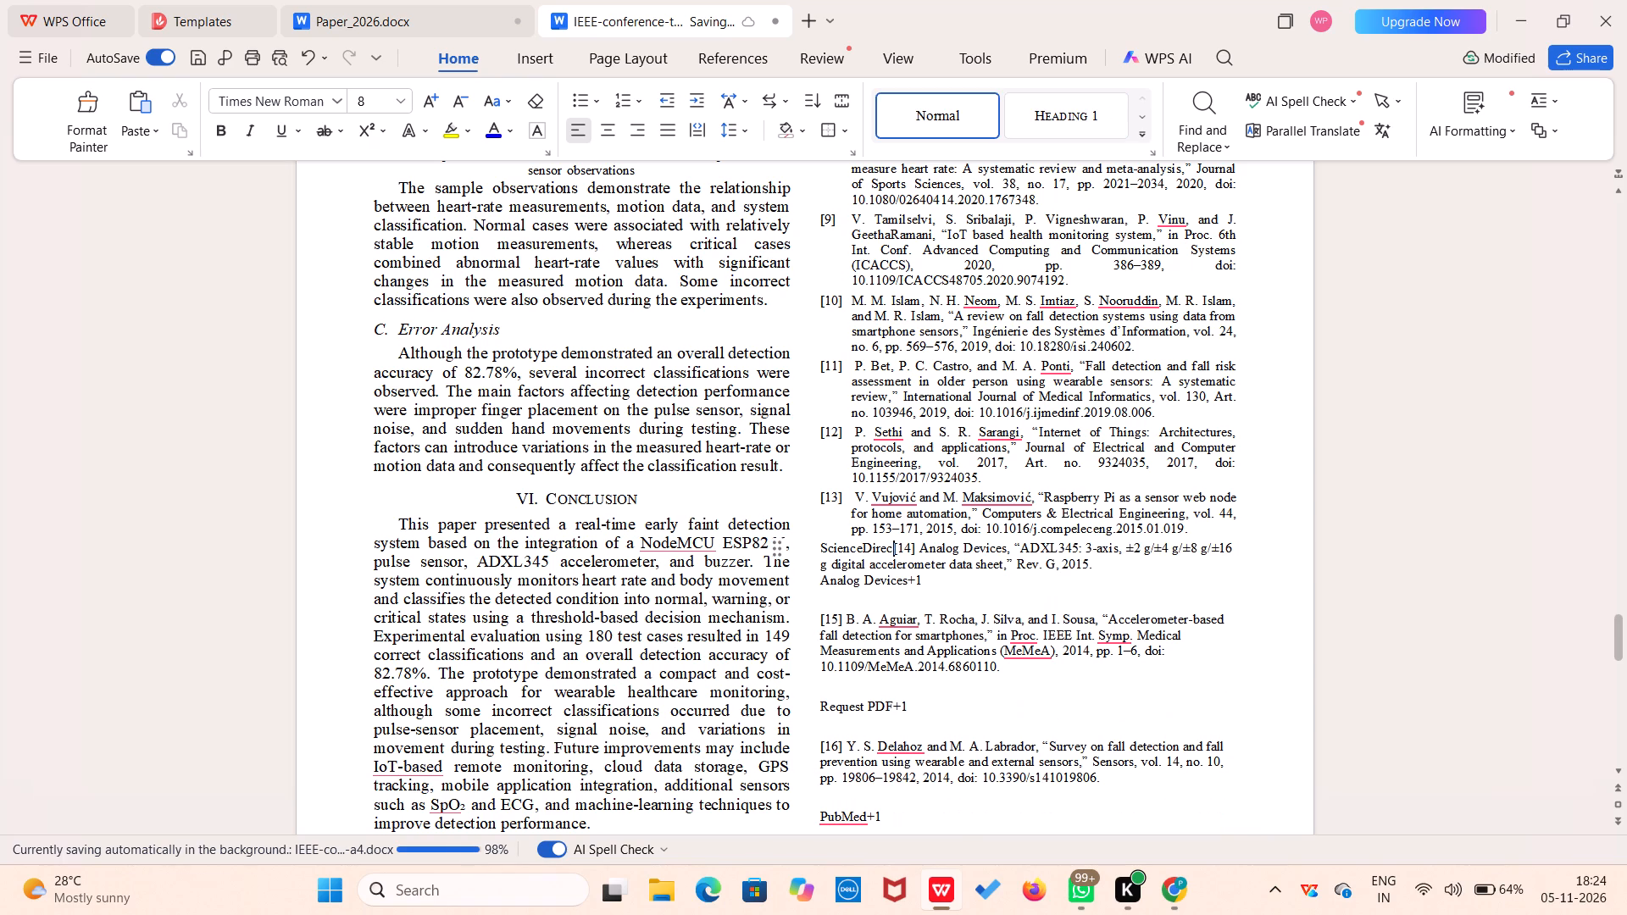
{"action": "key", "text": "BackSpace"}
{"action": "key", "text": "Return"}
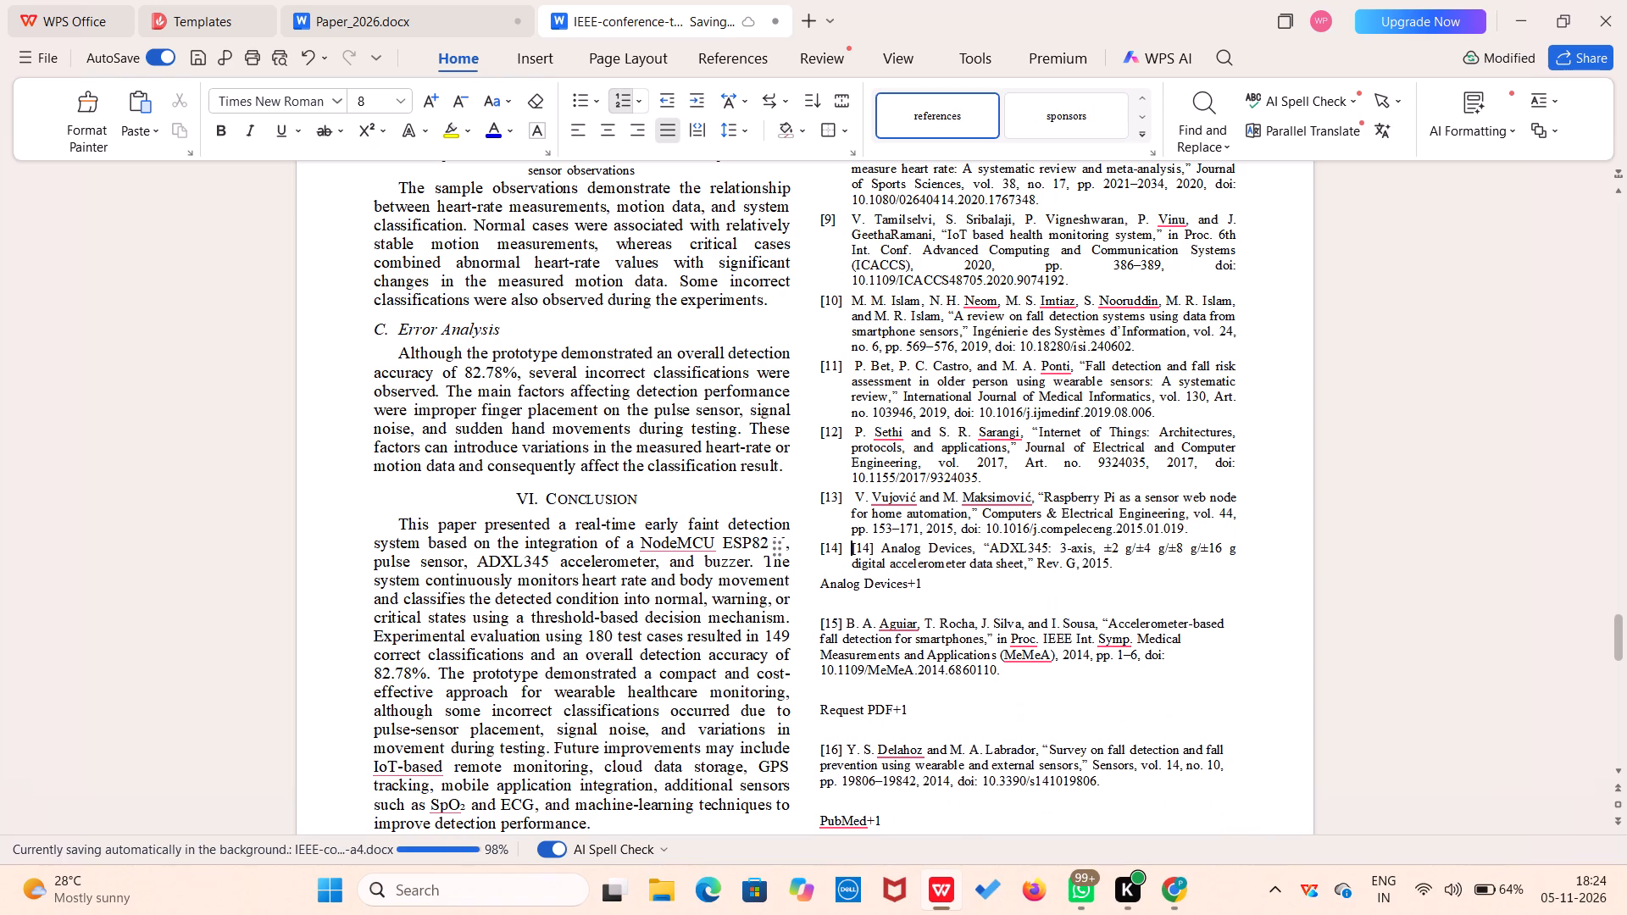
Remove the duplicate typed [14] label from the numbered entry [14].
{"action": "key", "text": "Right"}
{"action": "key", "text": "Right"}
{"action": "key", "text": "Right"}
{"action": "key", "text": "Right"}
{"action": "key", "text": "BackSpace"}
{"action": "key", "text": "BackSpace"}
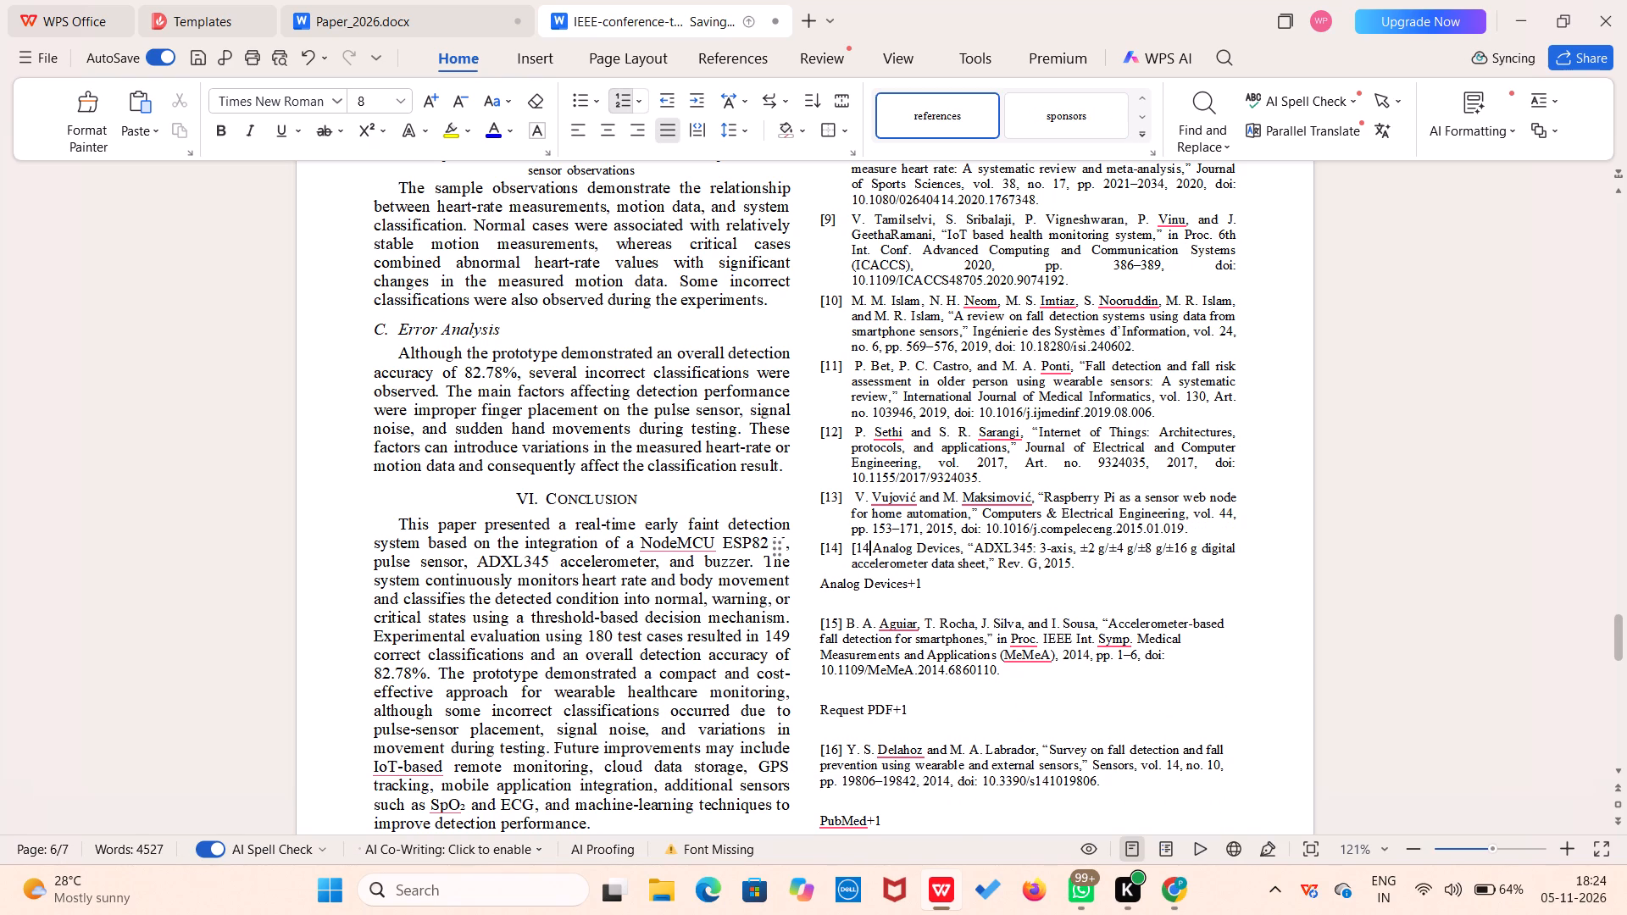
{"action": "key", "text": "BackSpace"}
{"action": "key", "text": "BackSpace"}
Delete the "Analog Devices+1" source line after reference [14] and make reference [15] the next numbered entry.
{"action": "scroll", "coordinate": [925, 601], "scroll_direction": "down", "scroll_amount": 1}
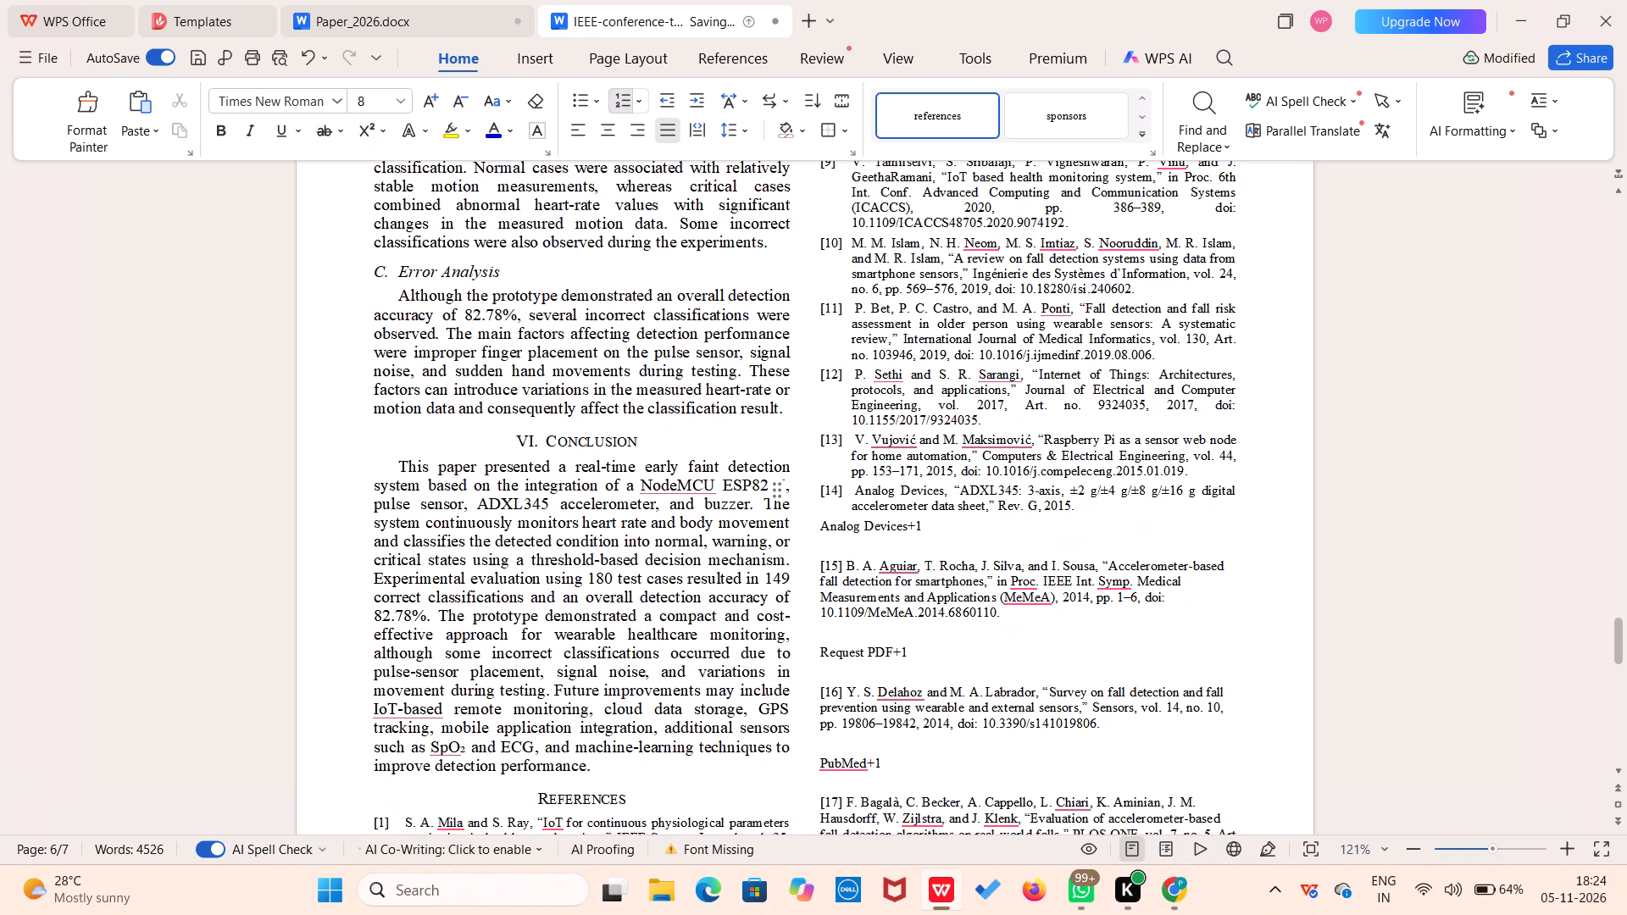
{"action": "left_click", "coordinate": [815, 568]}
{"action": "key", "text": "BackSpace"}
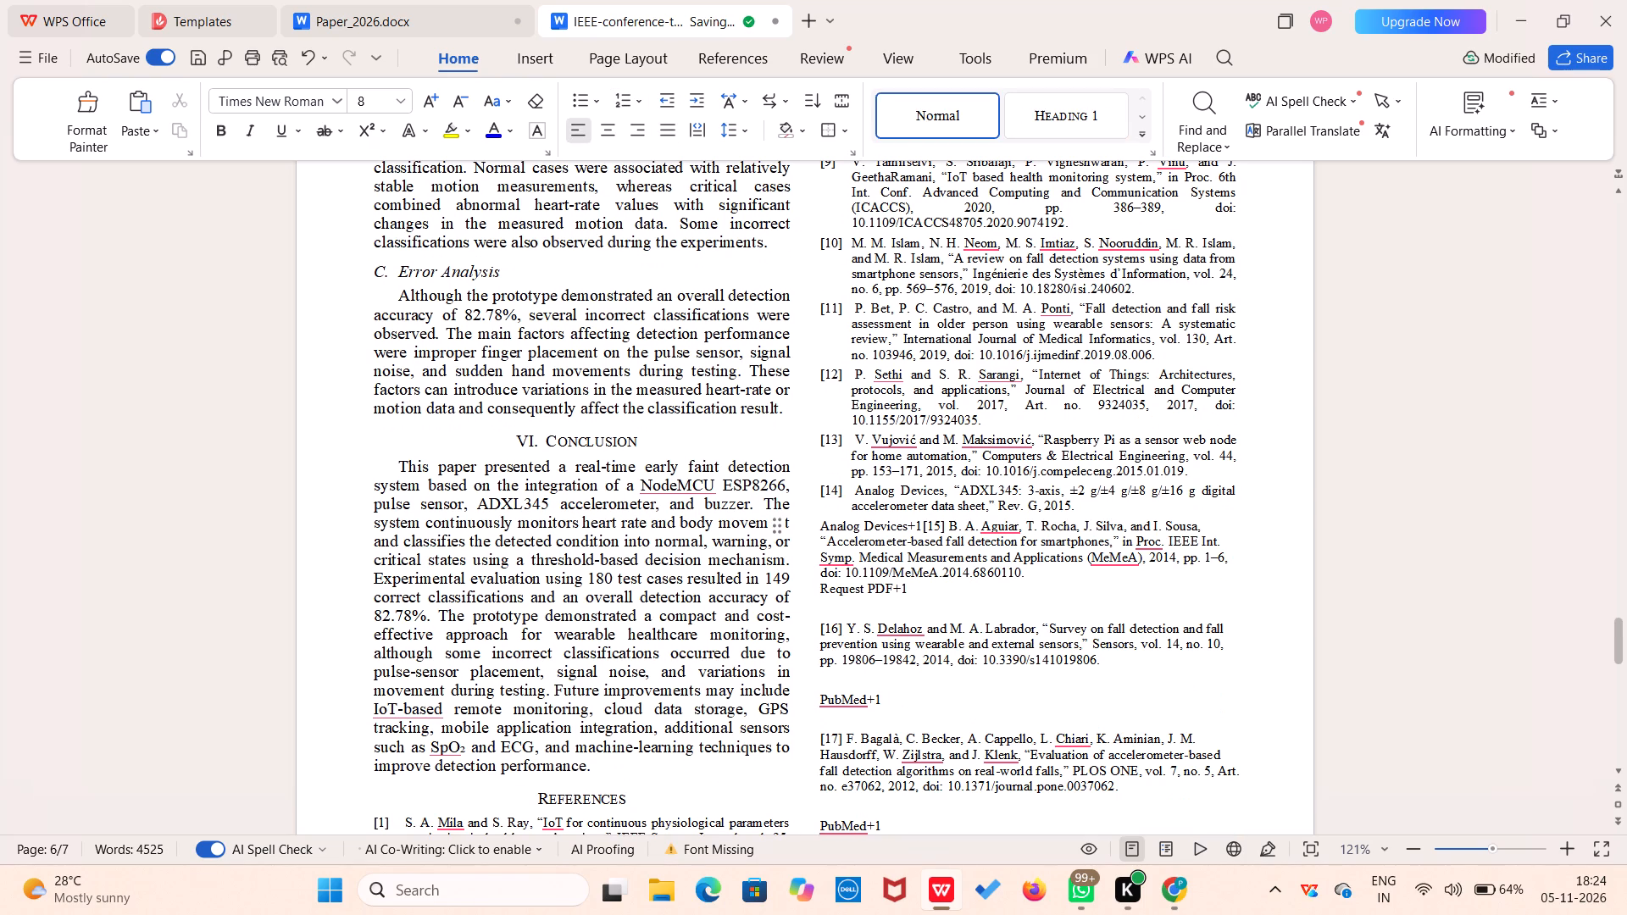
{"action": "key", "text": "ctrl+BackSpace"}
{"action": "key", "text": "ctrl+BackSpace"}
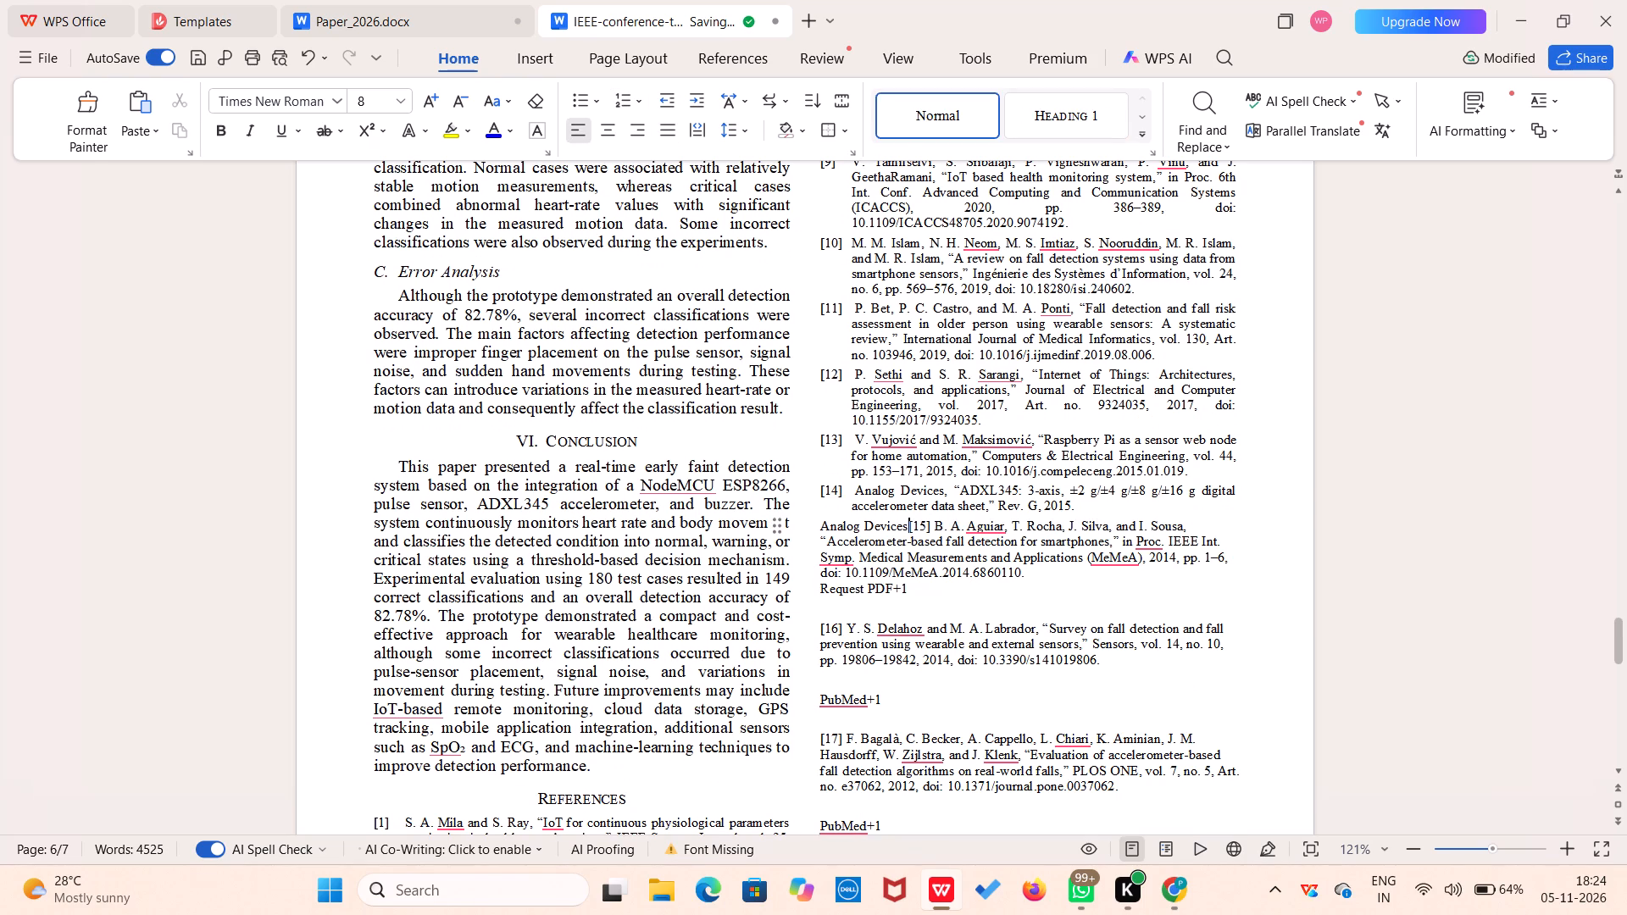
{"action": "key", "text": "ctrl+BackSpace"}
{"action": "key", "text": "ctrl+BackSpace"}
{"action": "key", "text": "BackSpace"}
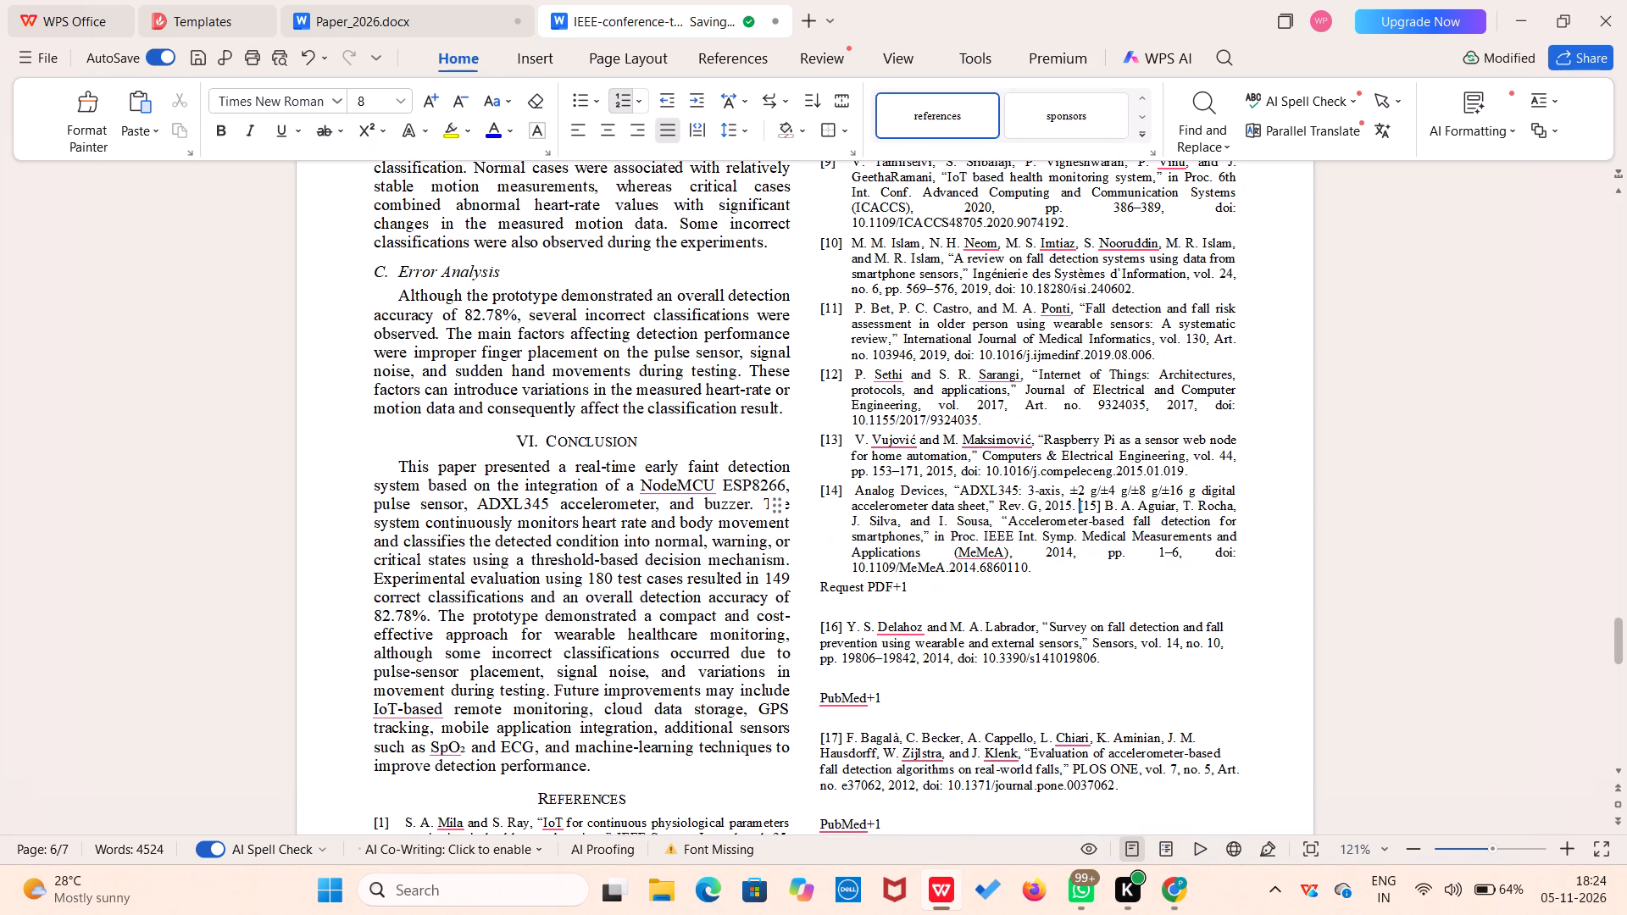
{"action": "key", "text": "Return"}
Remove the duplicate typed [15] label from the numbered entry [15].
{"action": "key", "text": "Right"}
{"action": "key", "text": "Right"}
{"action": "key", "text": "Right"}
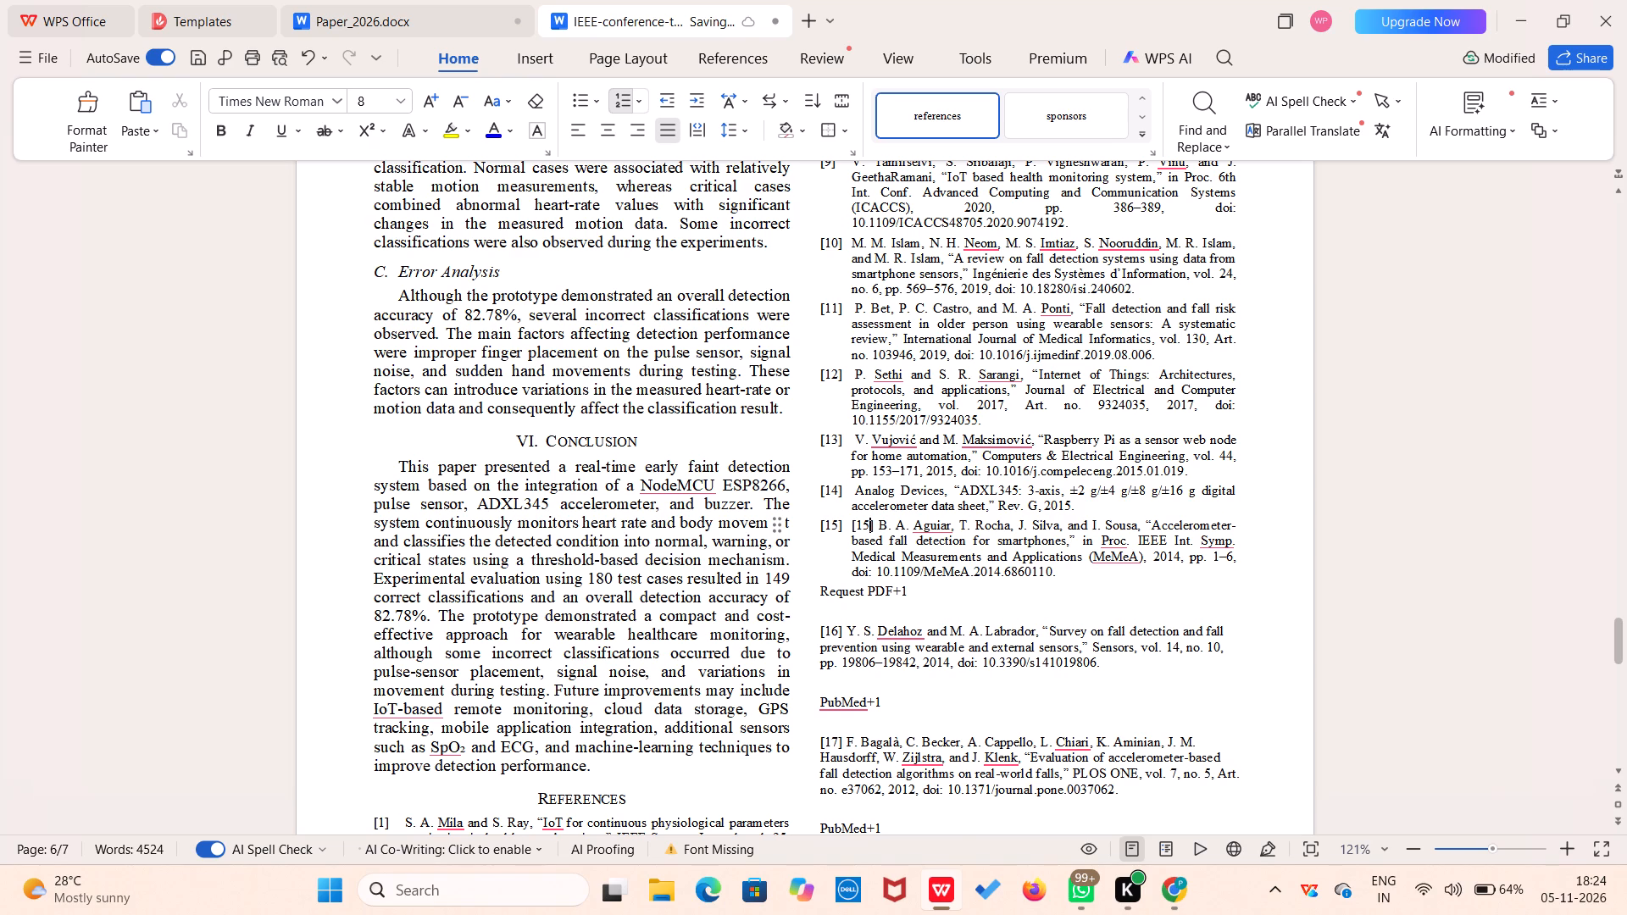
{"action": "key", "text": "Right"}
{"action": "key", "text": "BackSpace"}
{"action": "key", "text": "BackSpace"}
{"action": "key", "text": "BackSpace"}
{"action": "key", "text": "BackSpace"}
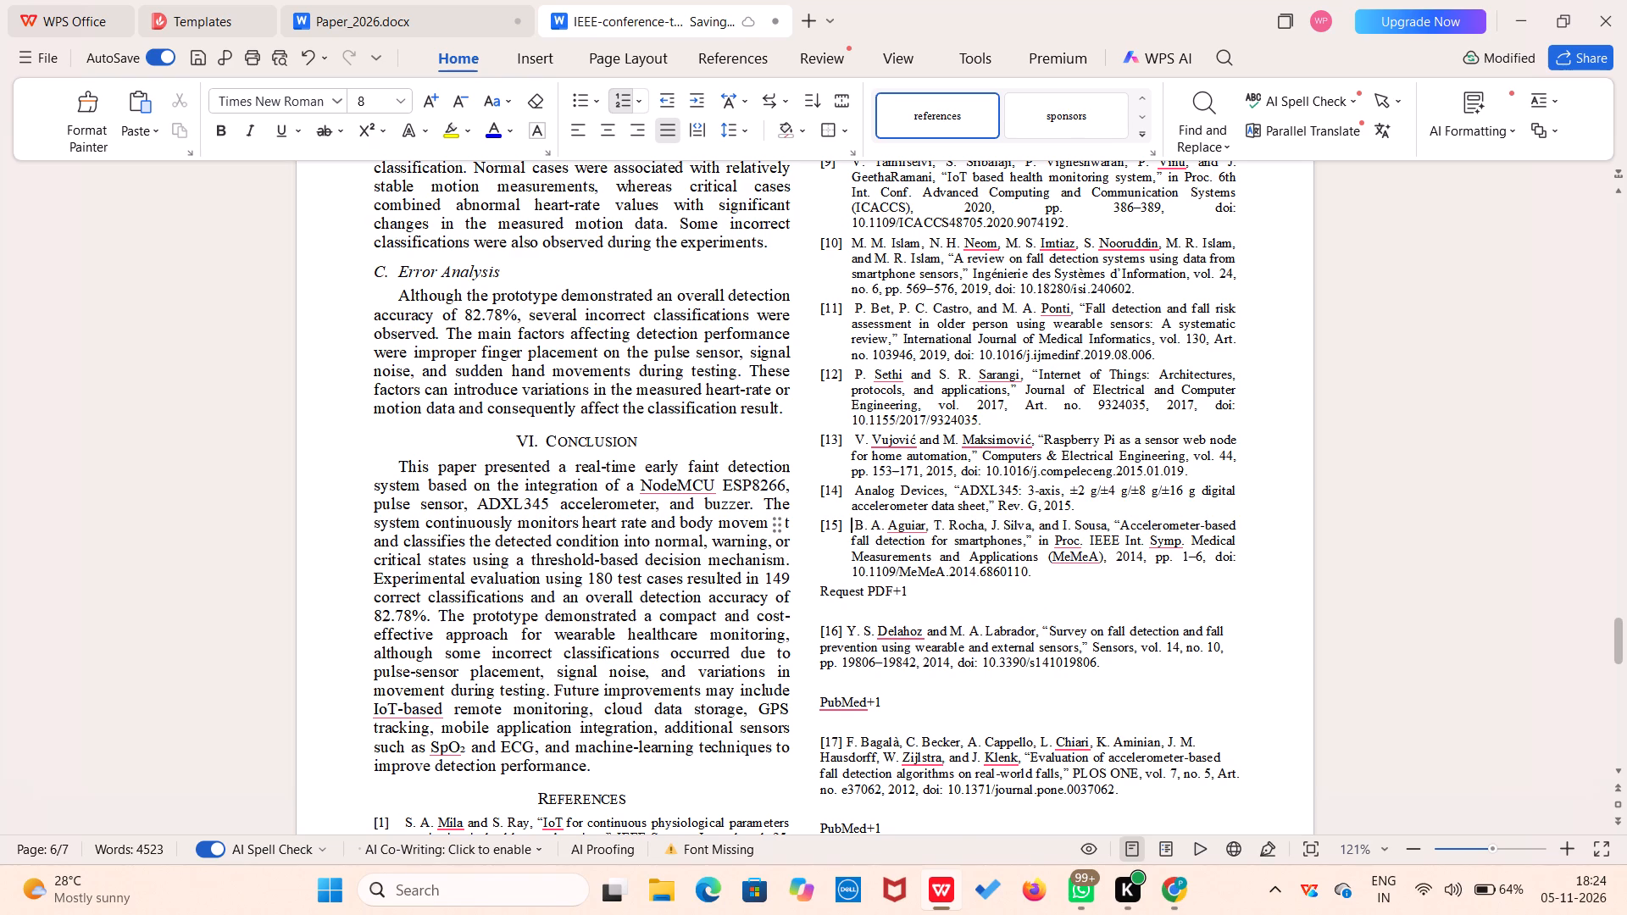
Delete the "Request PDF+1" source line after reference [15] and make reference [16] the next numbered entry.
{"action": "scroll", "coordinate": [815, 568], "scroll_direction": "down", "scroll_amount": 1}
{"action": "left_click", "coordinate": [813, 597]}
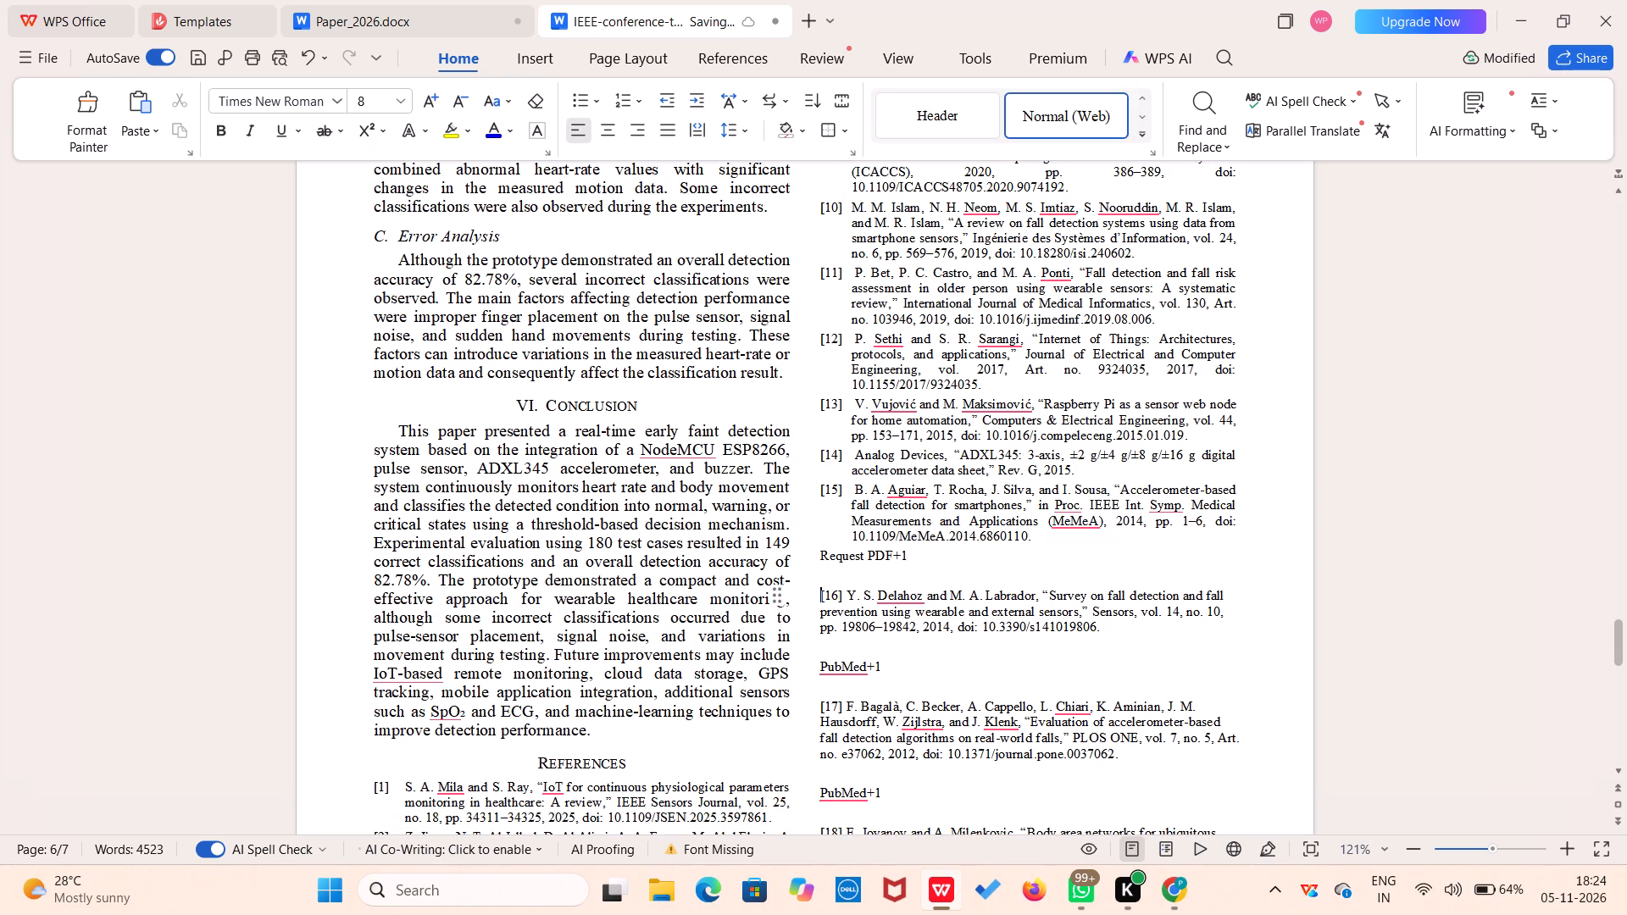
{"action": "key", "text": "BackSpace"}
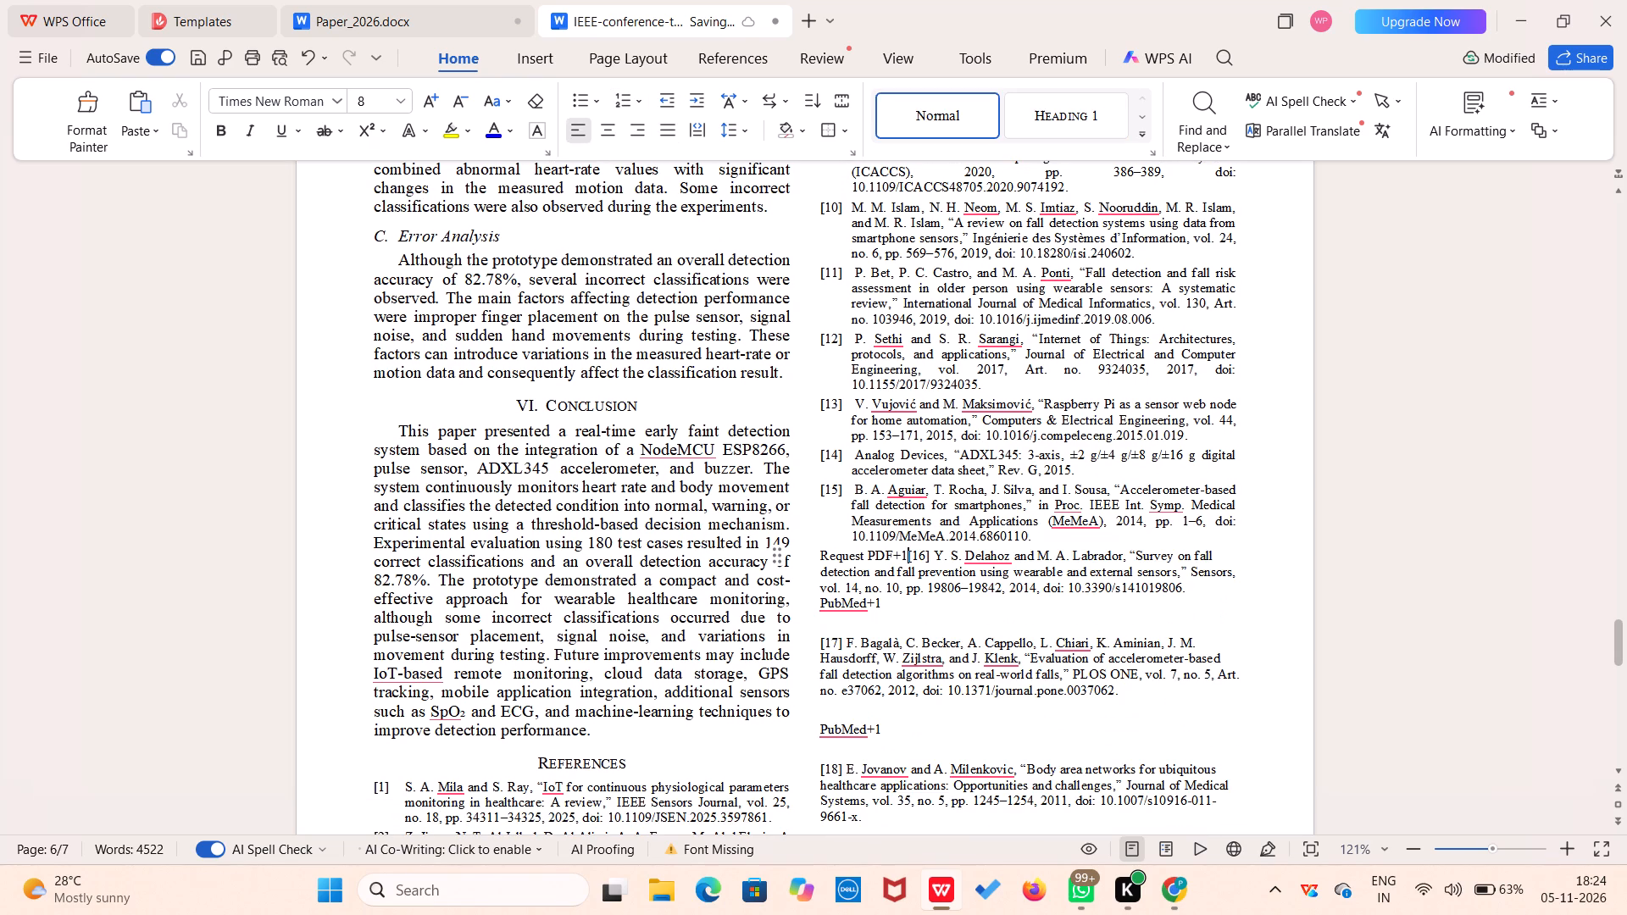
{"action": "key", "text": "ctrl+BackSpace"}
{"action": "key", "text": "ctrl+BackSpace"}
{"action": "key", "text": "ctrl+BackSpace"}
{"action": "key", "text": "ctrl+BackSpace"}
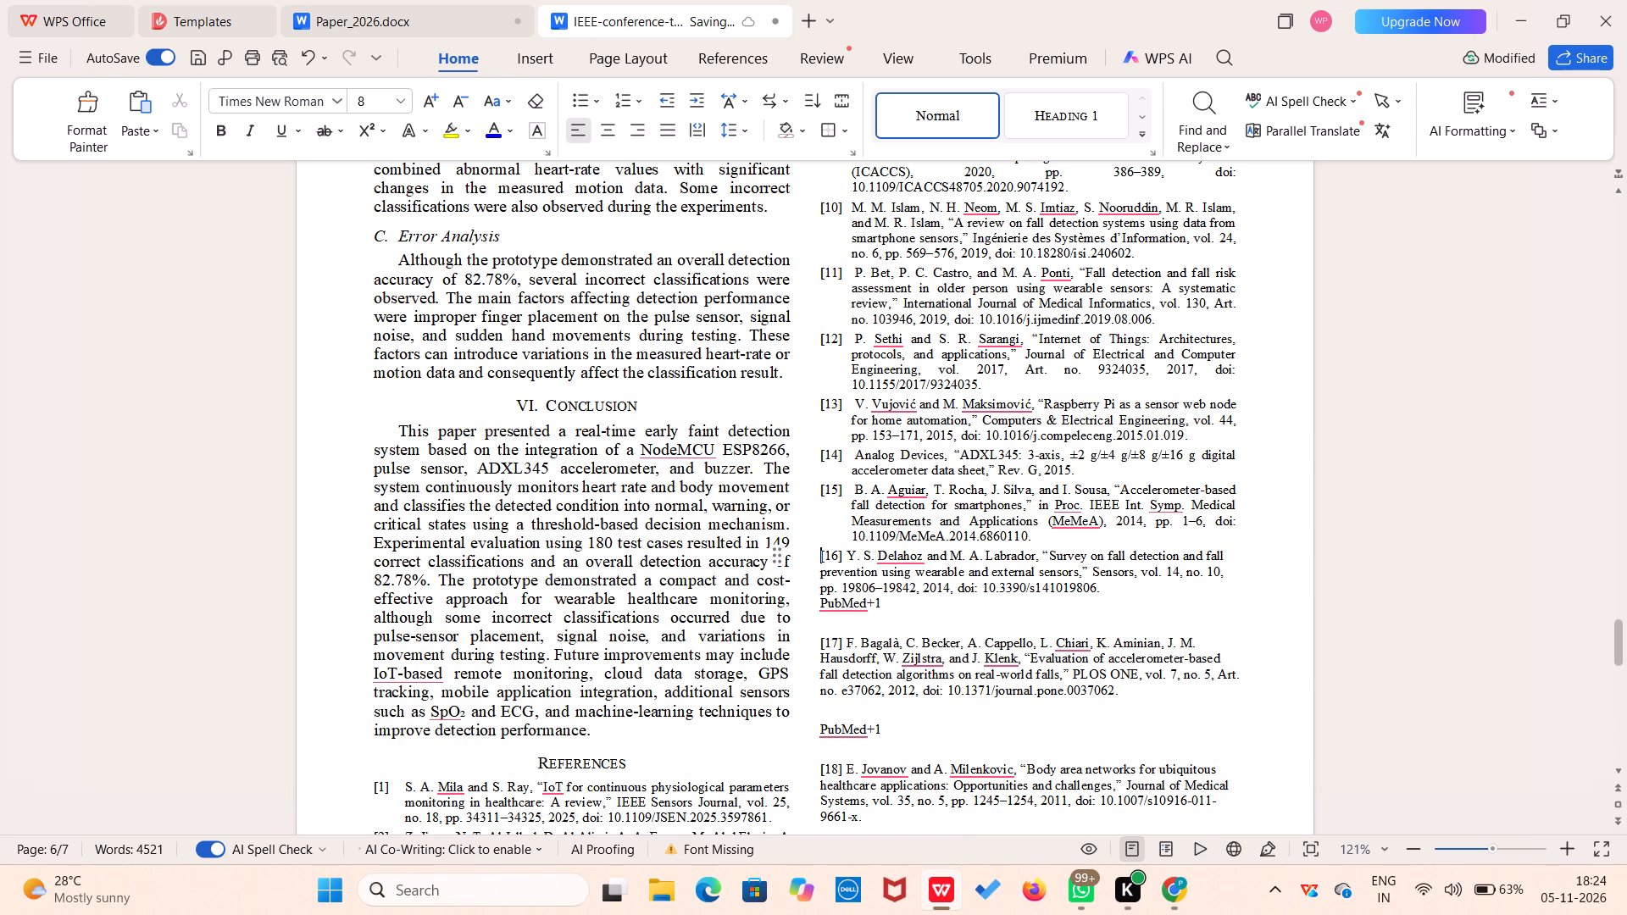
{"action": "key", "text": "BackSpace"}
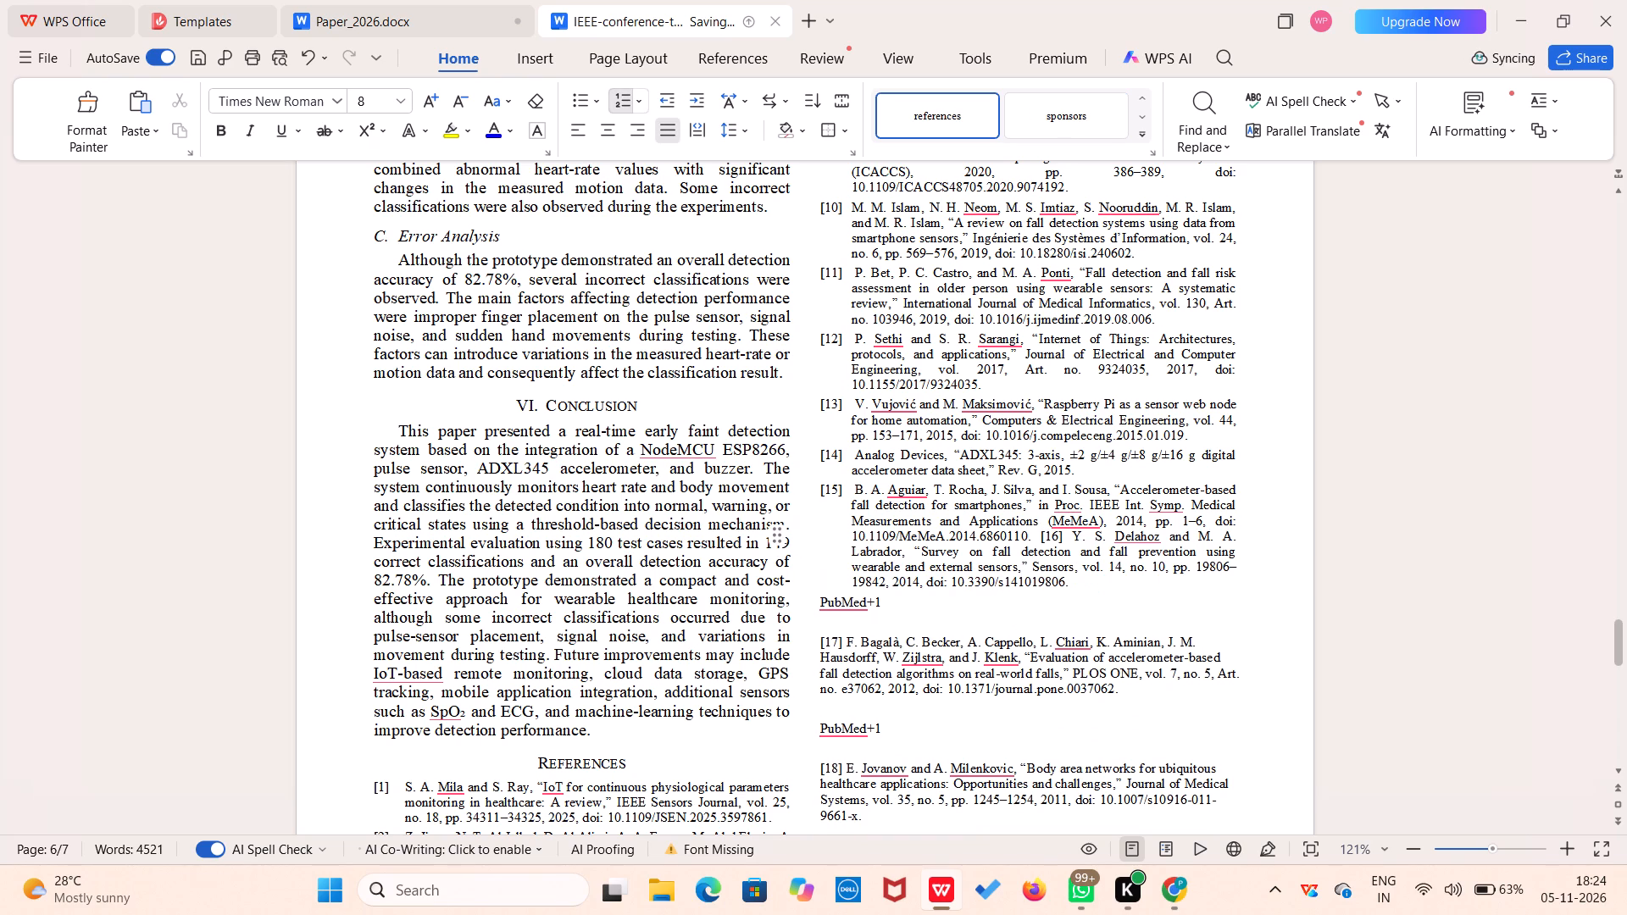
{"action": "key", "text": "Return"}
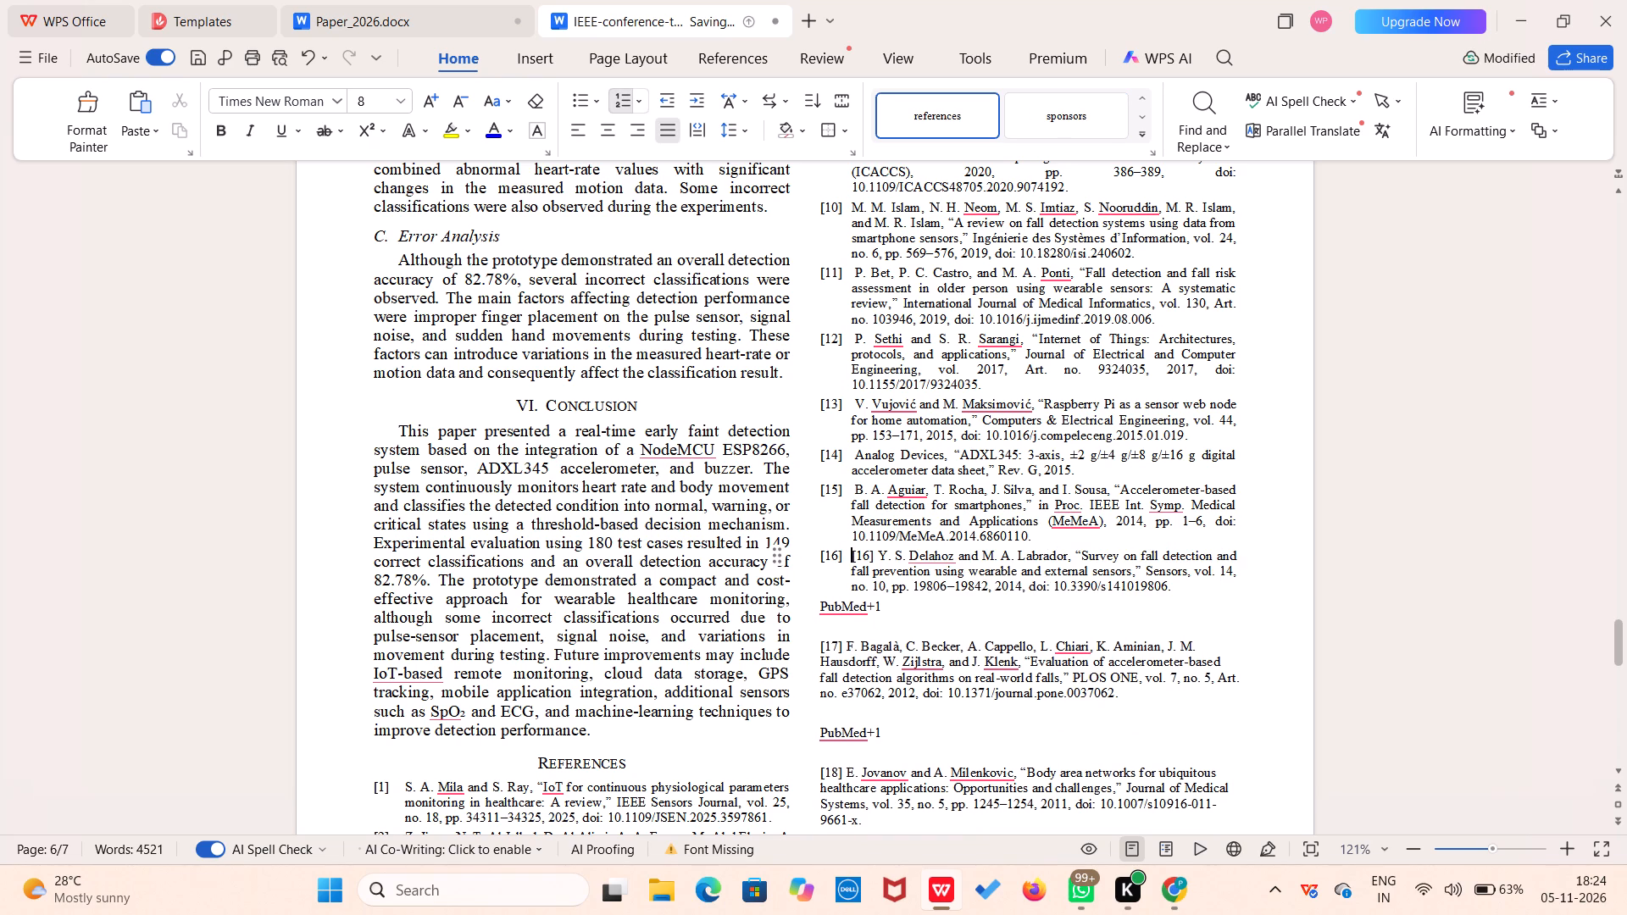
Remove the duplicate typed [16] label from the numbered entry [16].
{"action": "left_click", "coordinate": [880, 555]}
{"action": "key", "text": "BackSpace"}
{"action": "key", "text": "BackSpace"}
{"action": "key", "text": "BackSpace"}
{"action": "key", "text": "BackSpace"}
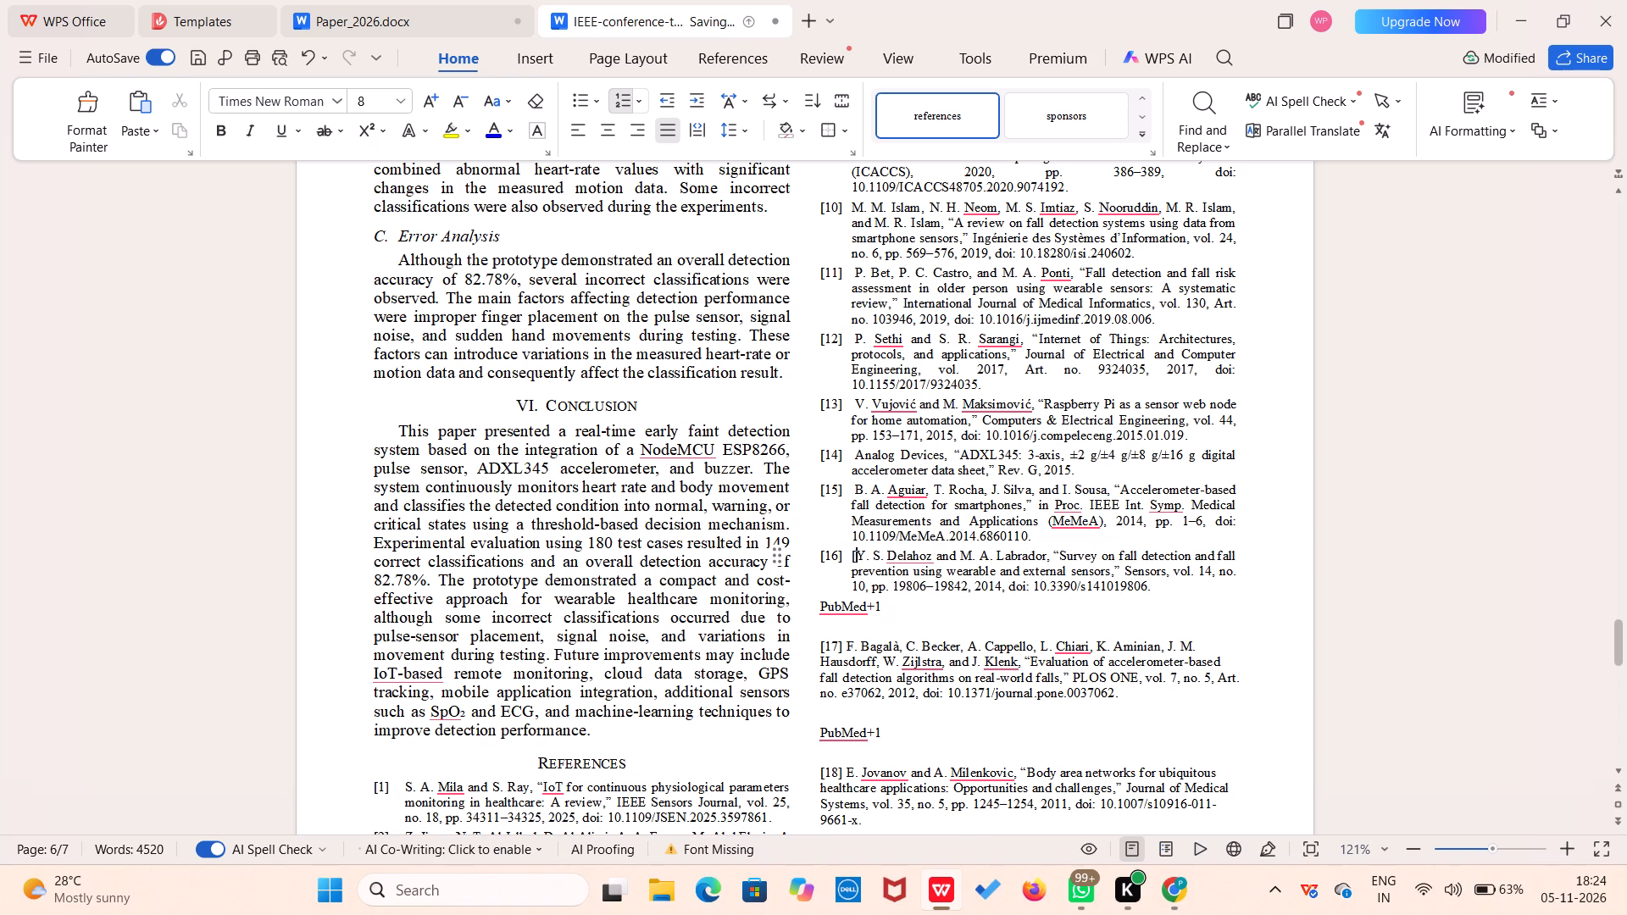
{"action": "key", "text": "BackSpace"}
Delete the "PubMed+1" source line after reference [16] and make reference [17] the next numbered entry.
{"action": "scroll", "coordinate": [880, 555], "scroll_direction": "down", "scroll_amount": 1}
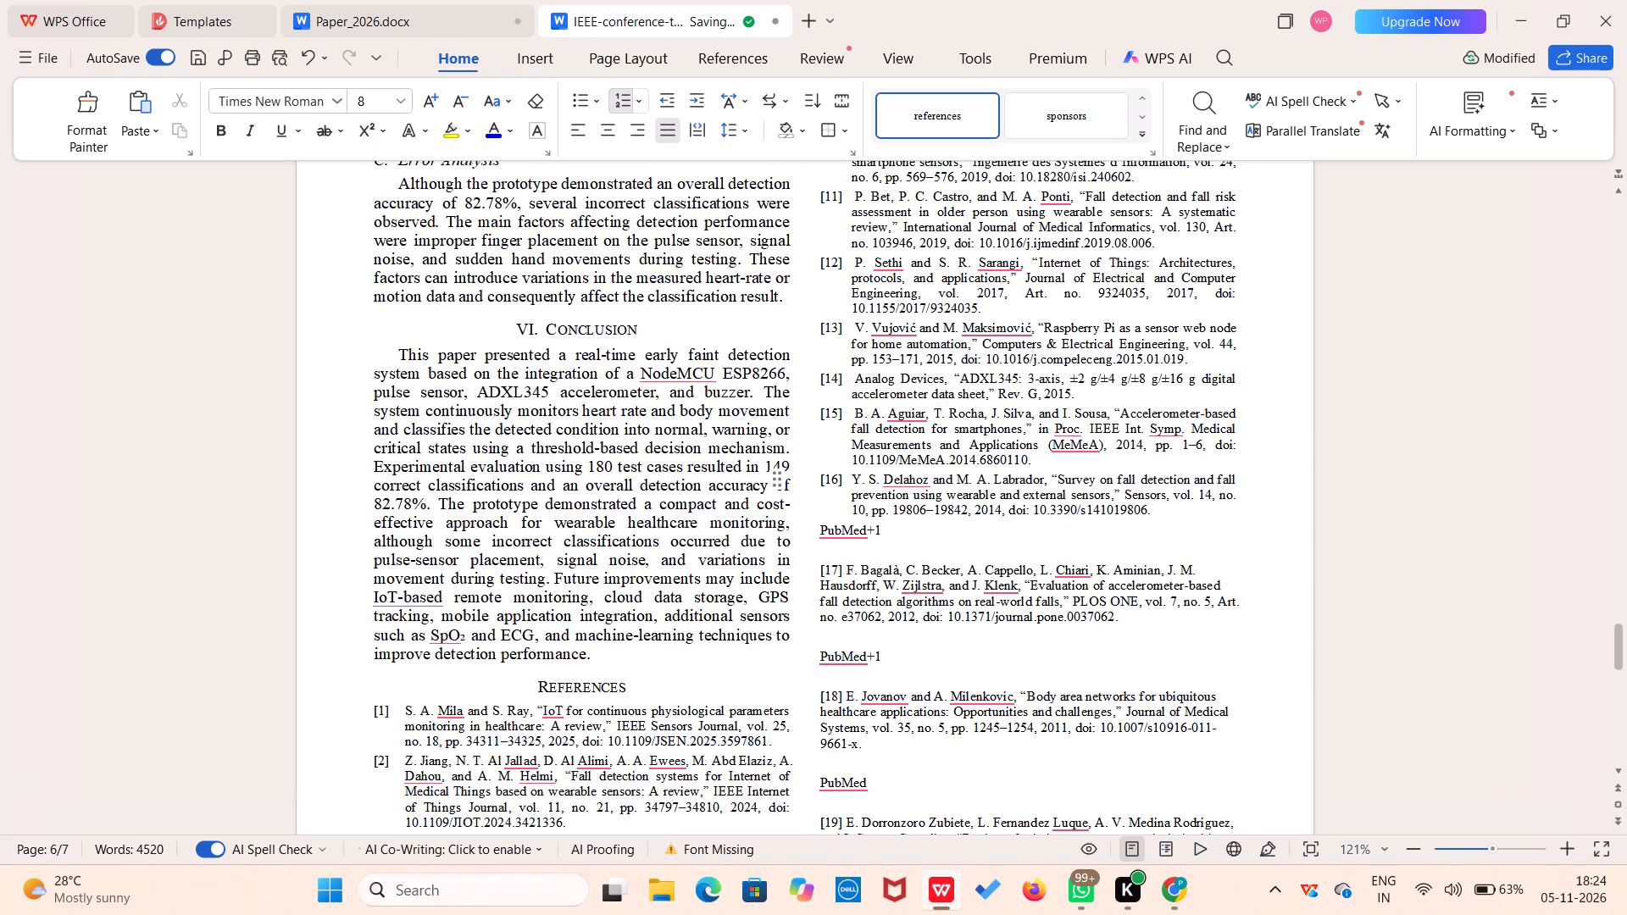
{"action": "left_click", "coordinate": [819, 572]}
{"action": "key", "text": "BackSpace"}
{"action": "key", "text": "BackSpace"}
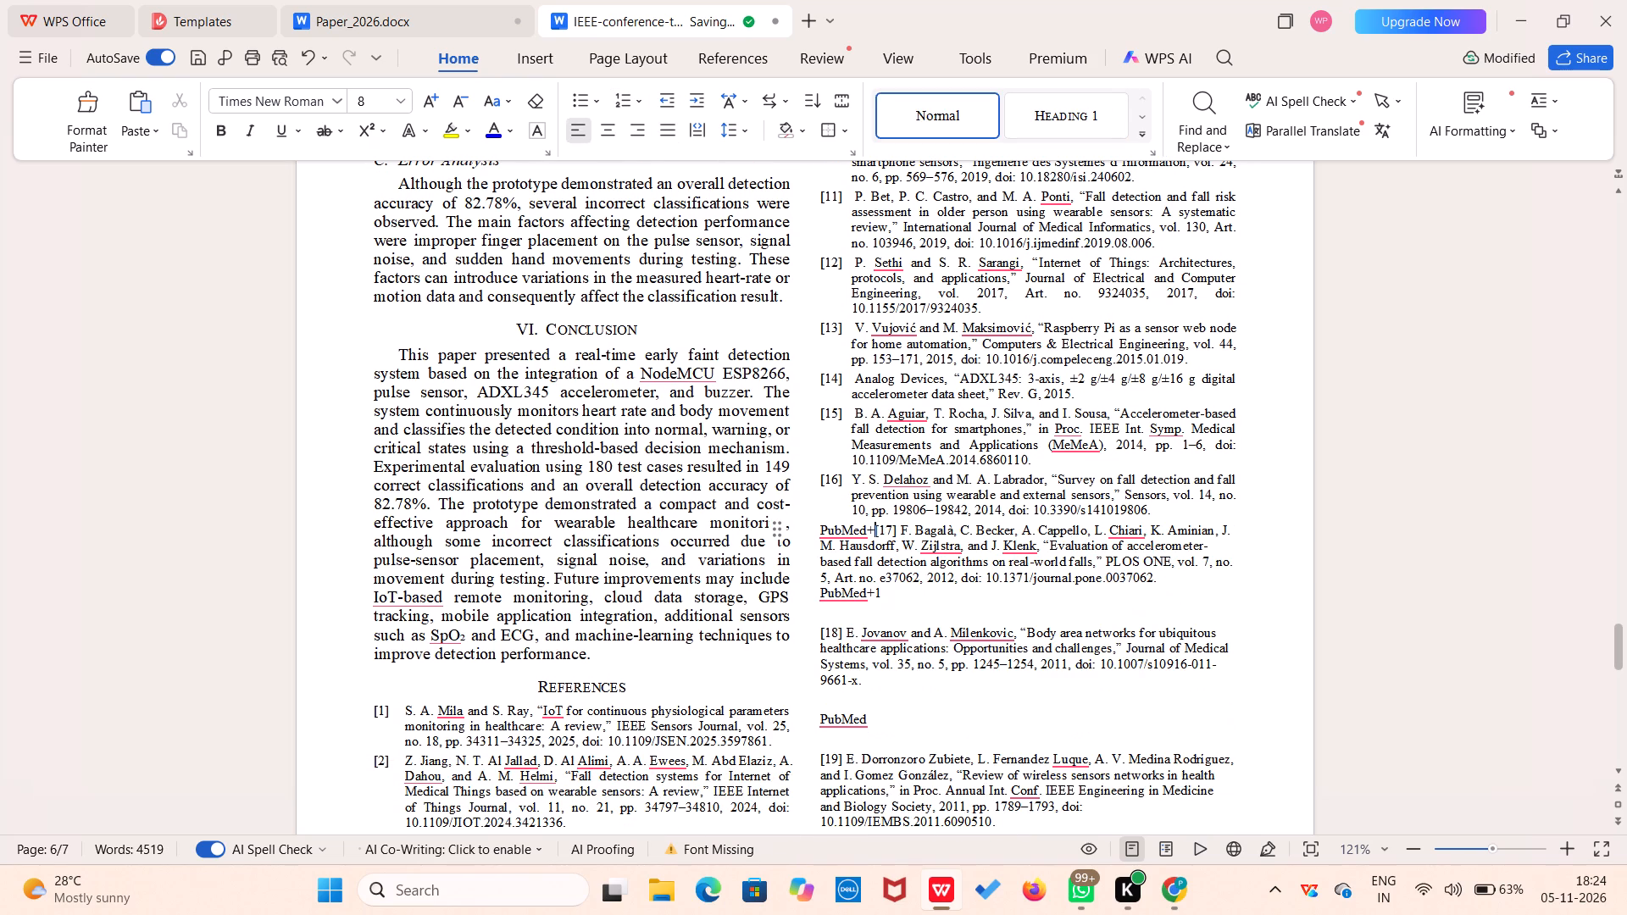
{"action": "key", "text": "ctrl+BackSpace"}
{"action": "key", "text": "ctrl+BackSpace"}
{"action": "key", "text": "BackSpace"}
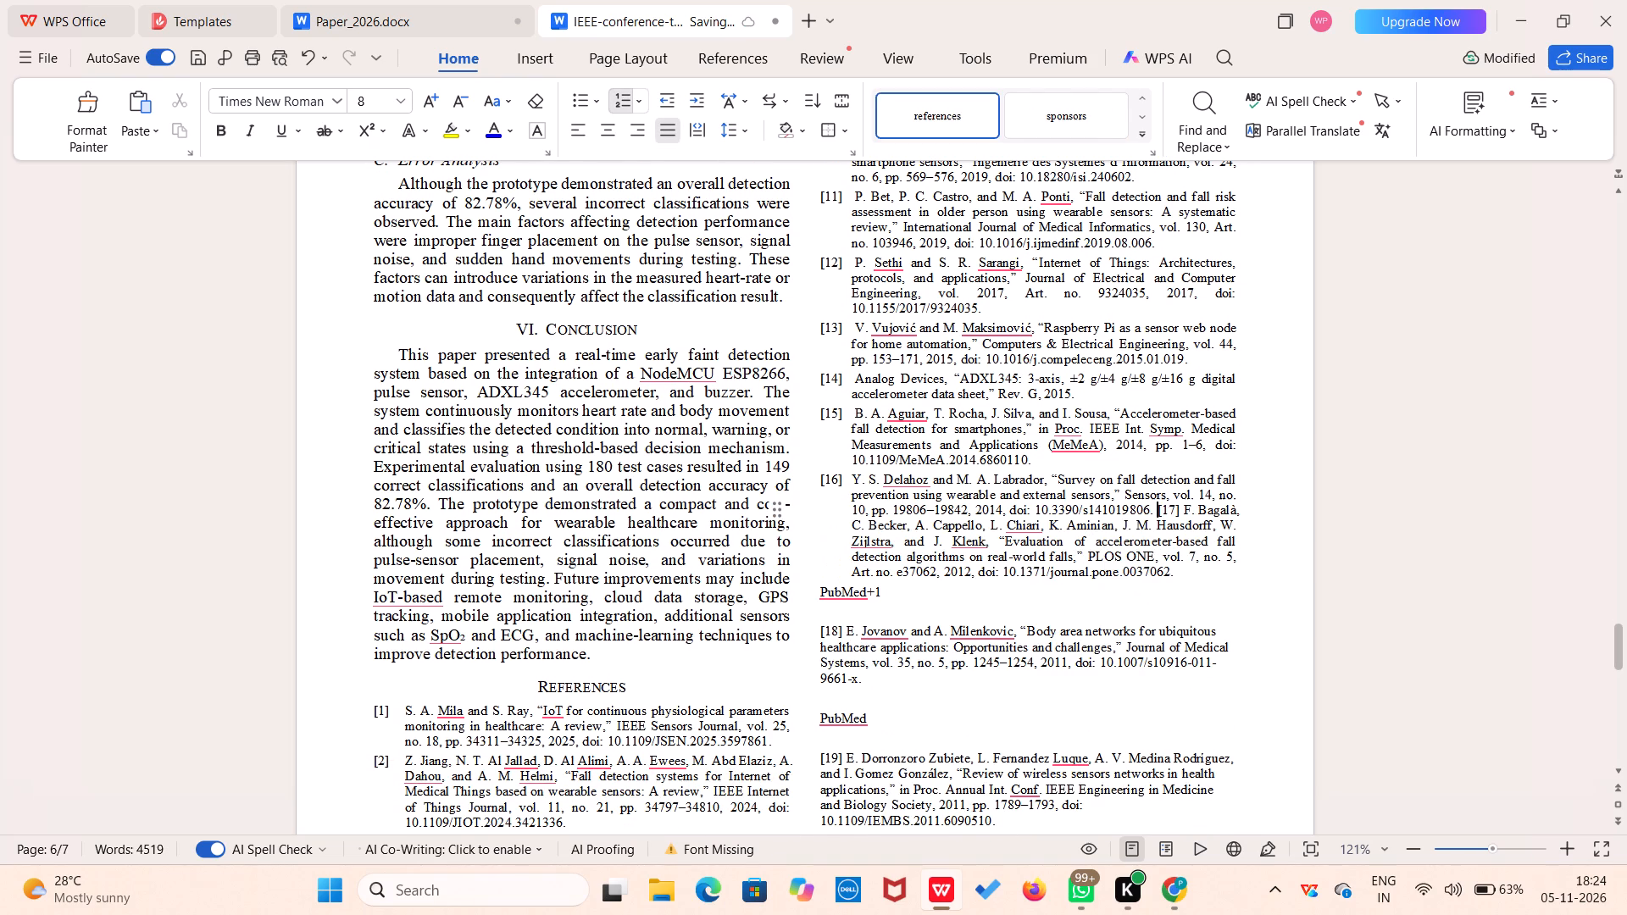
{"action": "key", "text": "Return"}
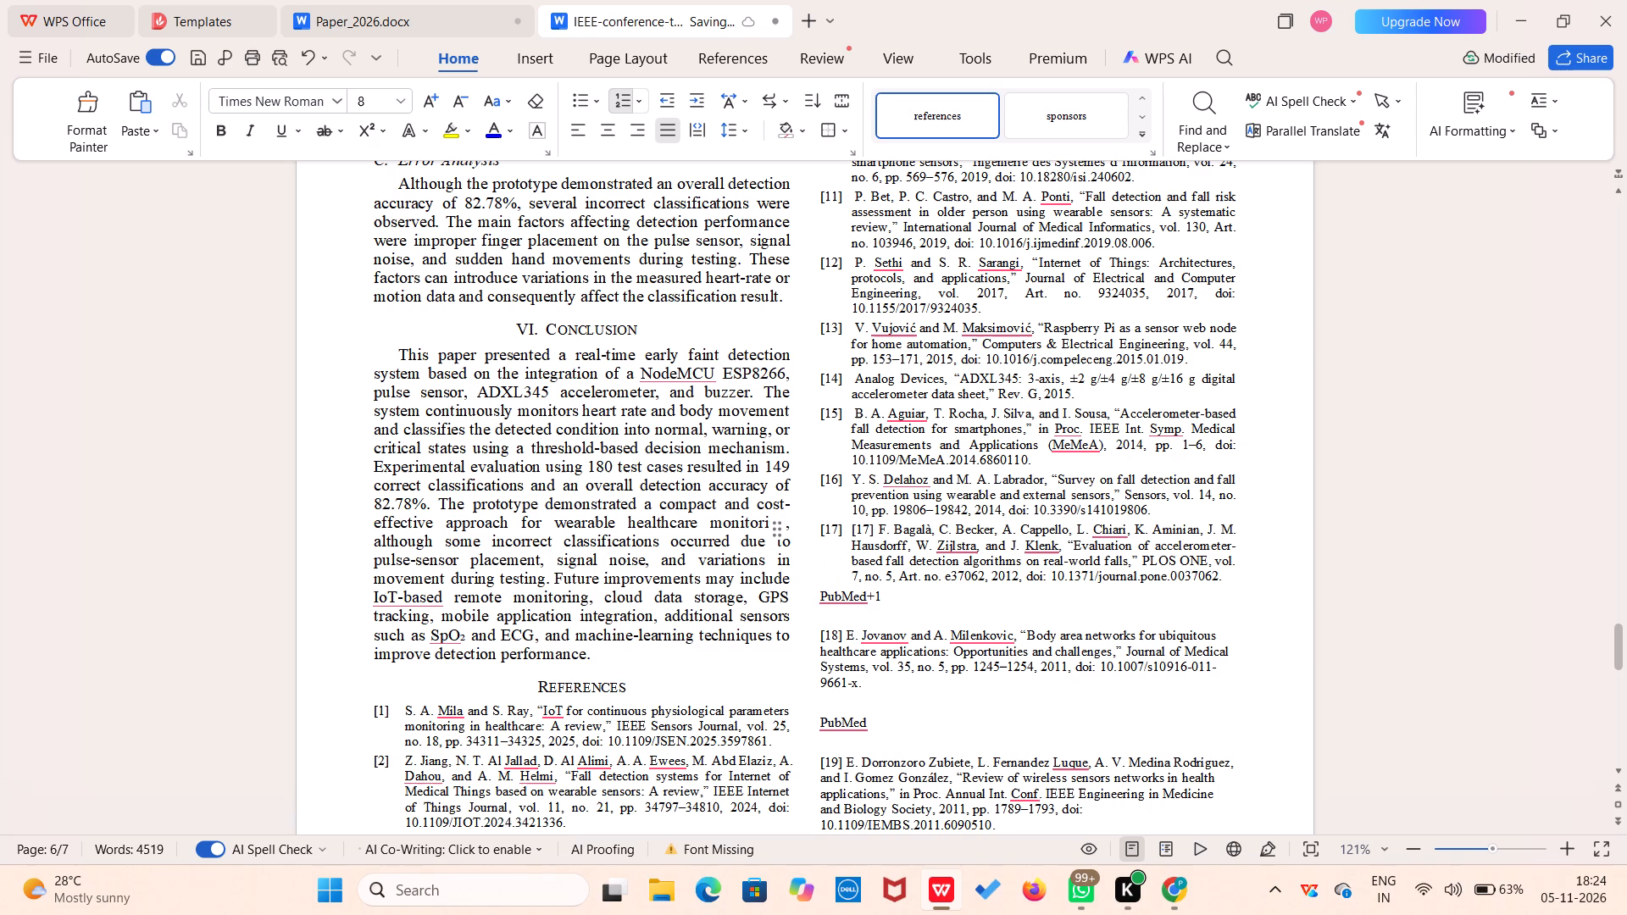
Remove the duplicate typed [17] label from the numbered entry [17].
{"action": "triple_click", "coordinate": [871, 531]}
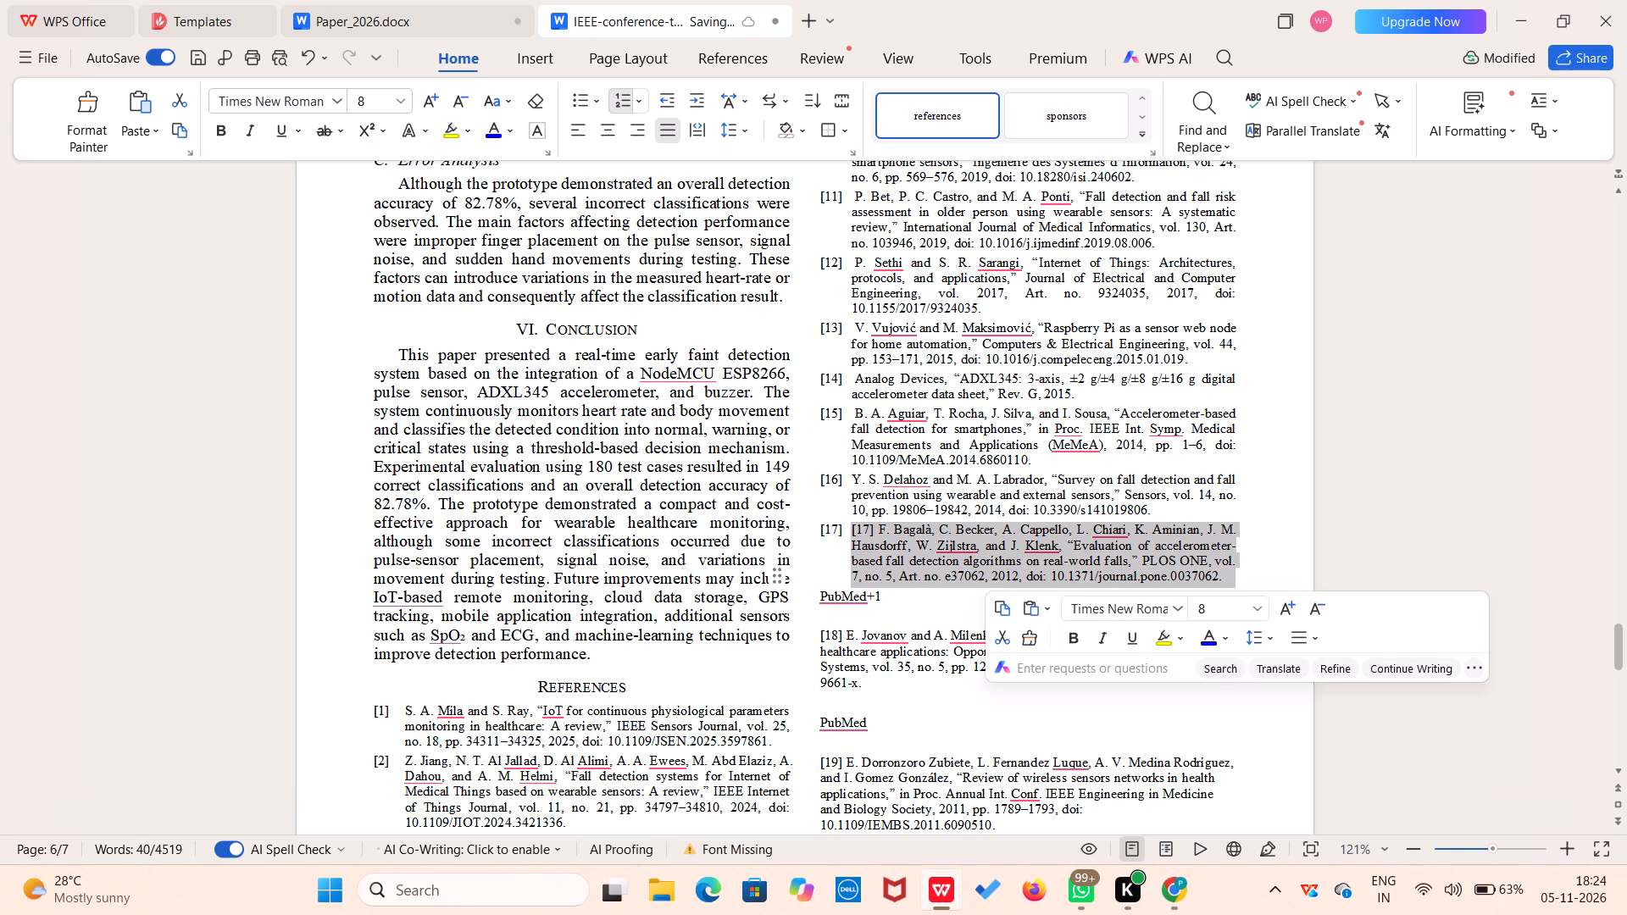
{"action": "left_click", "coordinate": [892, 526]}
{"action": "left_click", "coordinate": [875, 530]}
{"action": "key", "text": "BackSpace"}
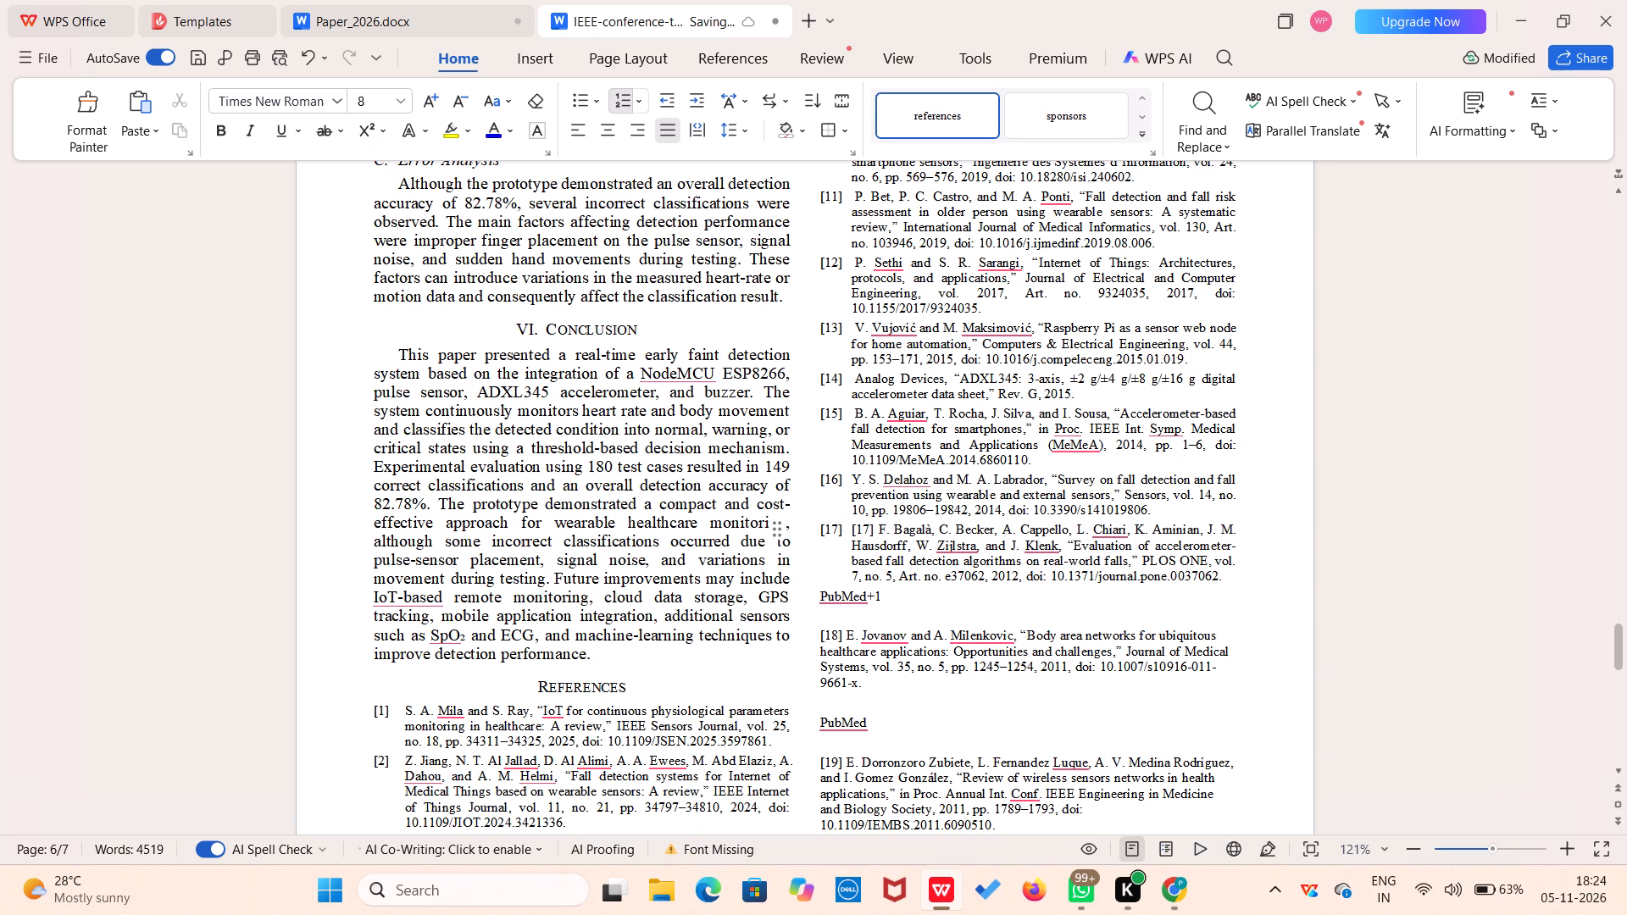
{"action": "key", "text": "BackSpace"}
{"action": "key", "text": "BackSpace"}
{"action": "key", "text": "BackSpace"}
Delete the "PubMed+1" source line after reference [17] and make reference [18] the next numbered entry.
{"action": "scroll", "coordinate": [875, 530], "scroll_direction": "down", "scroll_amount": 1}
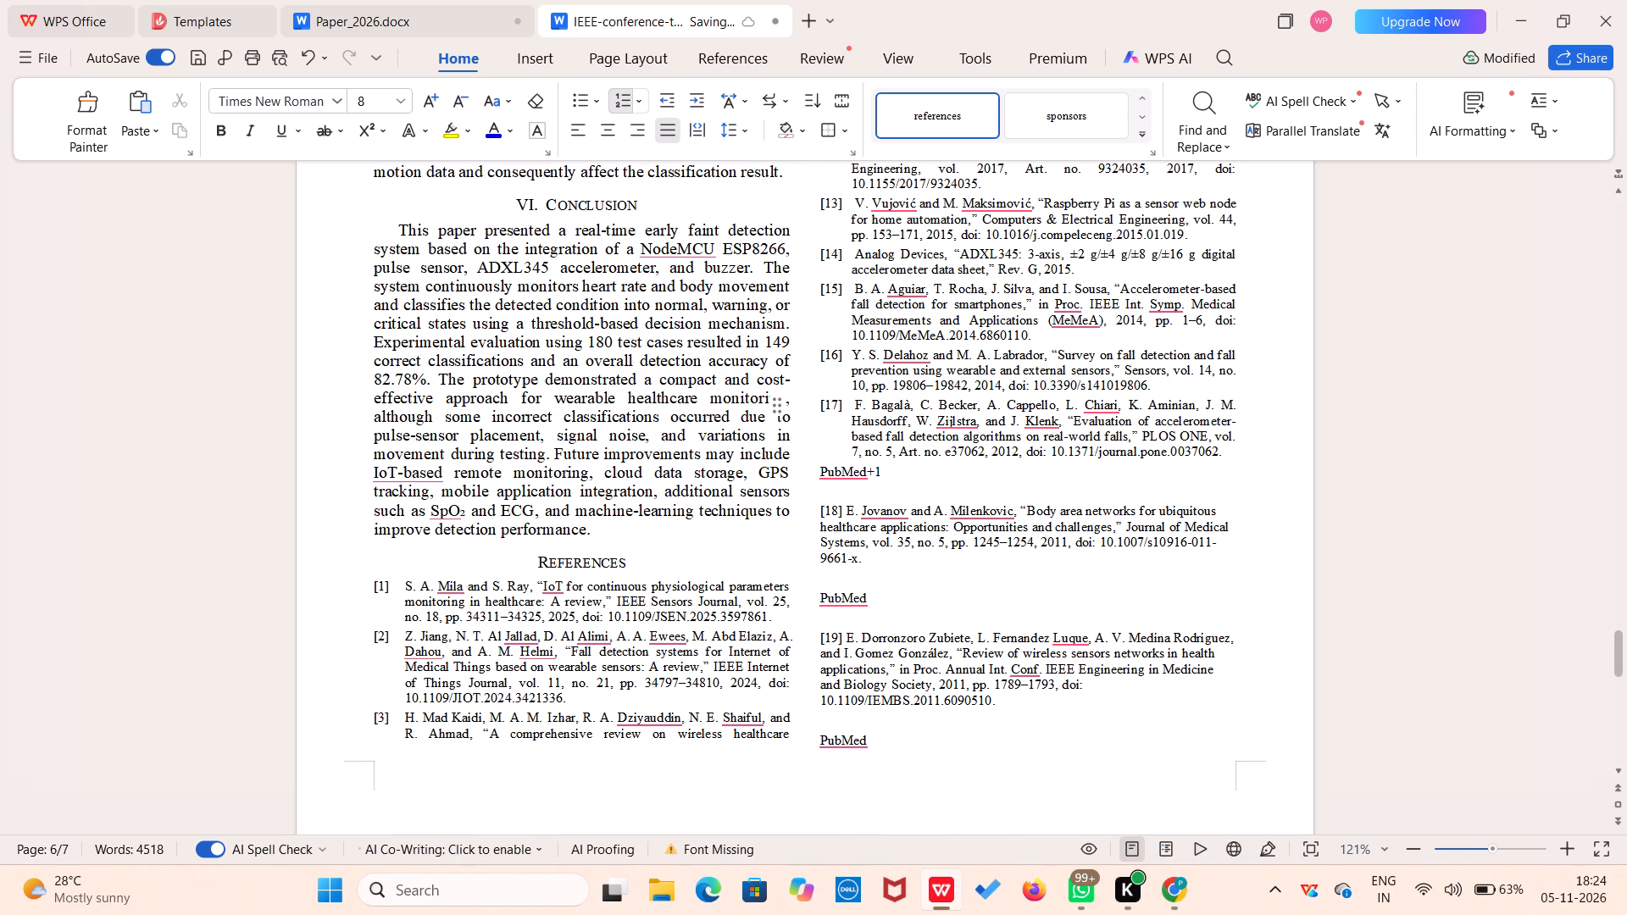
{"action": "left_click_drag", "start_coordinate": [896, 495], "coordinate": [825, 478]}
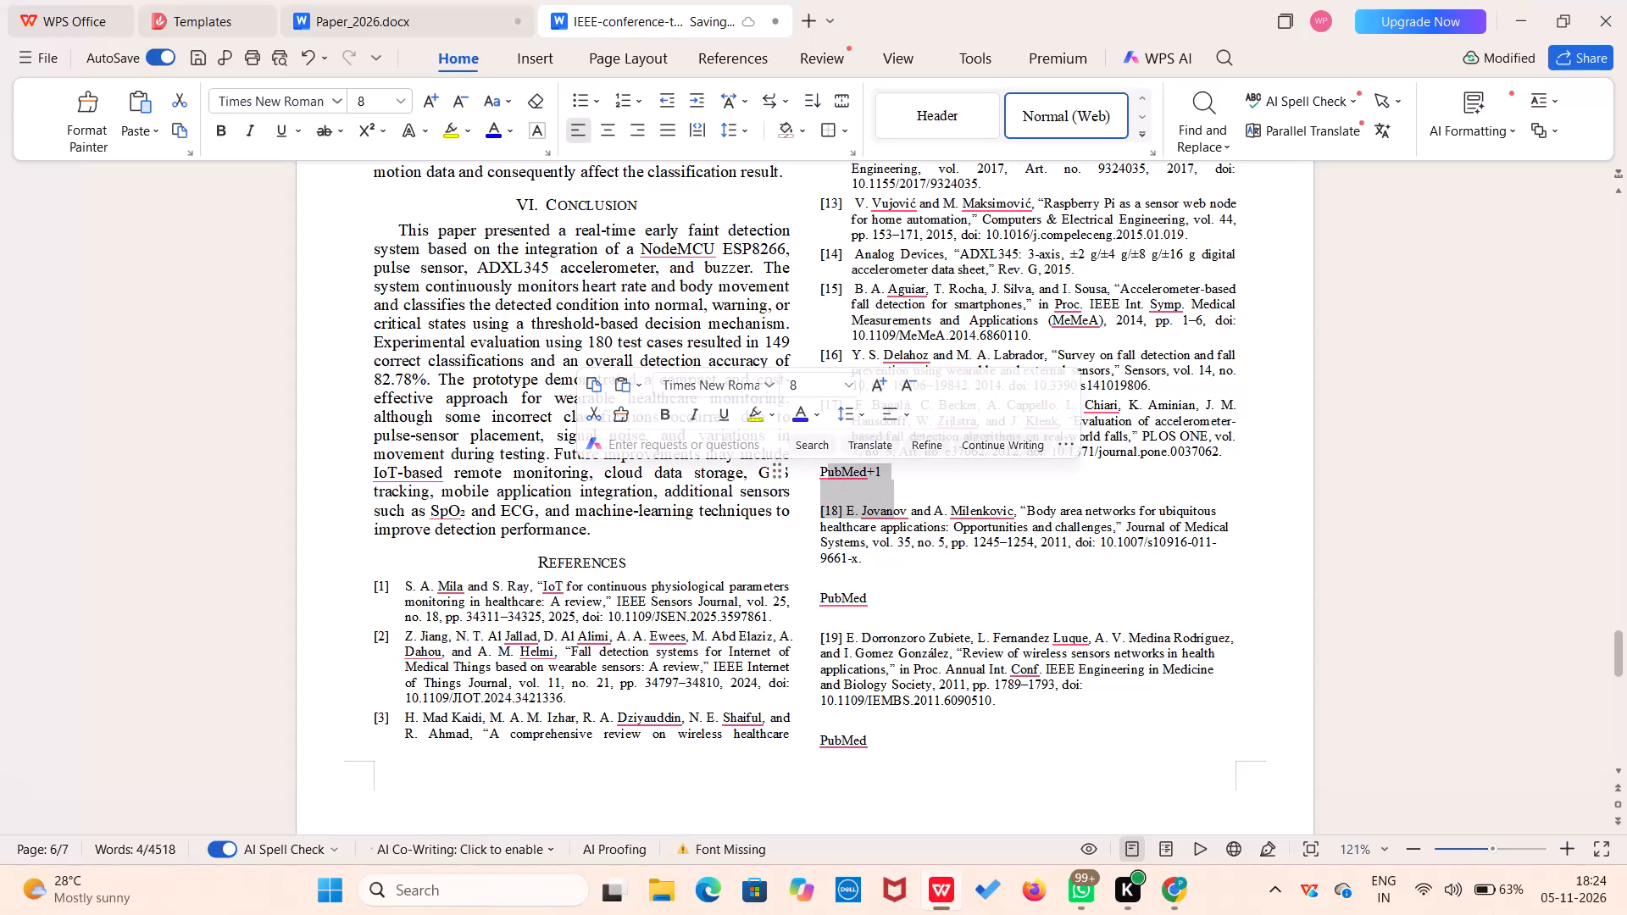
{"action": "left_click", "coordinate": [913, 489]}
{"action": "left_click", "coordinate": [913, 489]}
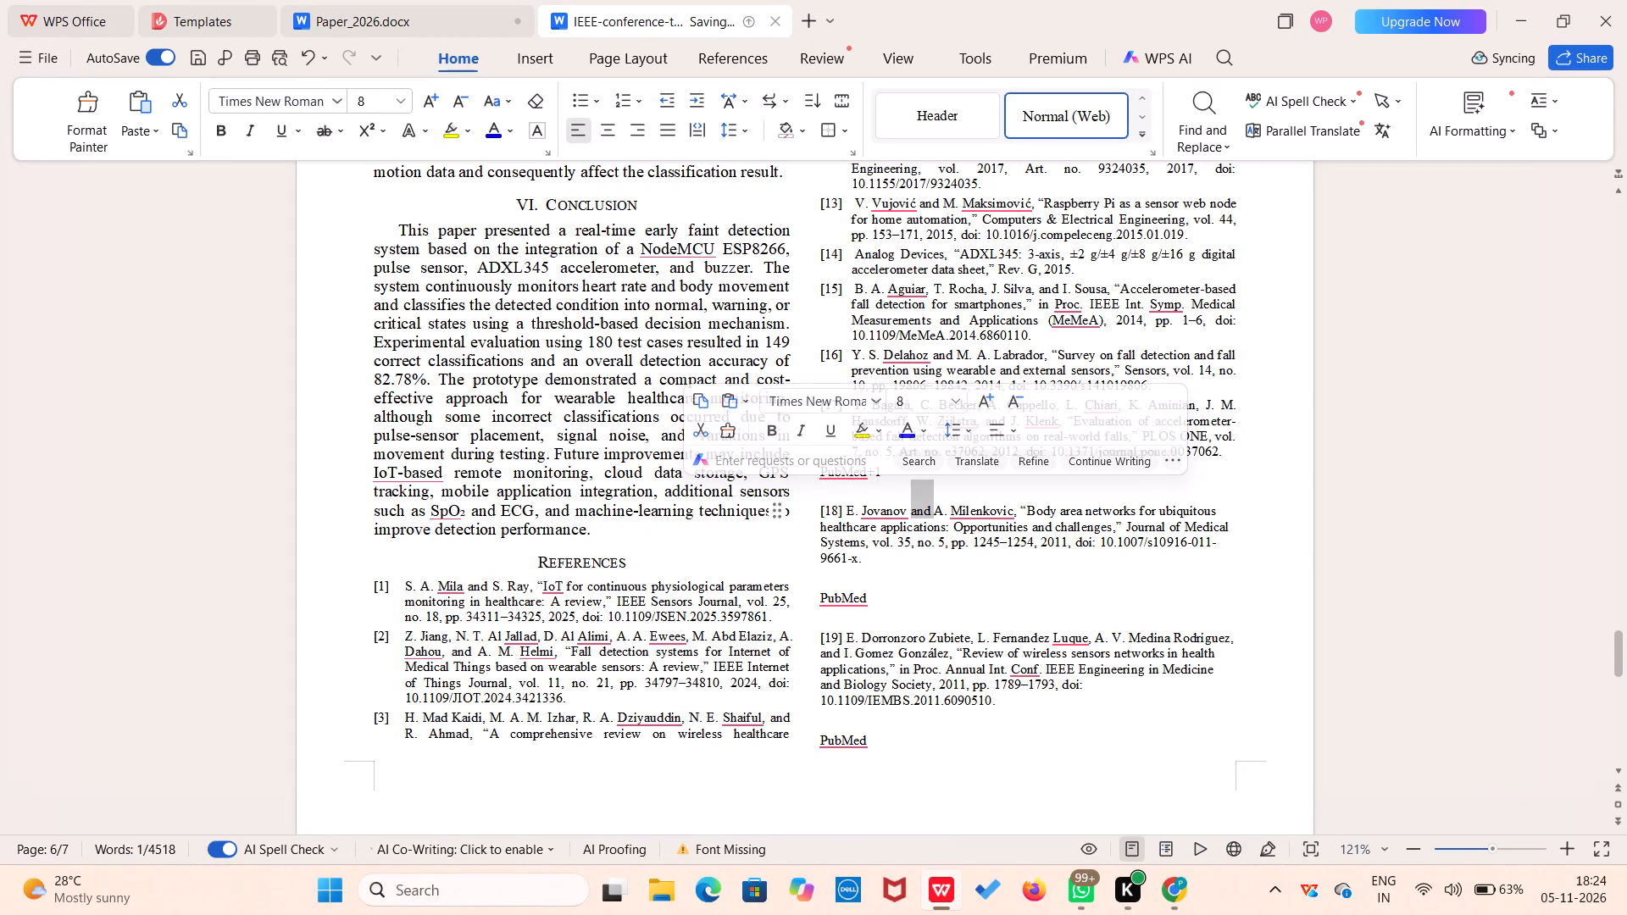
{"action": "left_click", "coordinate": [820, 509]}
{"action": "key", "text": "BackSpace"}
{"action": "key", "text": "ctrl+BackSpace"}
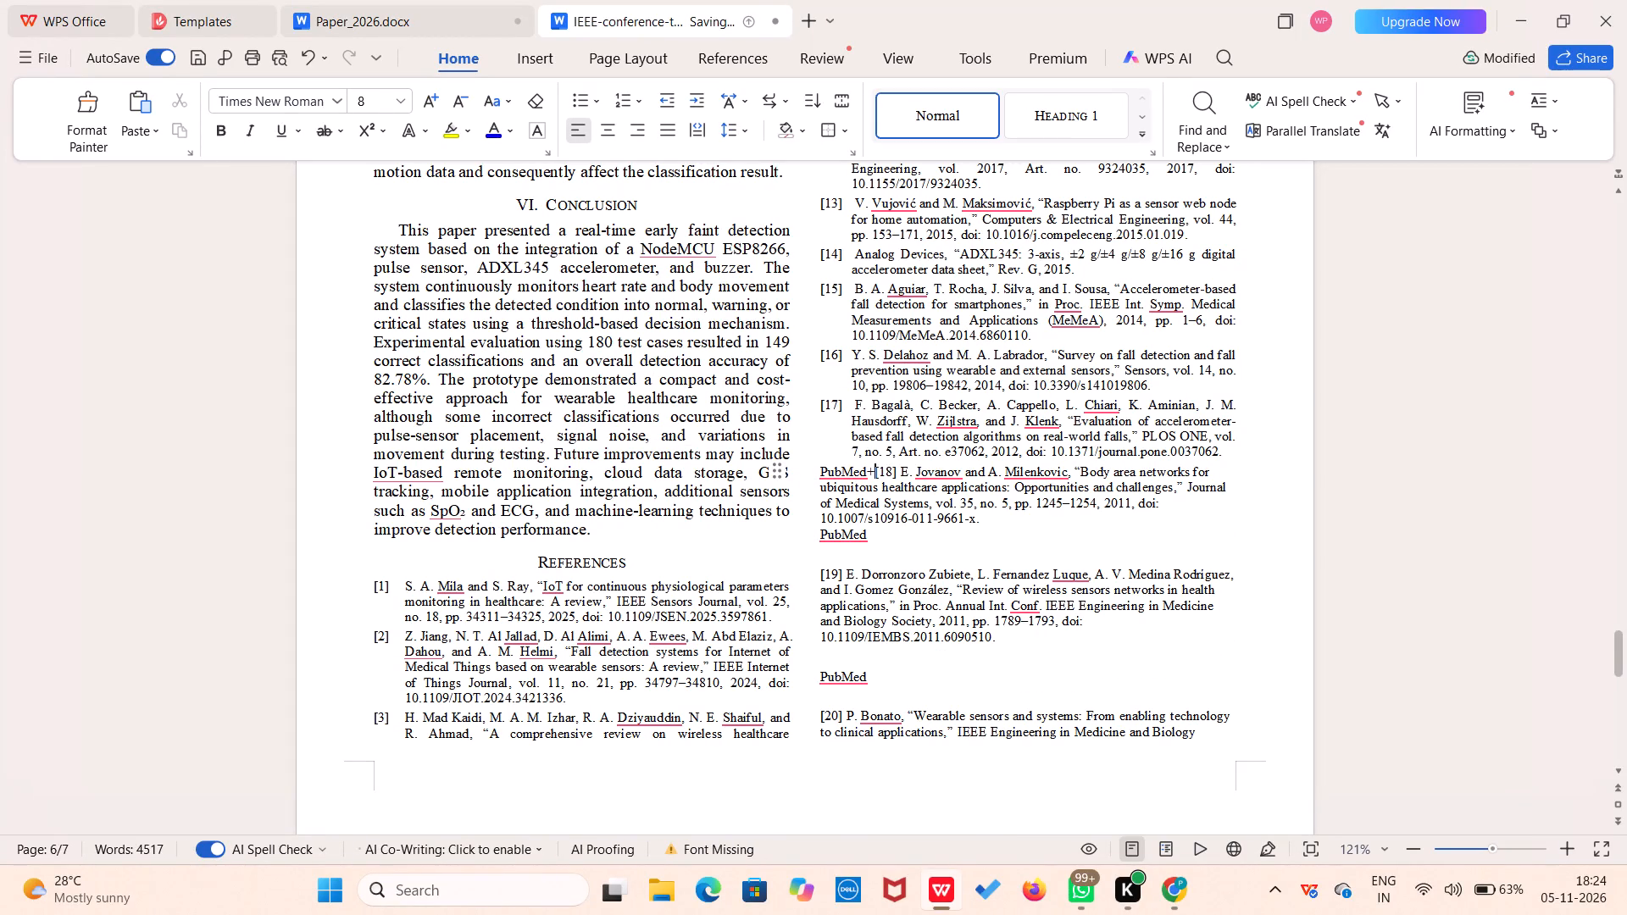
{"action": "key", "text": "ctrl+BackSpace"}
{"action": "key", "text": "ctrl+BackSpace"}
{"action": "key", "text": "BackSpace"}
{"action": "key", "text": "Return"}
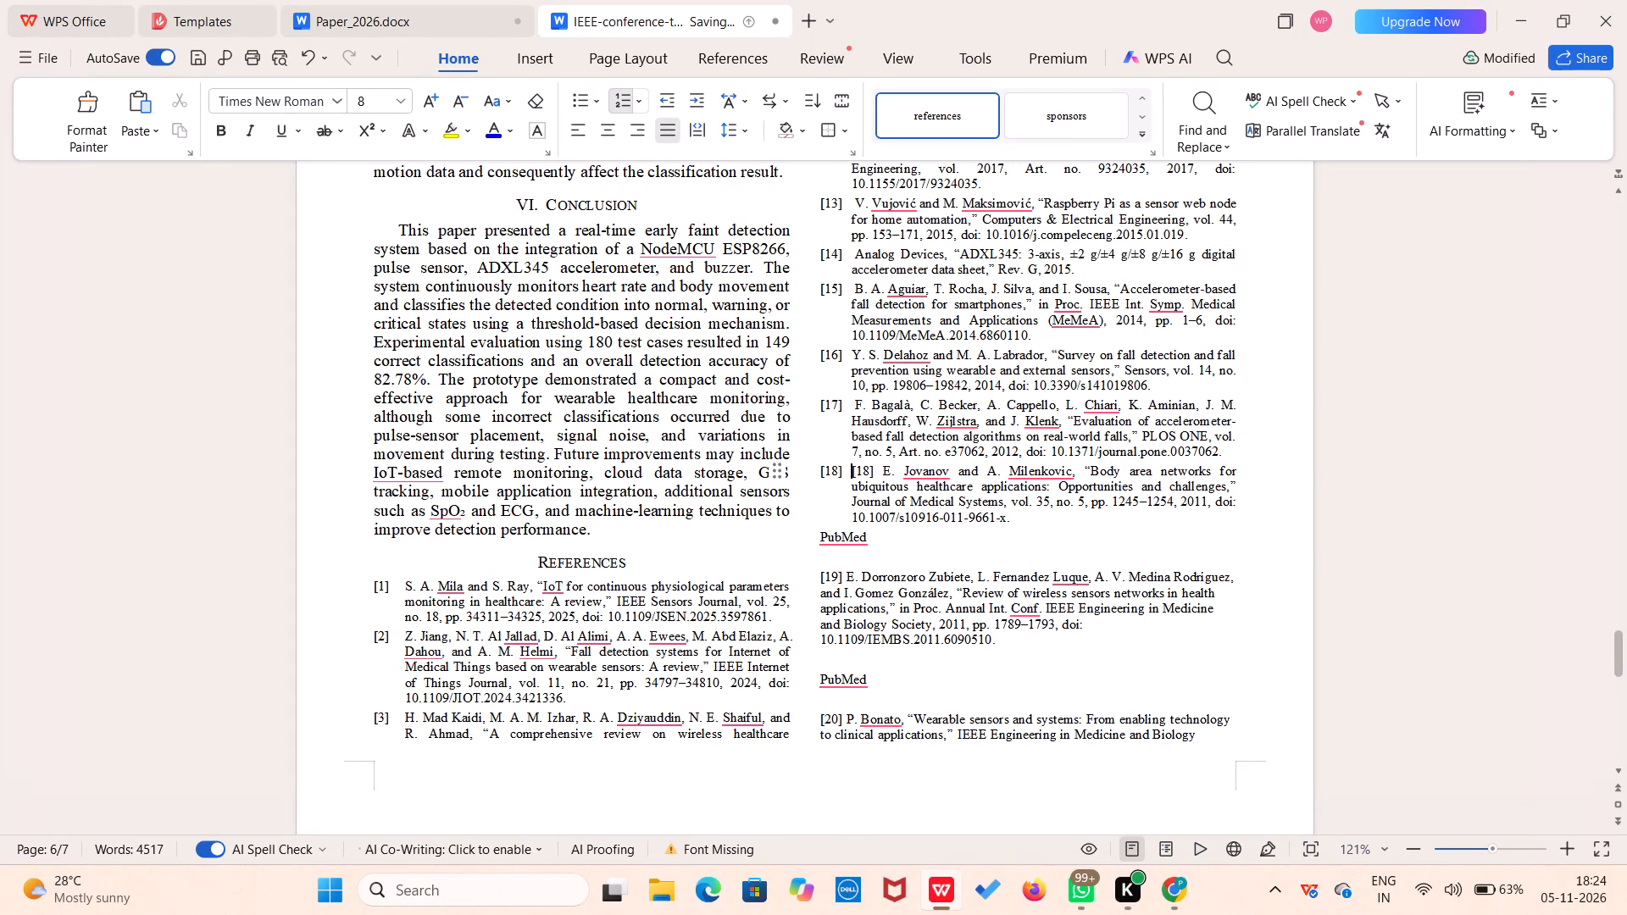
Remove the duplicate typed [18] label from the numbered entry [18].
{"action": "key", "text": "Right"}
{"action": "key", "text": "Right"}
{"action": "key", "text": "Right"}
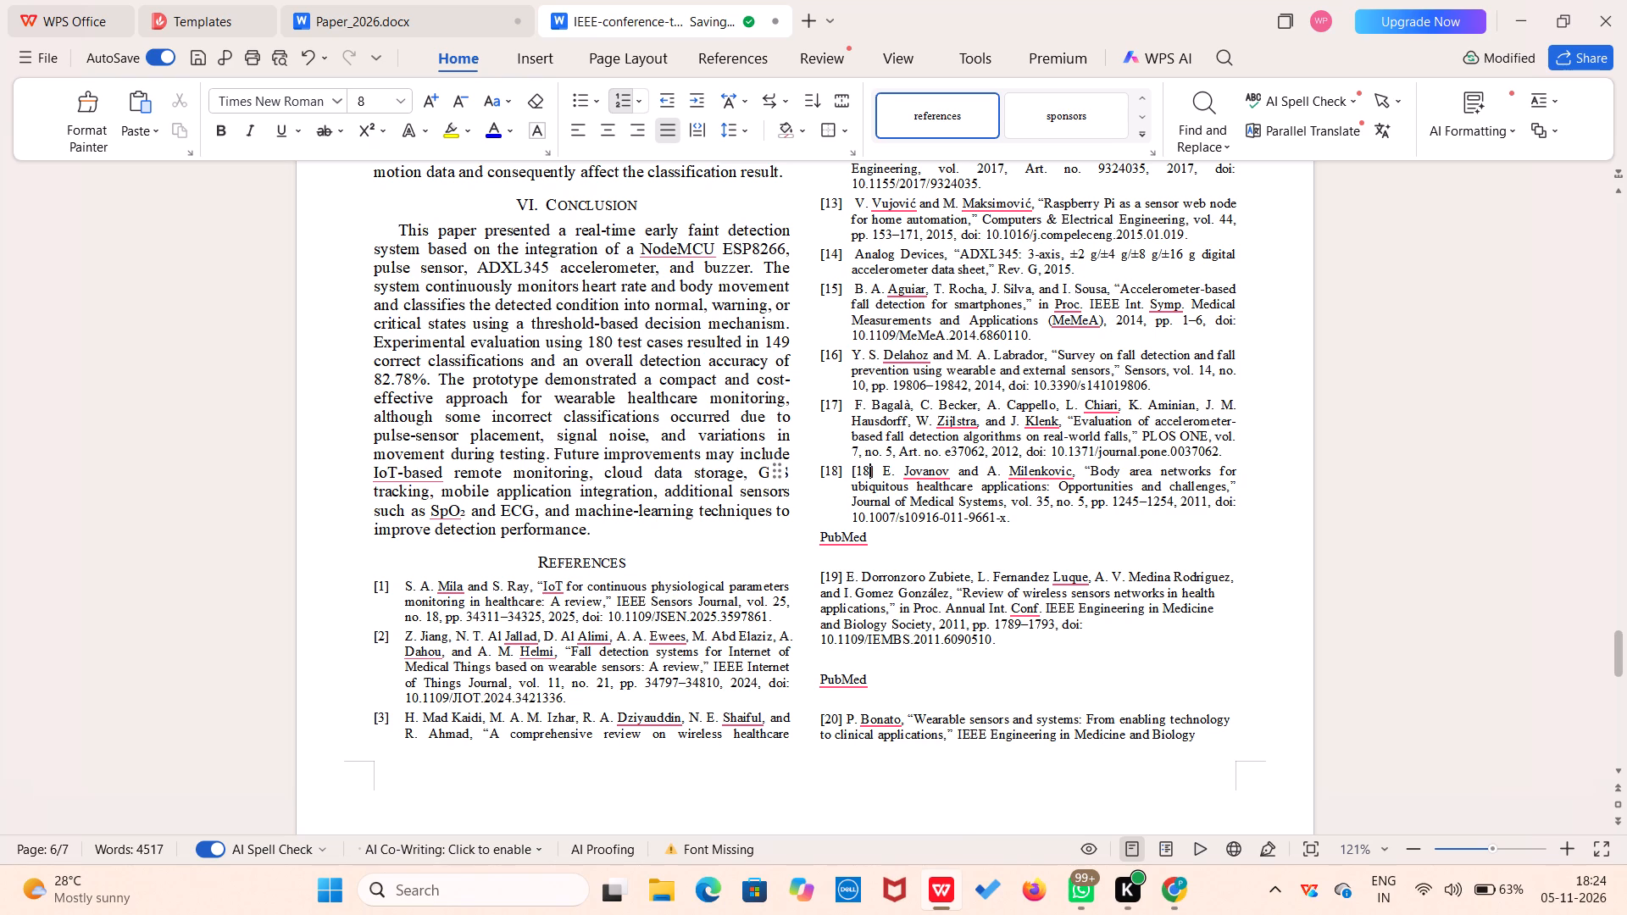
{"action": "key", "text": "Right"}
{"action": "key", "text": "BackSpace"}
{"action": "key", "text": "BackSpace"}
{"action": "key", "text": "BackSpace"}
{"action": "key", "text": "BackSpace"}
Delete the "PubMed" source line after reference [18] and make reference [19] the next numbered entry.
{"action": "scroll", "coordinate": [820, 509], "scroll_direction": "down", "scroll_amount": 1}
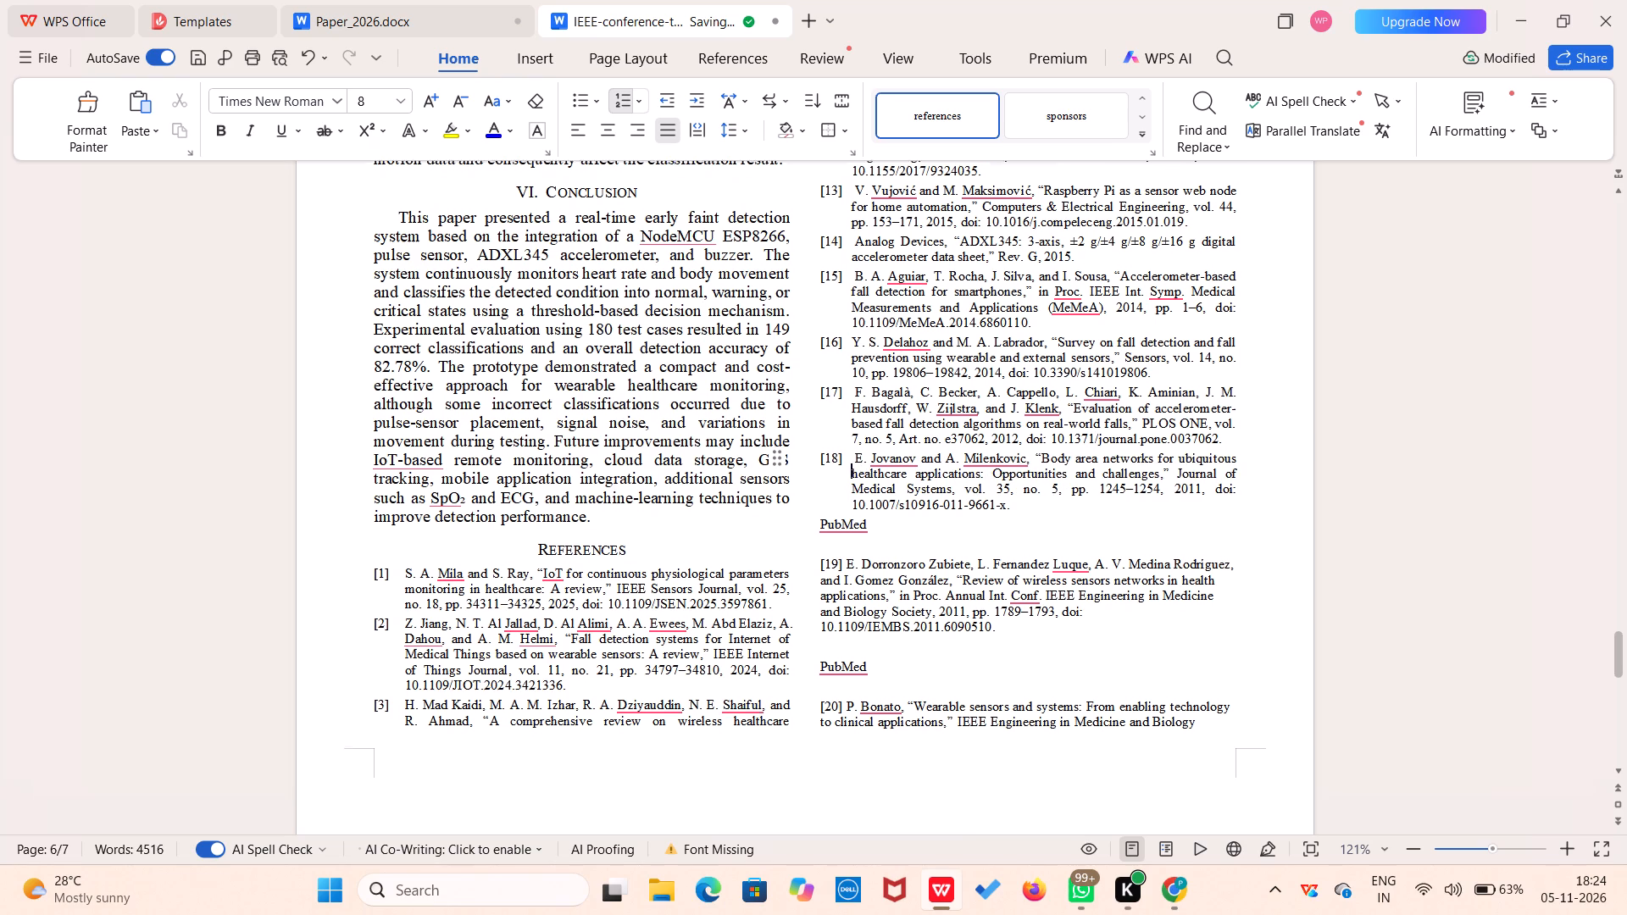
{"action": "scroll", "coordinate": [820, 509], "scroll_direction": "down", "scroll_amount": 1}
{"action": "left_click", "coordinate": [875, 510]}
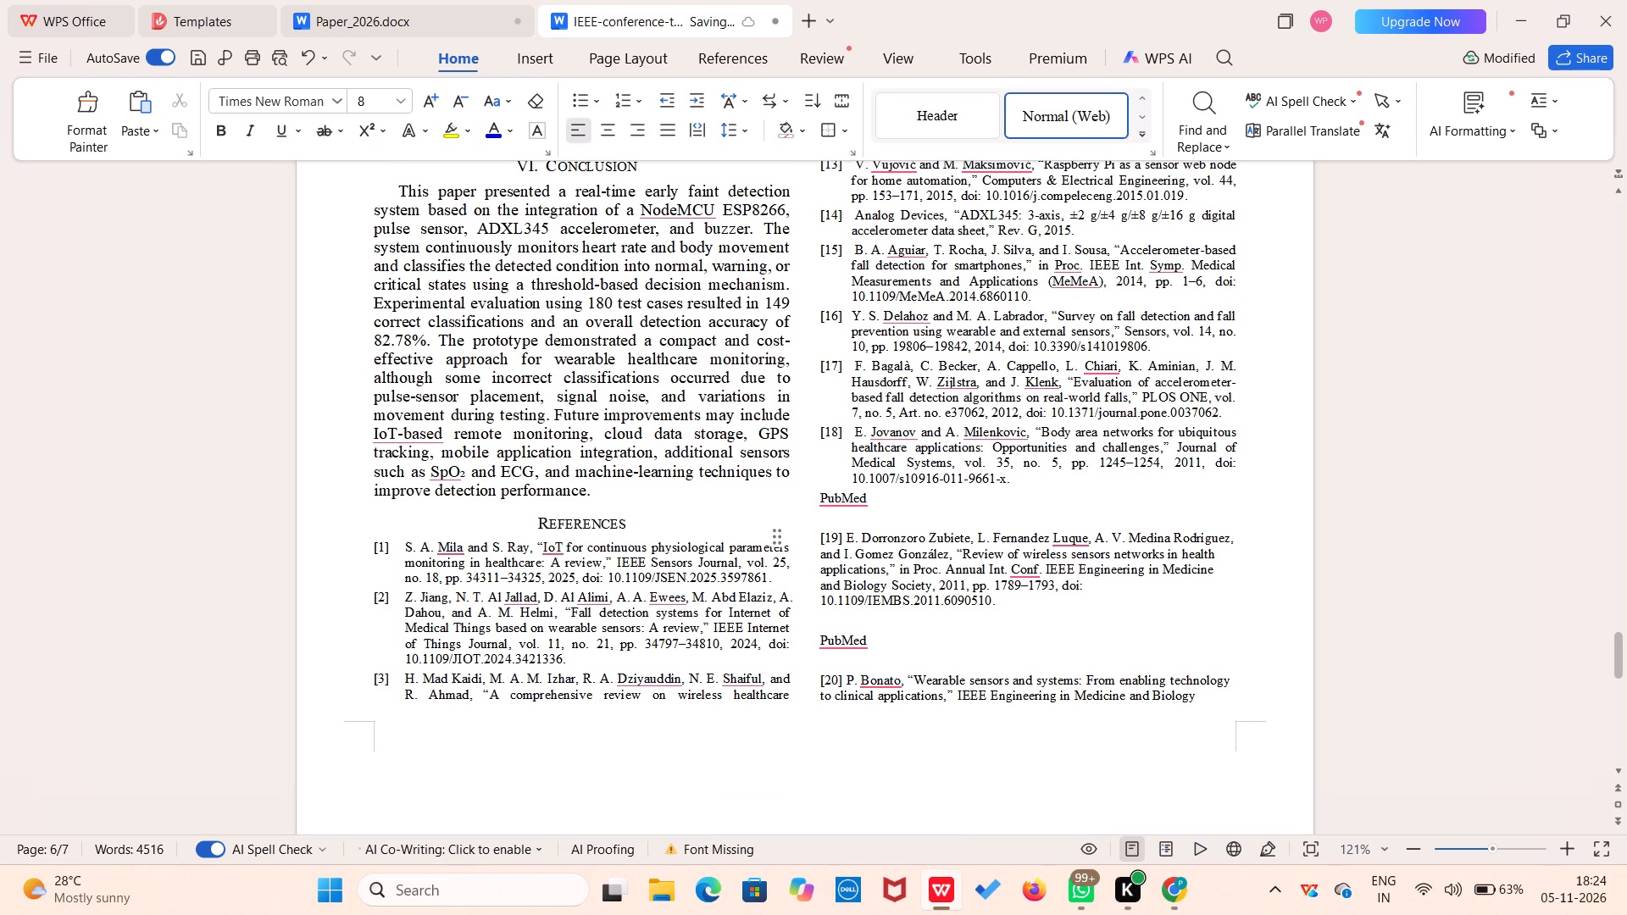
{"action": "left_click", "coordinate": [820, 542]}
{"action": "key", "text": "BackSpace"}
{"action": "key", "text": "ctrl+BackSpace"}
{"action": "key", "text": "BackSpace"}
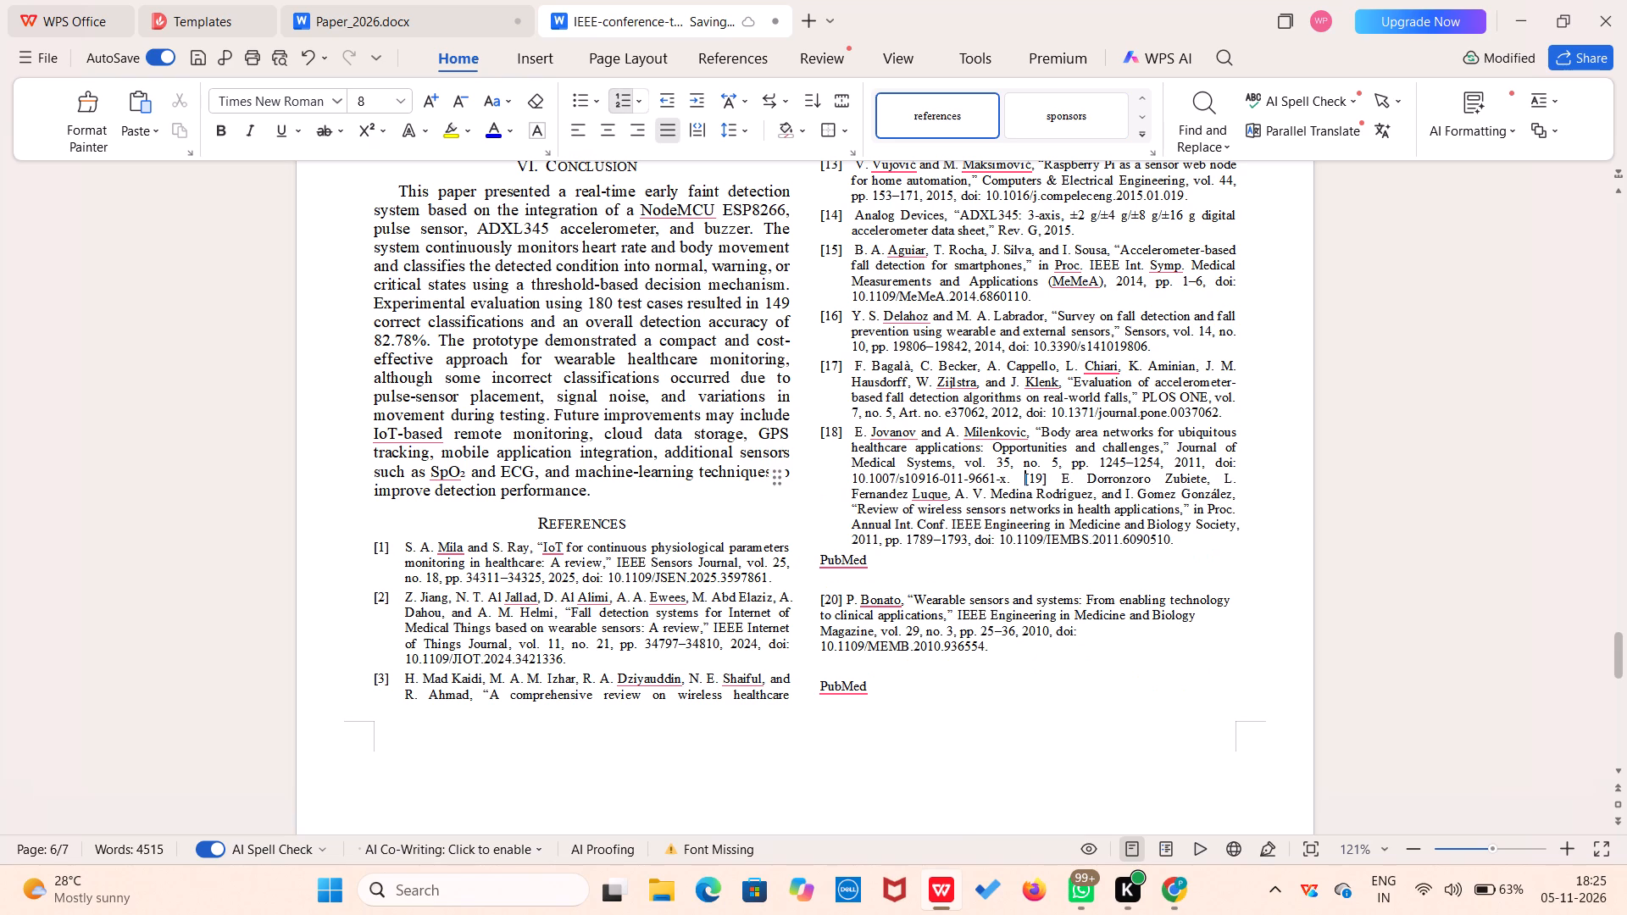
{"action": "key", "text": "Return"}
Remove the duplicate typed [19] label from the numbered entry [19].
{"action": "key", "text": "Right"}
{"action": "key", "text": "Right"}
{"action": "key", "text": "Right"}
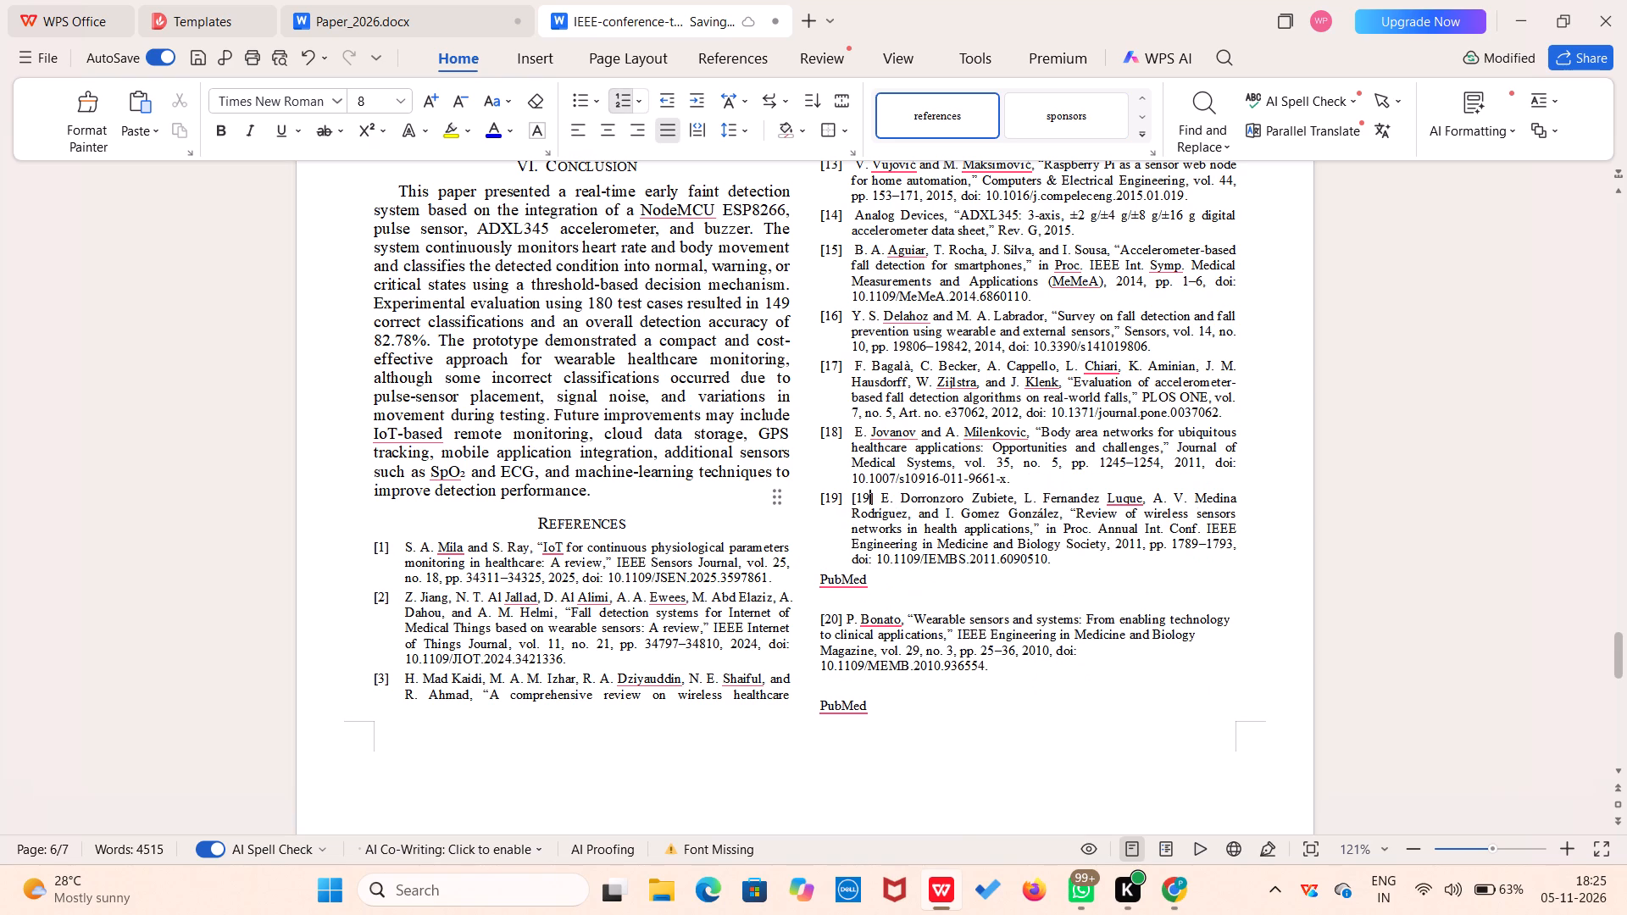
{"action": "key", "text": "Right"}
{"action": "key", "text": "BackSpace"}
{"action": "key", "text": "BackSpace"}
{"action": "key", "text": "BackSpace"}
{"action": "key", "text": "BackSpace"}
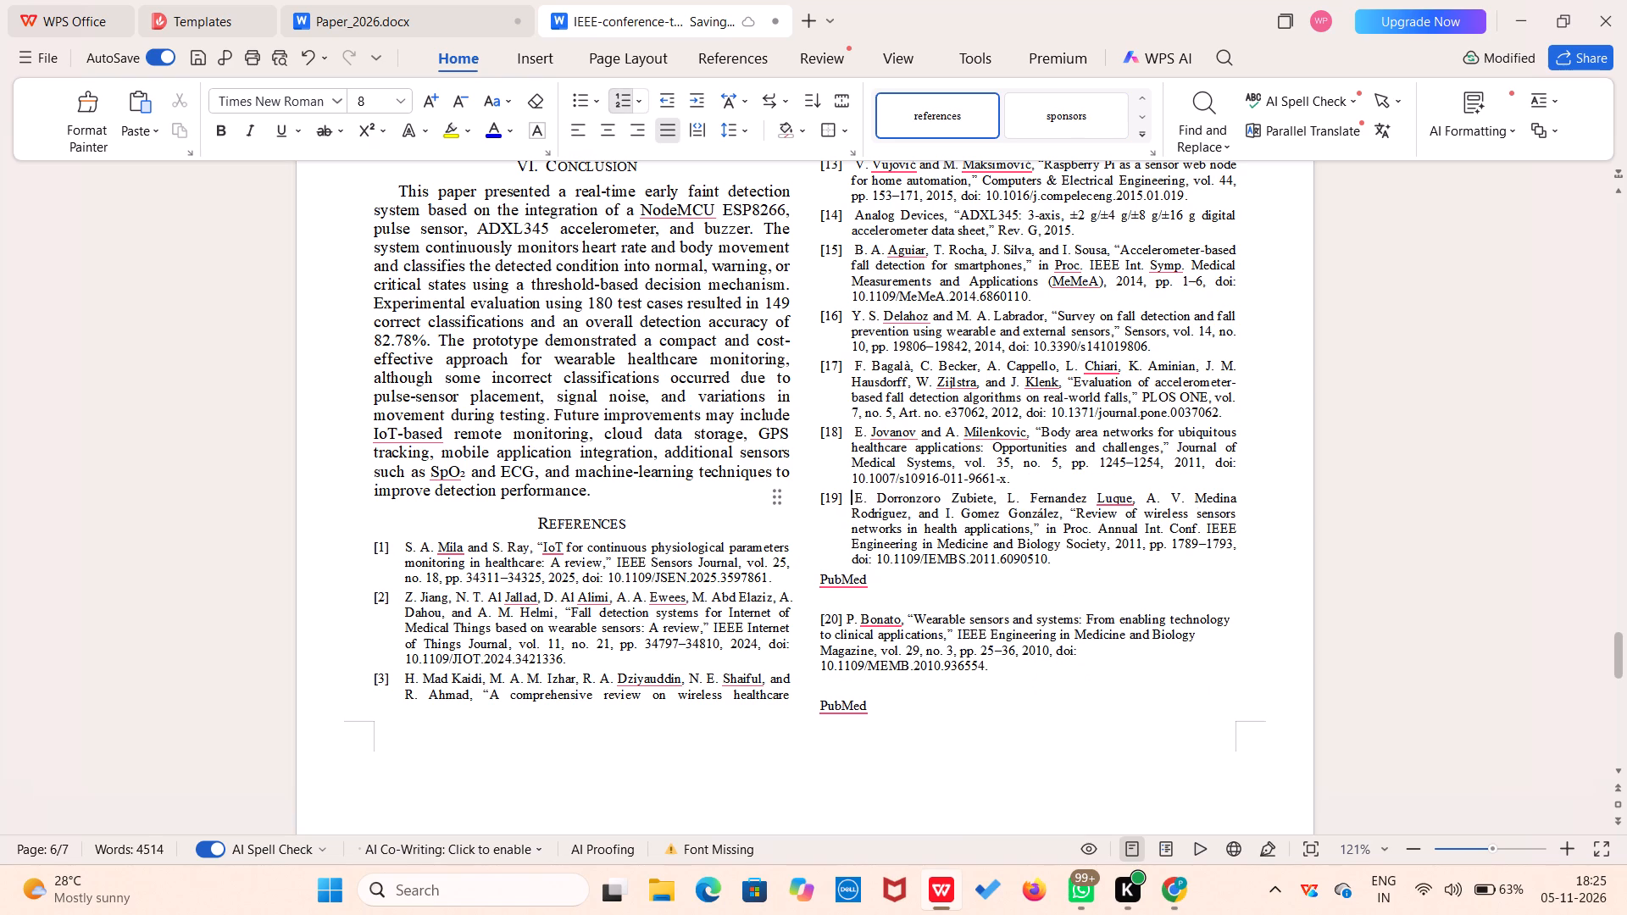
Delete the "PubMed" source line after reference [19] and make reference [20] the next numbered entry.
{"action": "scroll", "coordinate": [820, 542], "scroll_direction": "down", "scroll_amount": 1}
{"action": "left_click", "coordinate": [819, 572]}
{"action": "key", "text": "BackSpace"}
{"action": "key", "text": "BackSpace"}
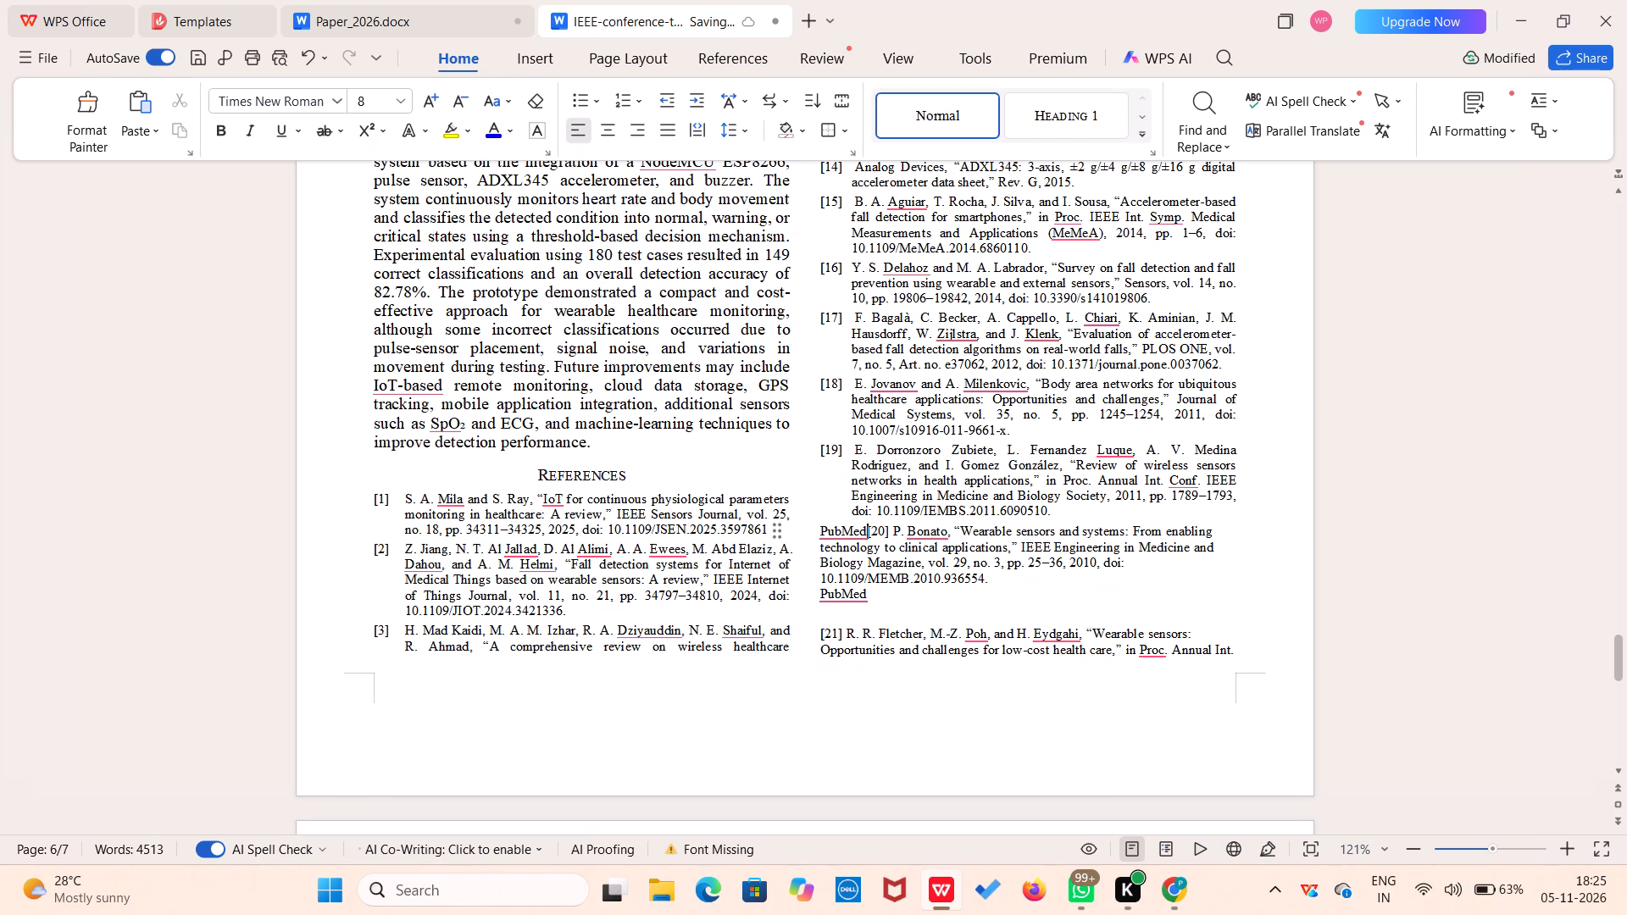
{"action": "key", "text": "BackSpace"}
{"action": "key", "text": "BackSpace"}
{"action": "key", "text": "BackSpace"}
{"action": "key", "text": "BackSpace"}
{"action": "key", "text": "BackSpace"}
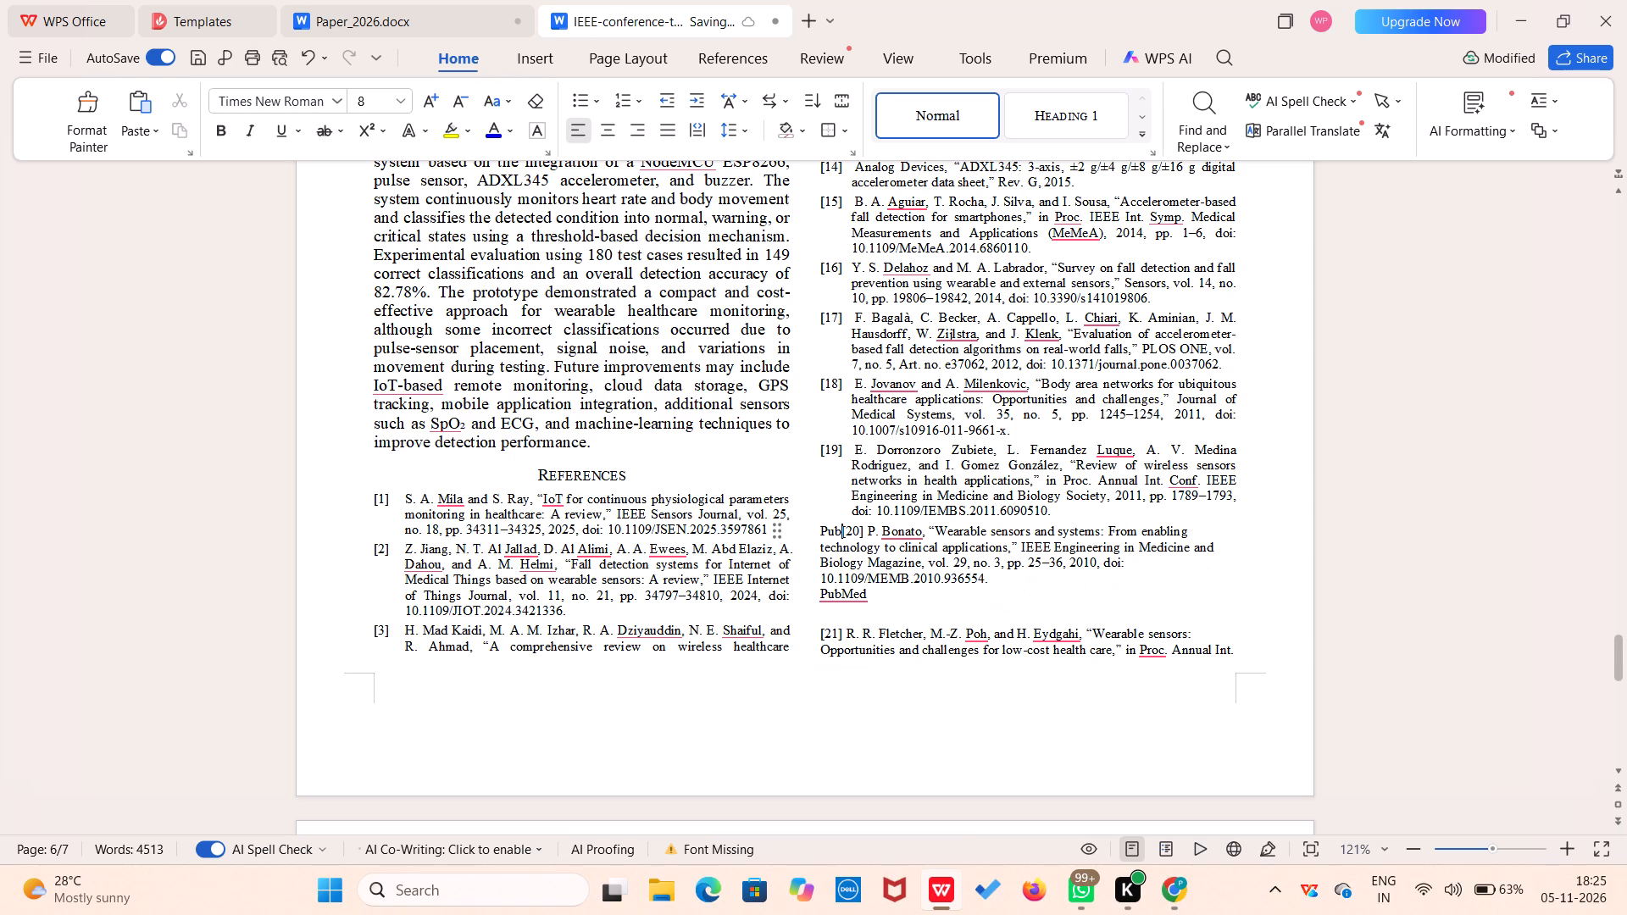
{"action": "key", "text": "BackSpace"}
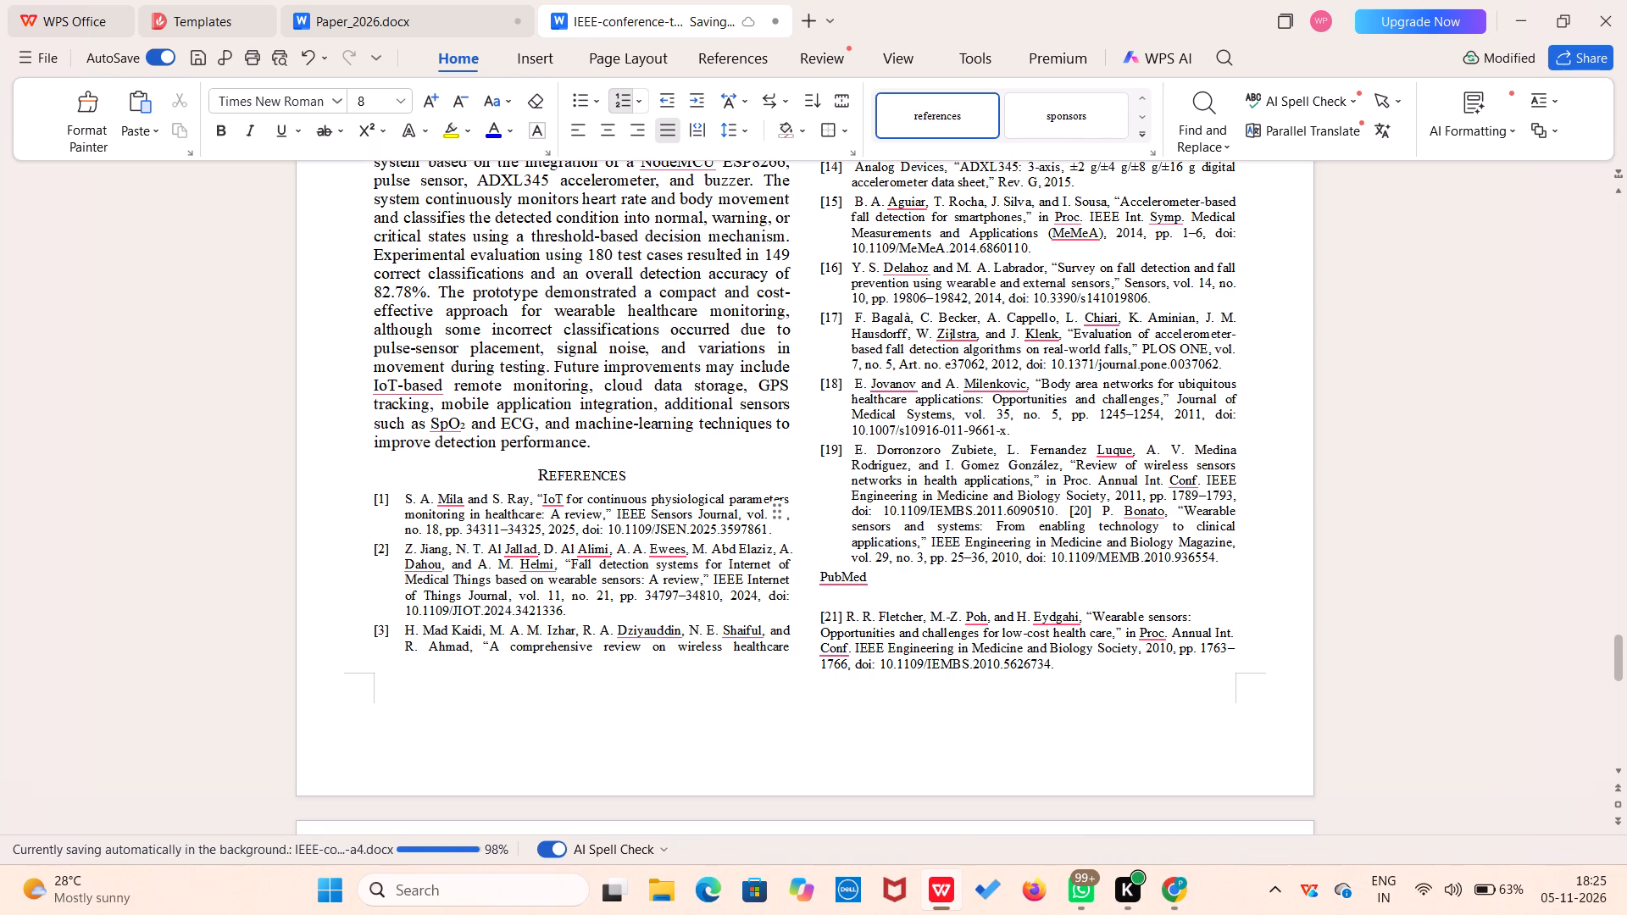
{"action": "key", "text": "Return"}
Remove the duplicate typed [20] label and its trailing space from the numbered entry [20].
{"action": "key", "text": "Right"}
{"action": "key", "text": "Right"}
{"action": "key", "text": "Right"}
{"action": "key", "text": "Right"}
{"action": "key", "text": "BackSpace"}
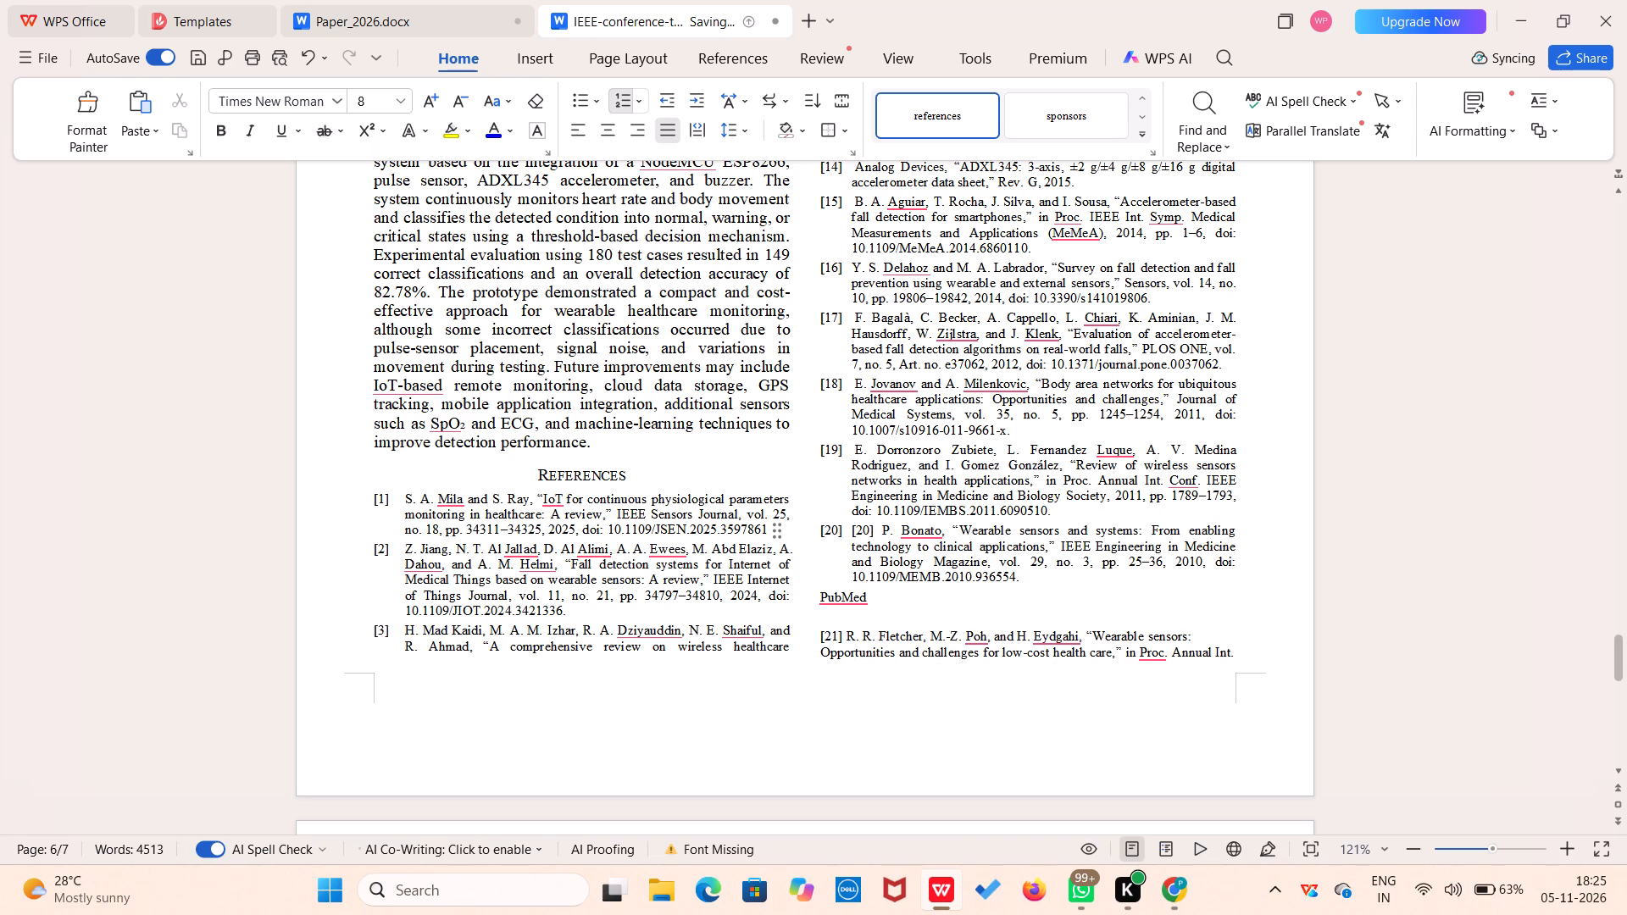
{"action": "key", "text": "BackSpace"}
{"action": "key", "text": "BackSpace"}
{"action": "key", "text": "BackSpace"}
{"action": "key", "text": "Right"}
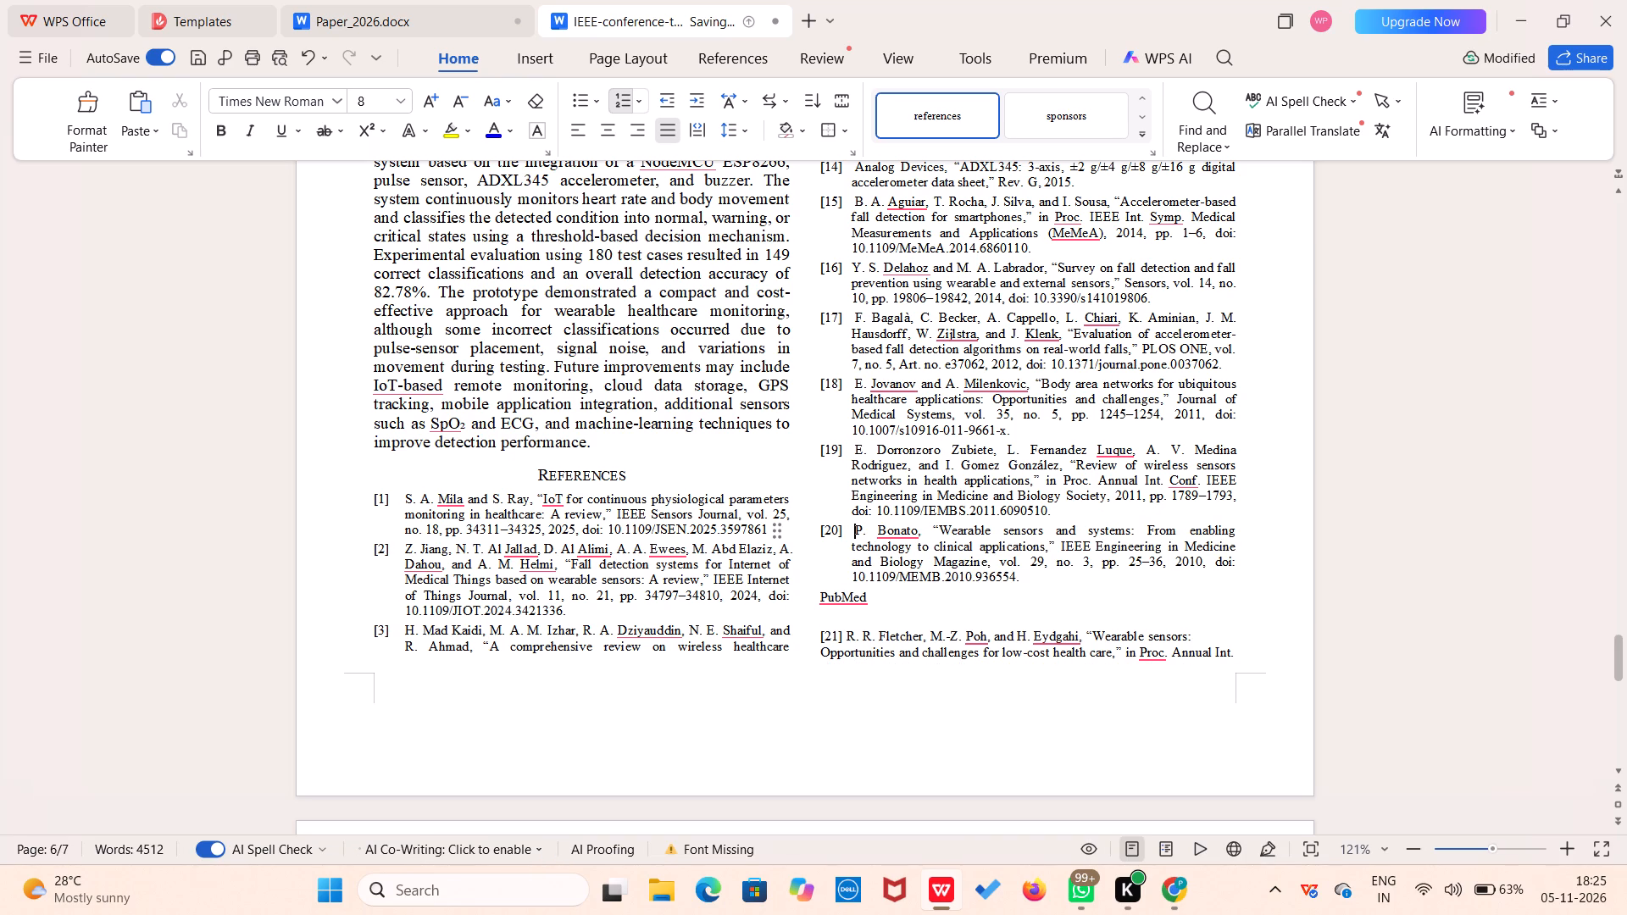
{"action": "key", "text": "BackSpace"}
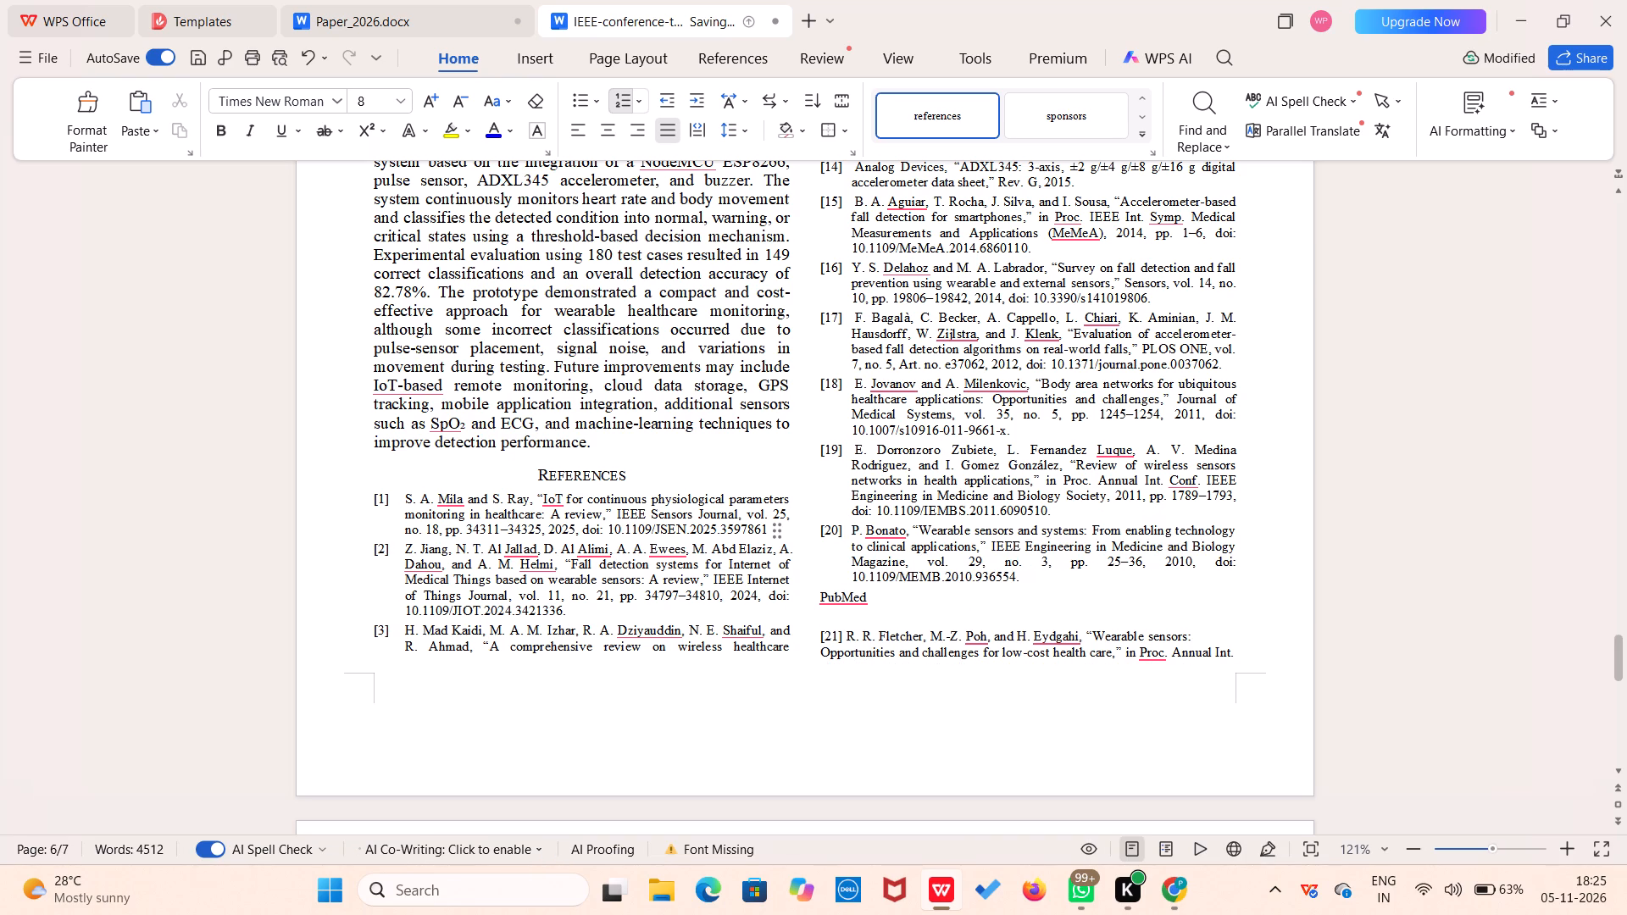
Delete the "PubMed" source line after reference [20] and make reference [21] the next numbered entry.
{"action": "left_click", "coordinate": [819, 635]}
{"action": "key", "text": "BackSpace"}
{"action": "key", "text": "BackSpace"}
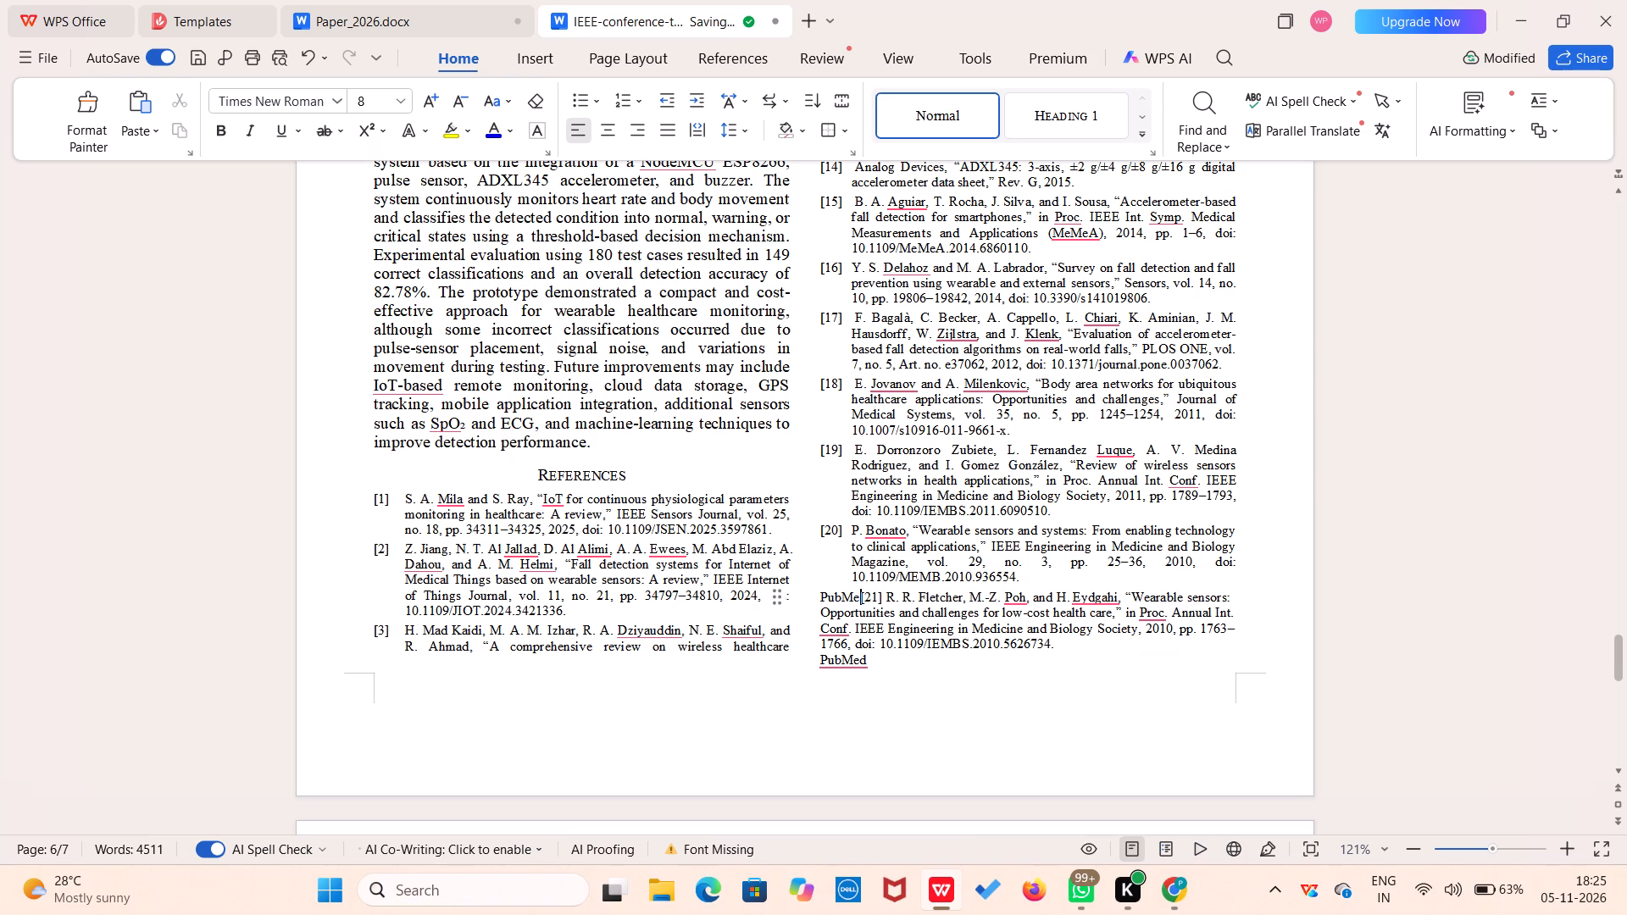
{"action": "key", "text": "ctrl+BackSpace"}
{"action": "key", "text": "BackSpace"}
{"action": "key", "text": "Return"}
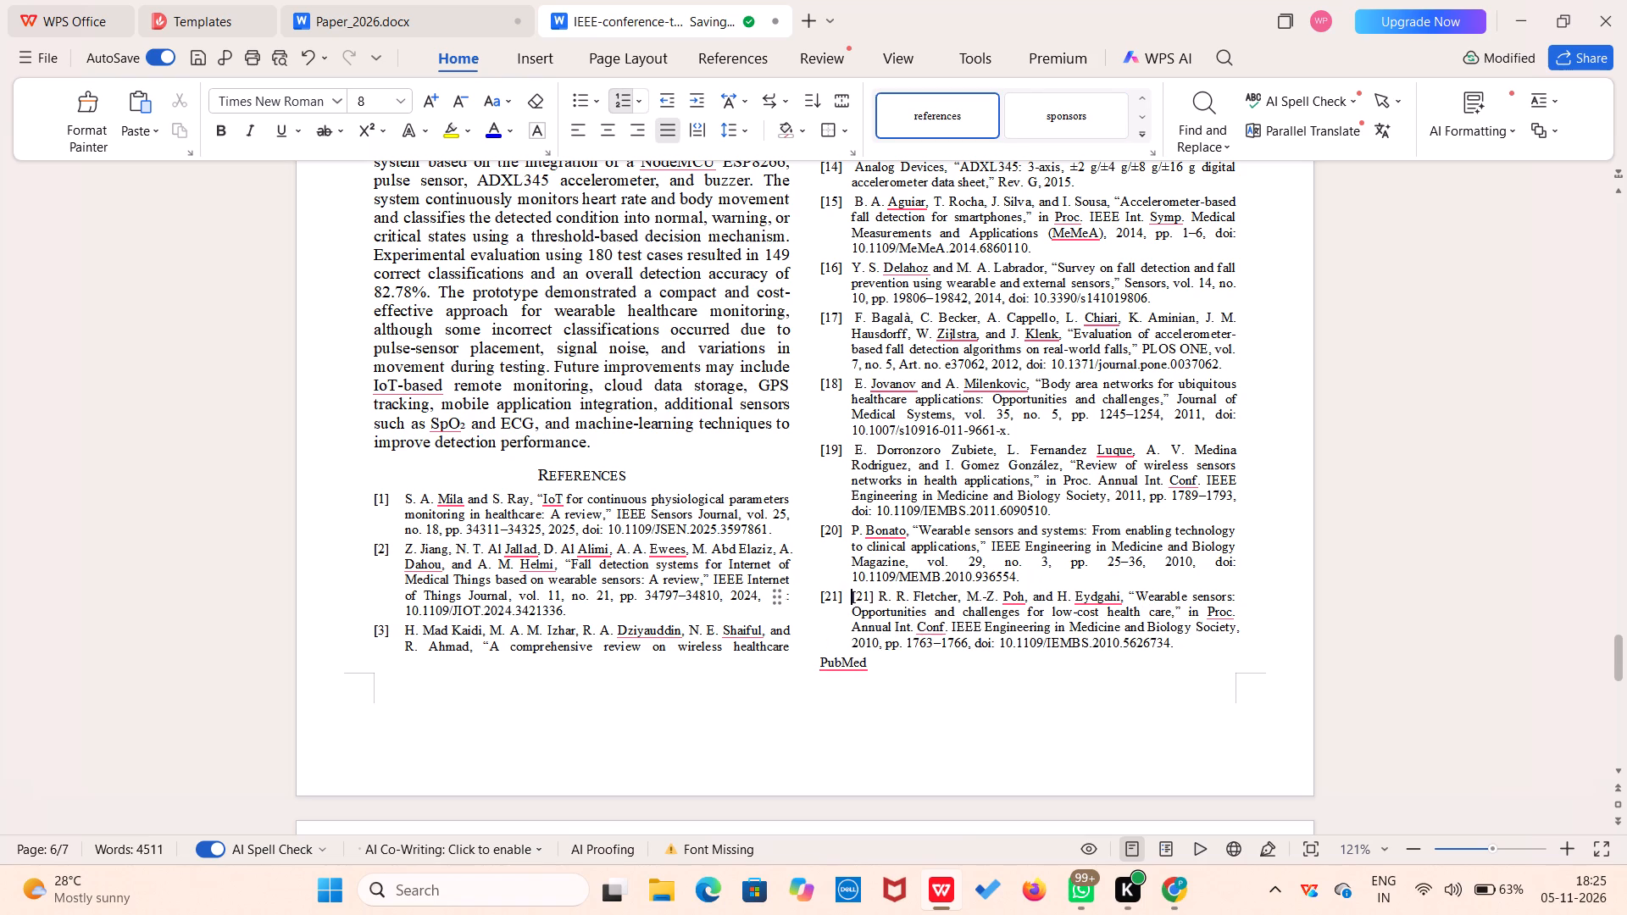
Remove the duplicate typed [21] label from the numbered entry [21].
{"action": "key", "text": "Right"}
{"action": "key", "text": "Right"}
{"action": "key", "text": "Right"}
{"action": "key", "text": "Right"}
{"action": "key", "text": "BackSpace"}
{"action": "key", "text": "BackSpace"}
{"action": "key", "text": "BackSpace"}
{"action": "key", "text": "BackSpace"}
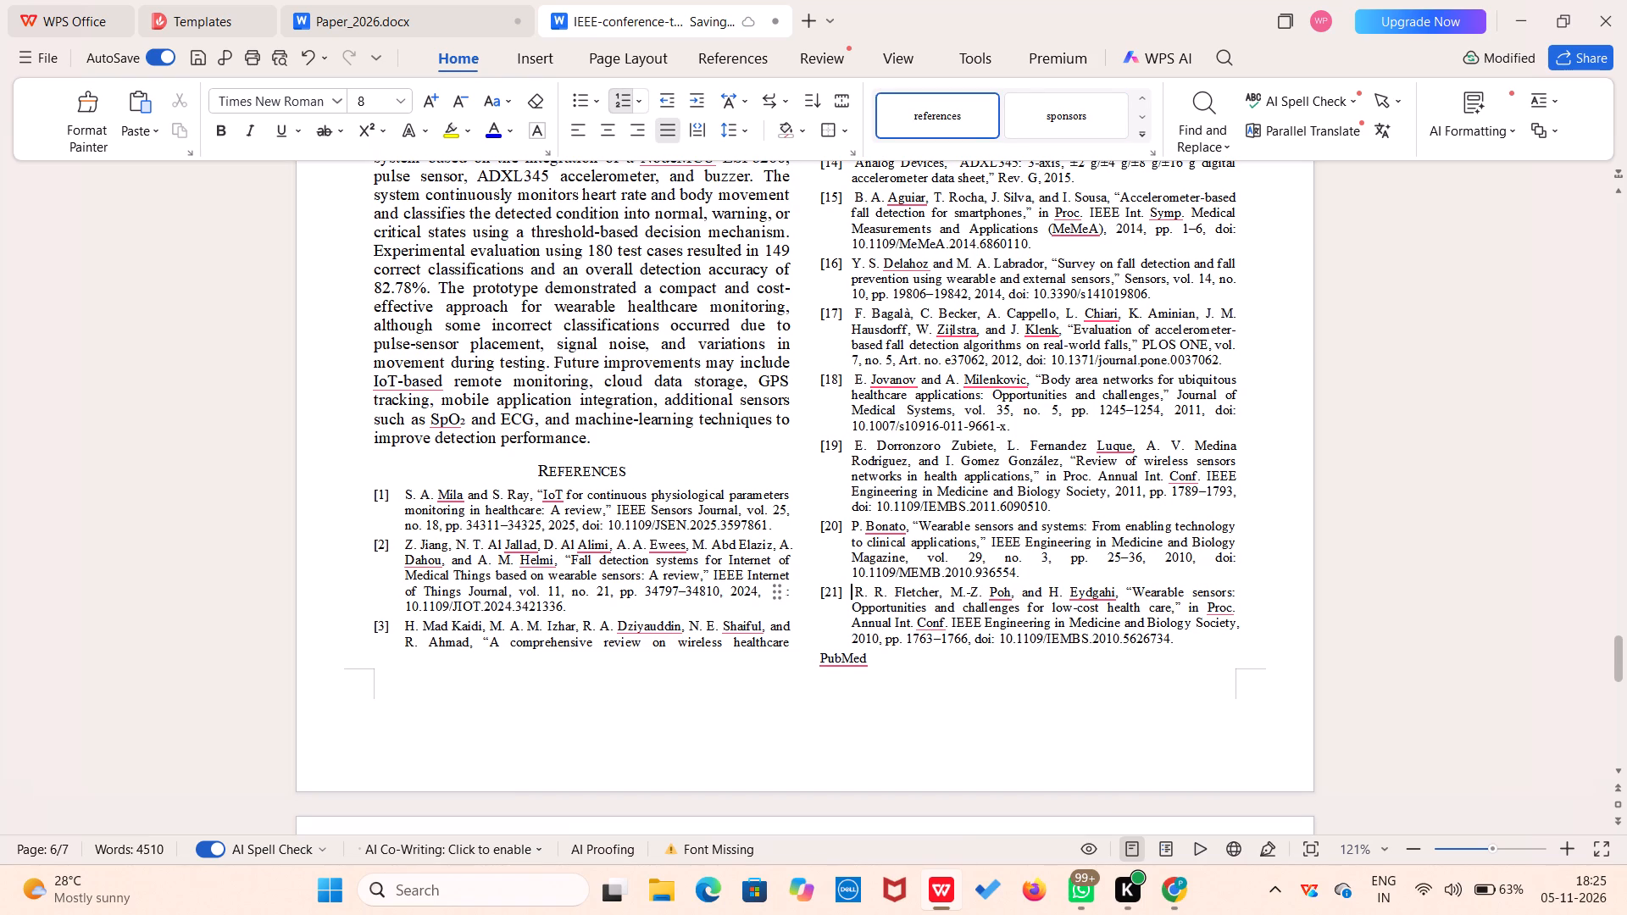
Delete the "PubMed" source line after reference [21] and make reference [22] the next numbered entry.
{"action": "left_click_drag", "start_coordinate": [888, 661], "coordinate": [810, 657]}
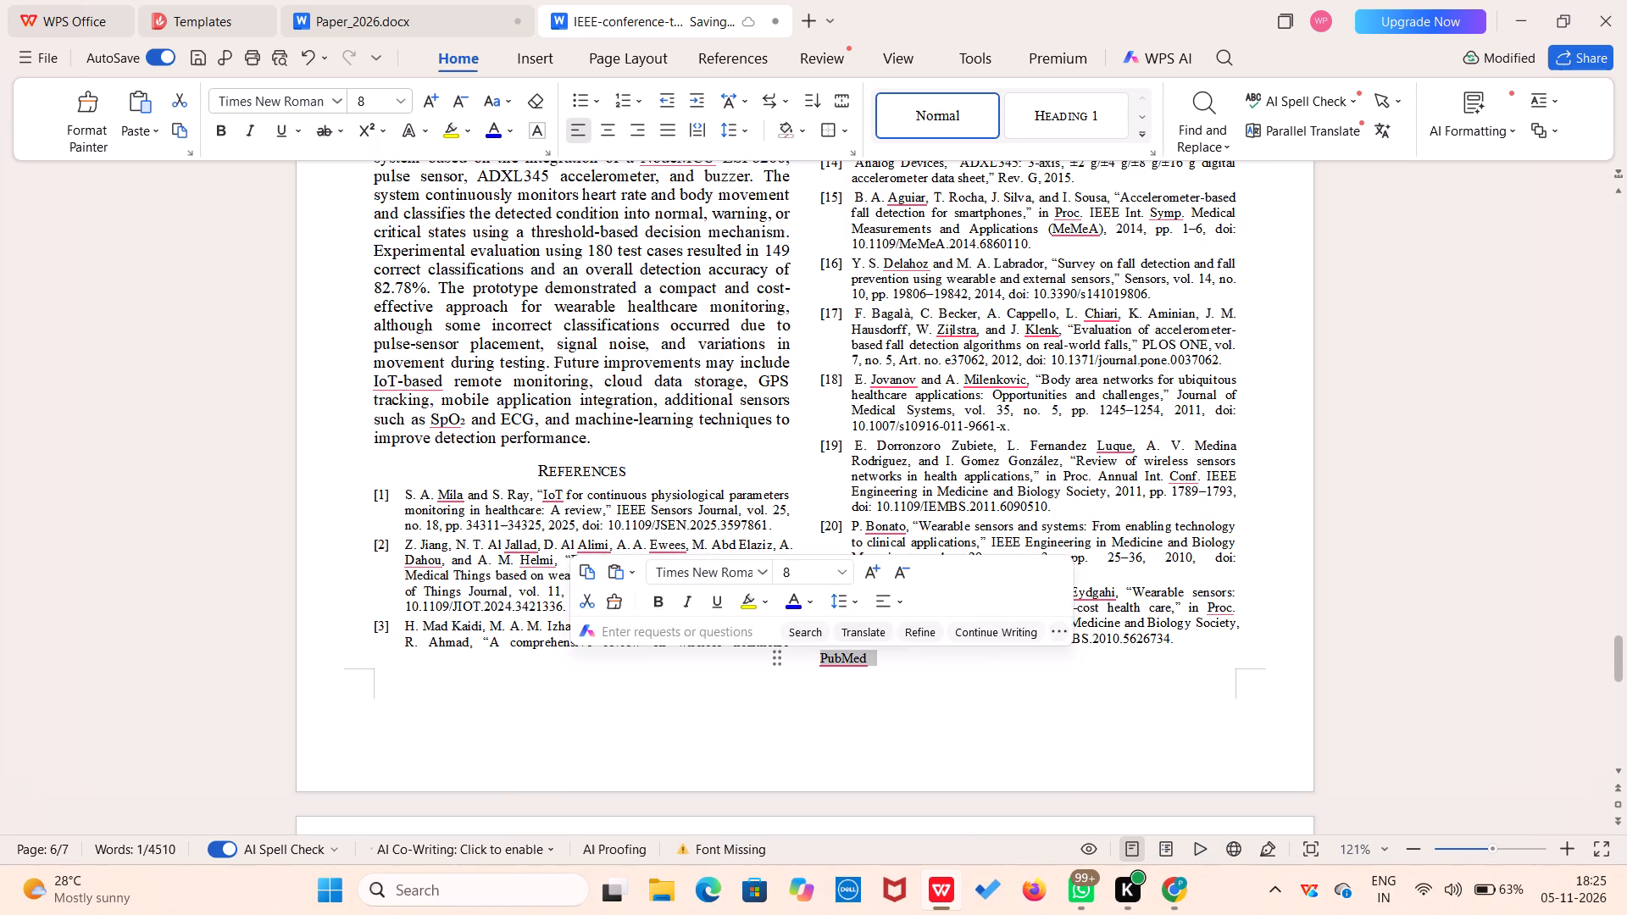
{"action": "key", "text": "BackSpace"}
{"action": "scroll", "coordinate": [810, 657], "scroll_direction": "down", "scroll_amount": 3}
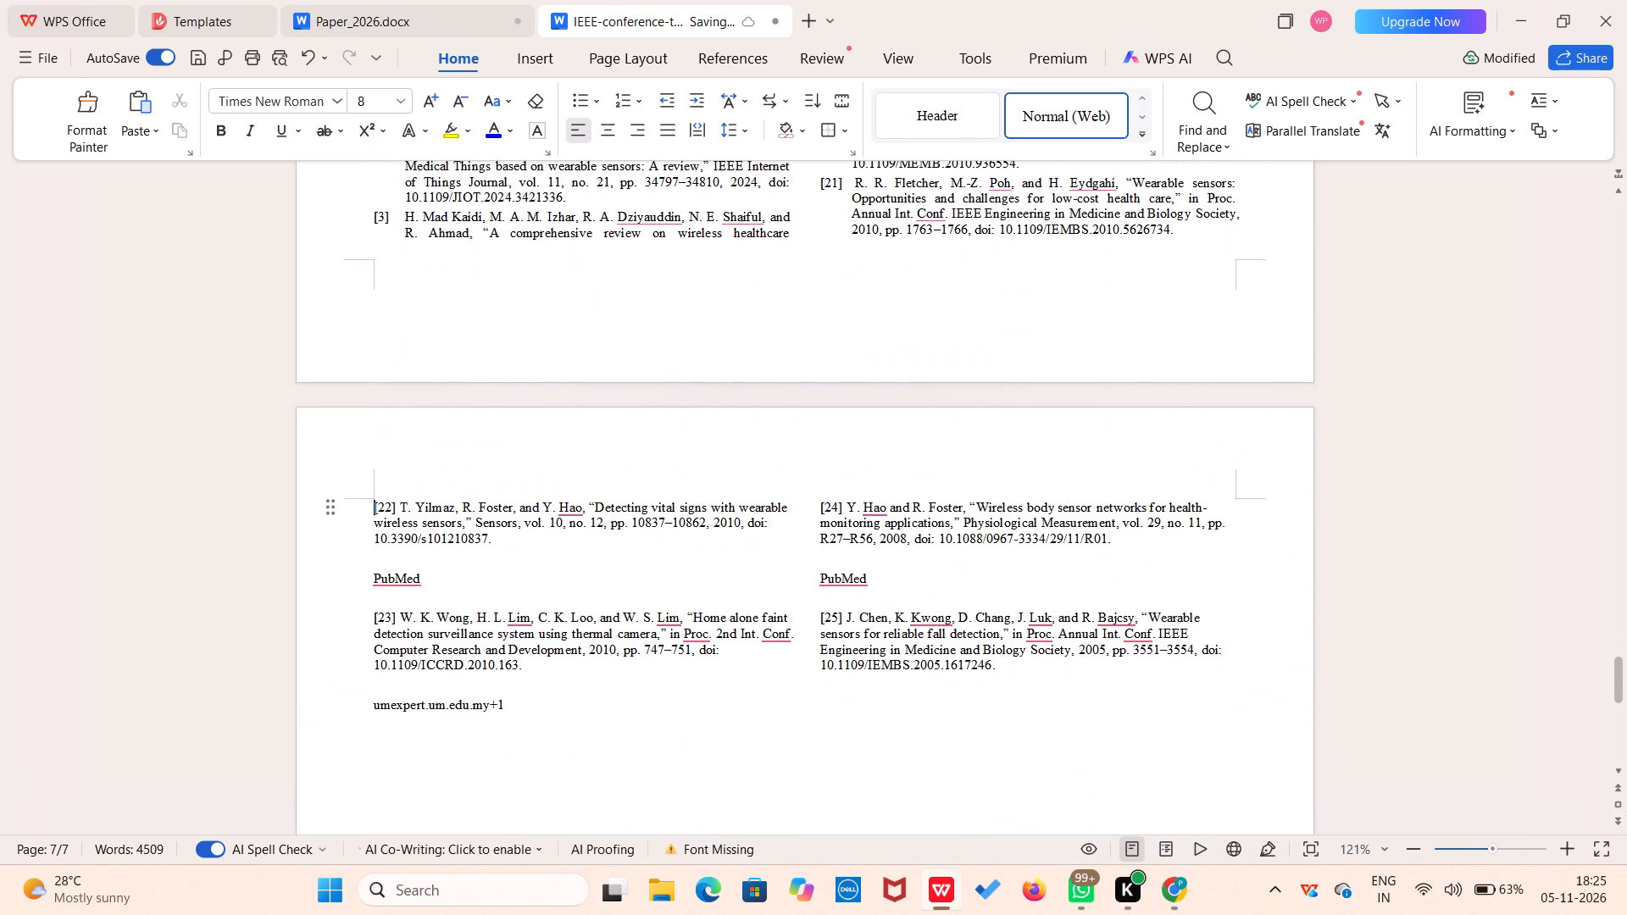
{"action": "left_click", "coordinate": [376, 504]}
{"action": "key", "text": "Left"}
{"action": "key", "text": "BackSpace"}
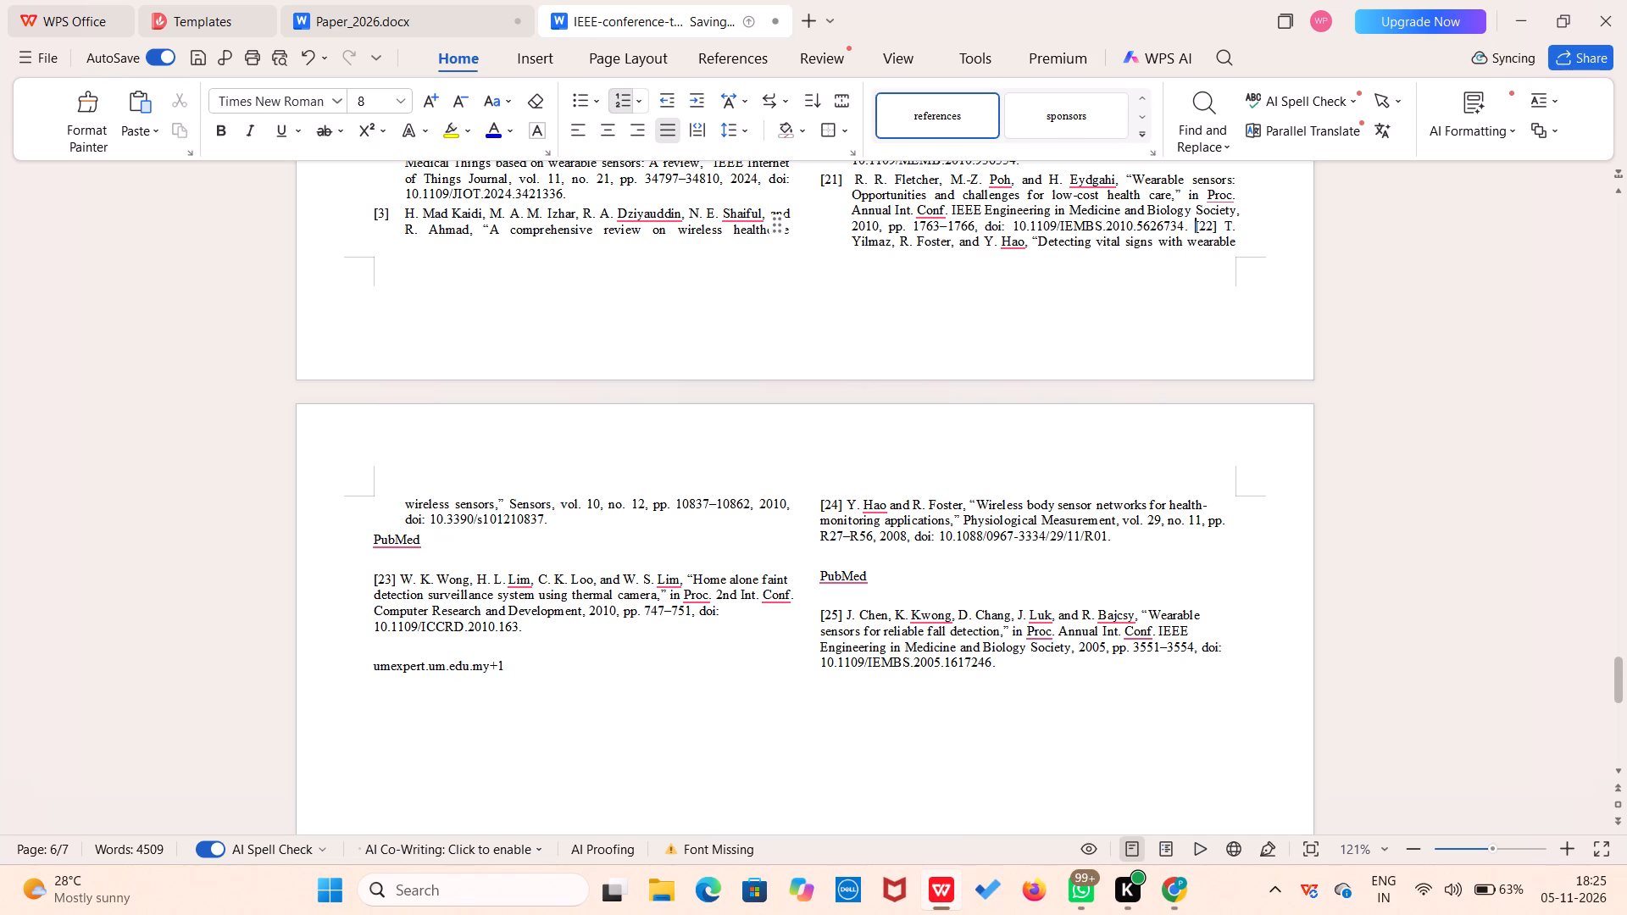
{"action": "key", "text": "Return"}
Remove the duplicate typed [22] label and its trailing space from the numbered entry [22].
{"action": "key", "text": "Right"}
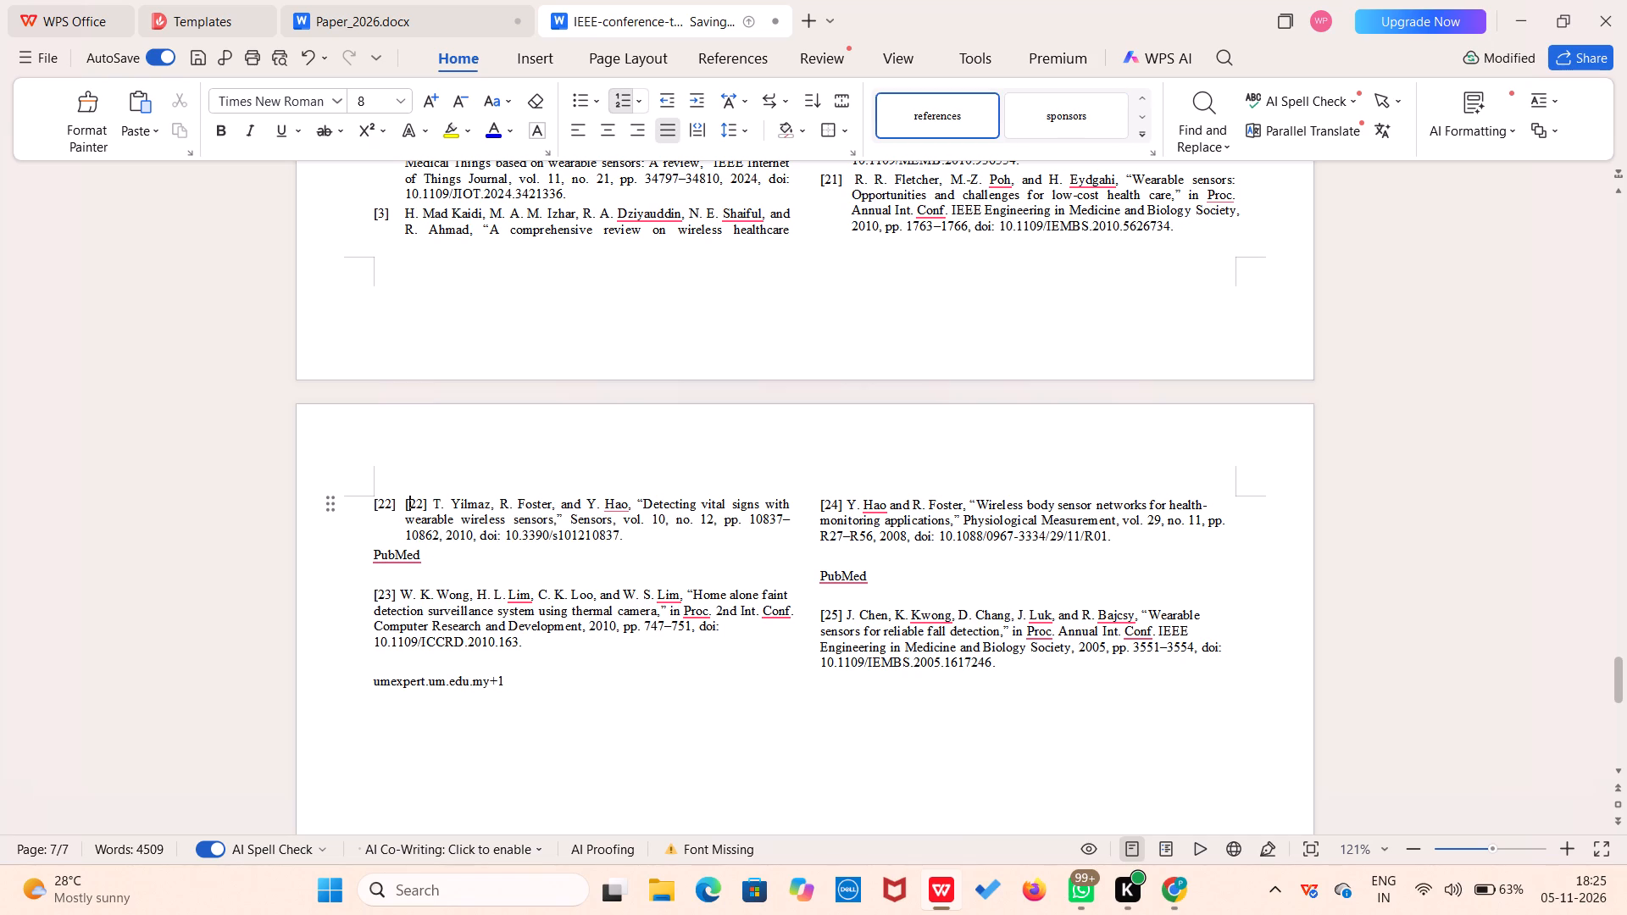
{"action": "key", "text": "Right"}
{"action": "key", "text": "Right"}
{"action": "key", "text": "Right"}
{"action": "key", "text": "Right"}
{"action": "key", "text": "BackSpace"}
{"action": "key", "text": "BackSpace"}
{"action": "key", "text": "BackSpace"}
{"action": "key", "text": "BackSpace"}
{"action": "key", "text": "BackSpace"}
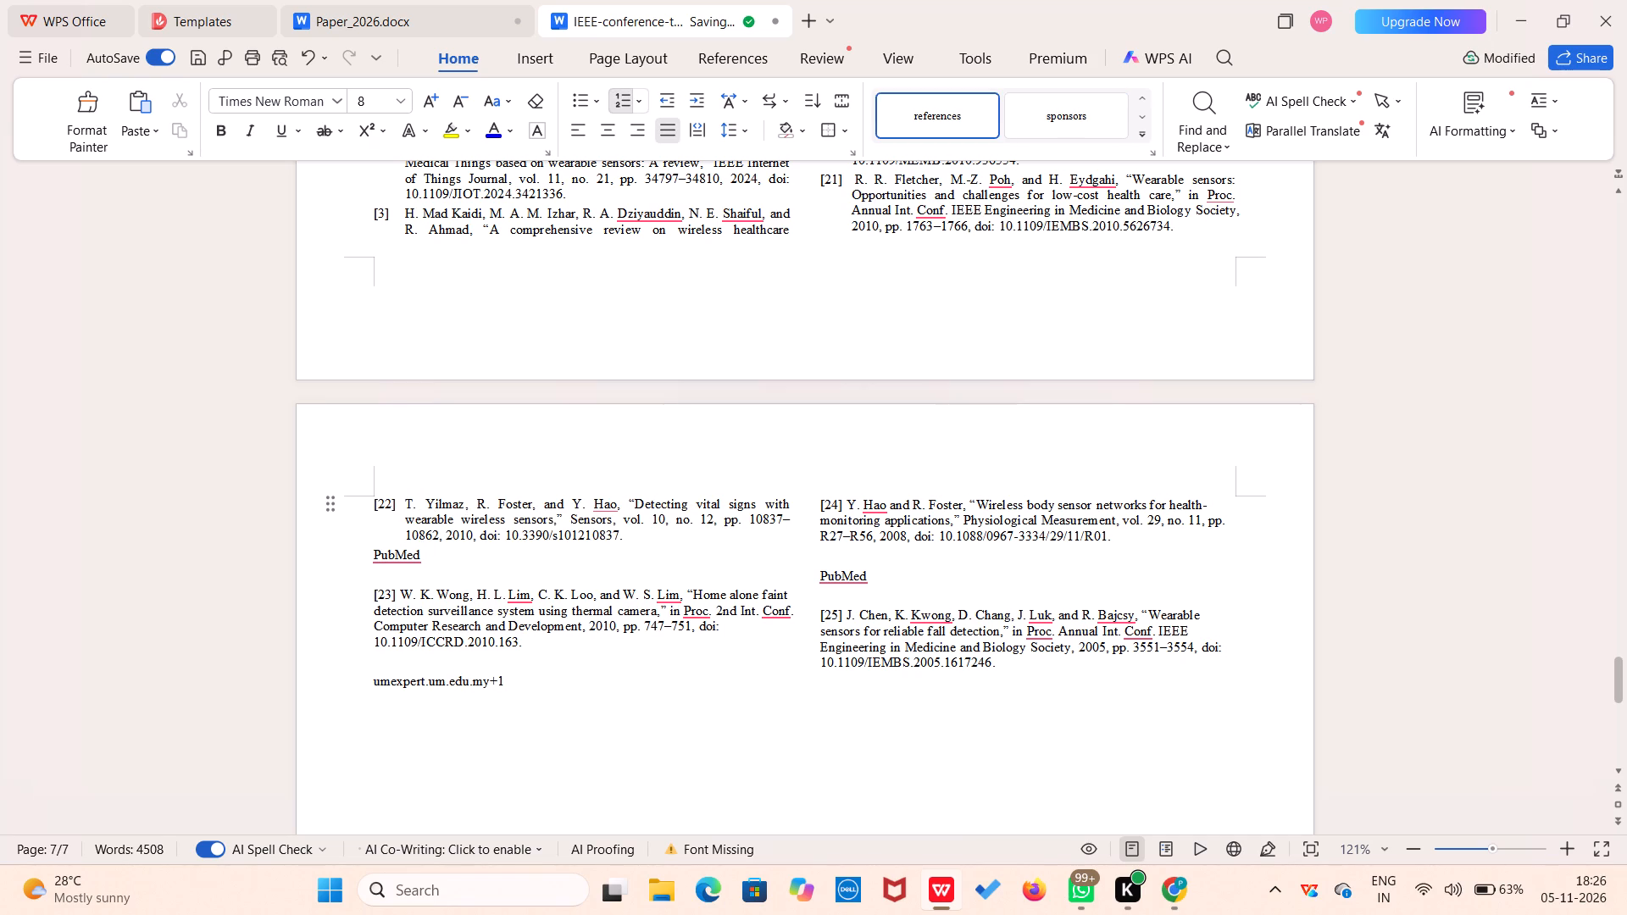
Delete the "PubMed" source line after reference [22] and make reference [23] the next numbered entry.
{"action": "left_click_drag", "start_coordinate": [440, 563], "coordinate": [370, 543]}
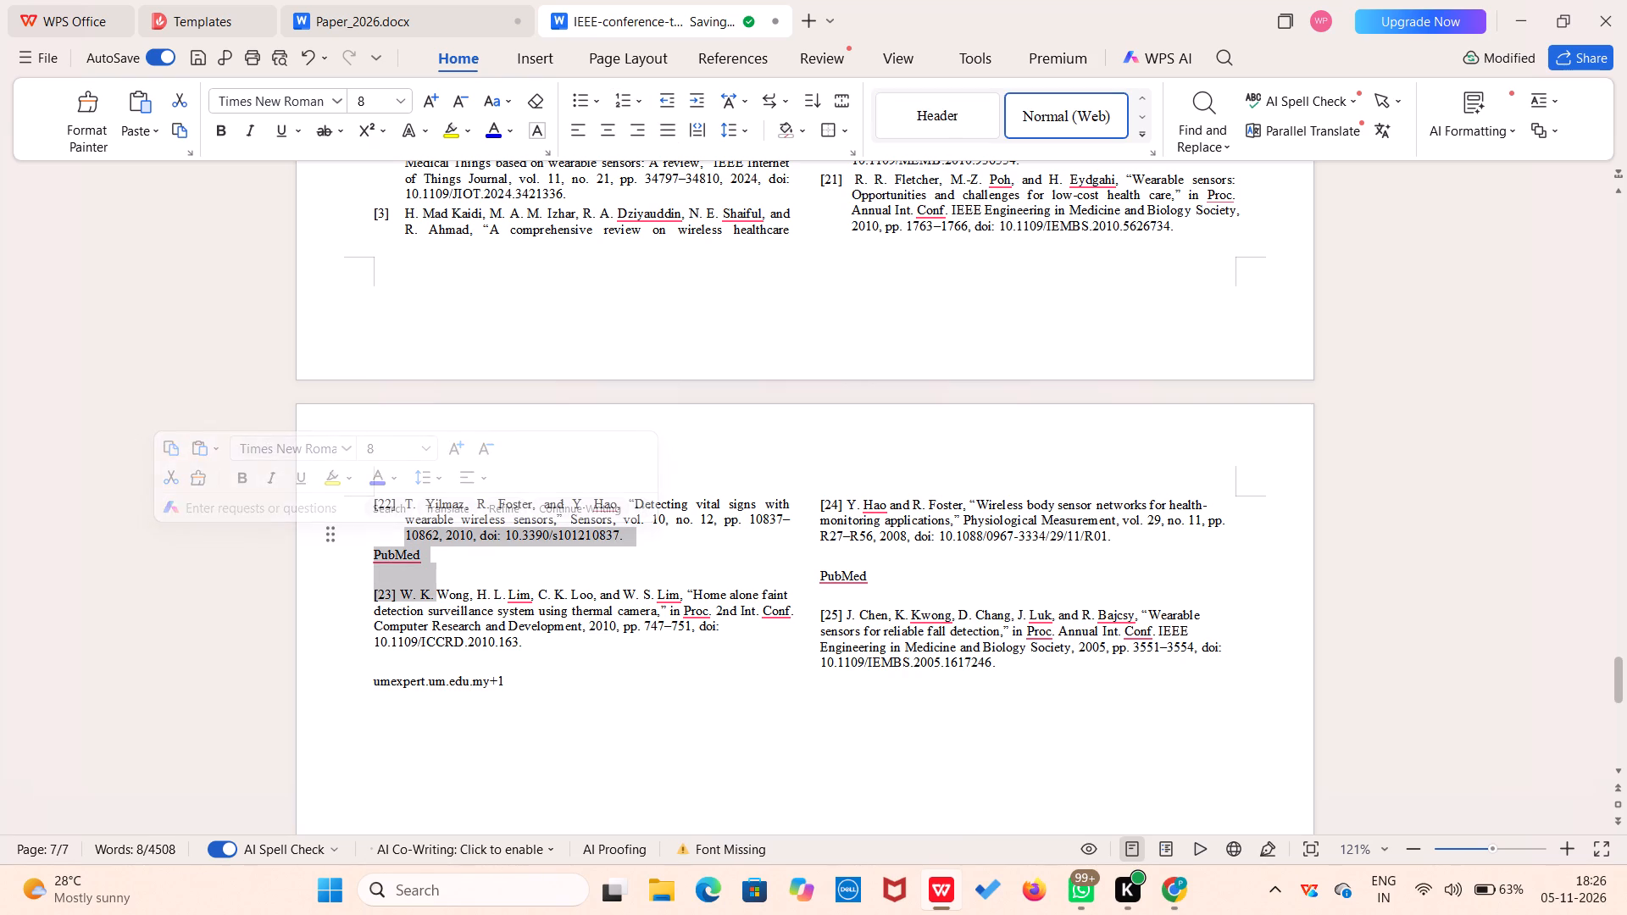
{"action": "left_click", "coordinate": [369, 607]}
{"action": "left_click", "coordinate": [371, 600]}
{"action": "key", "text": "BackSpace"}
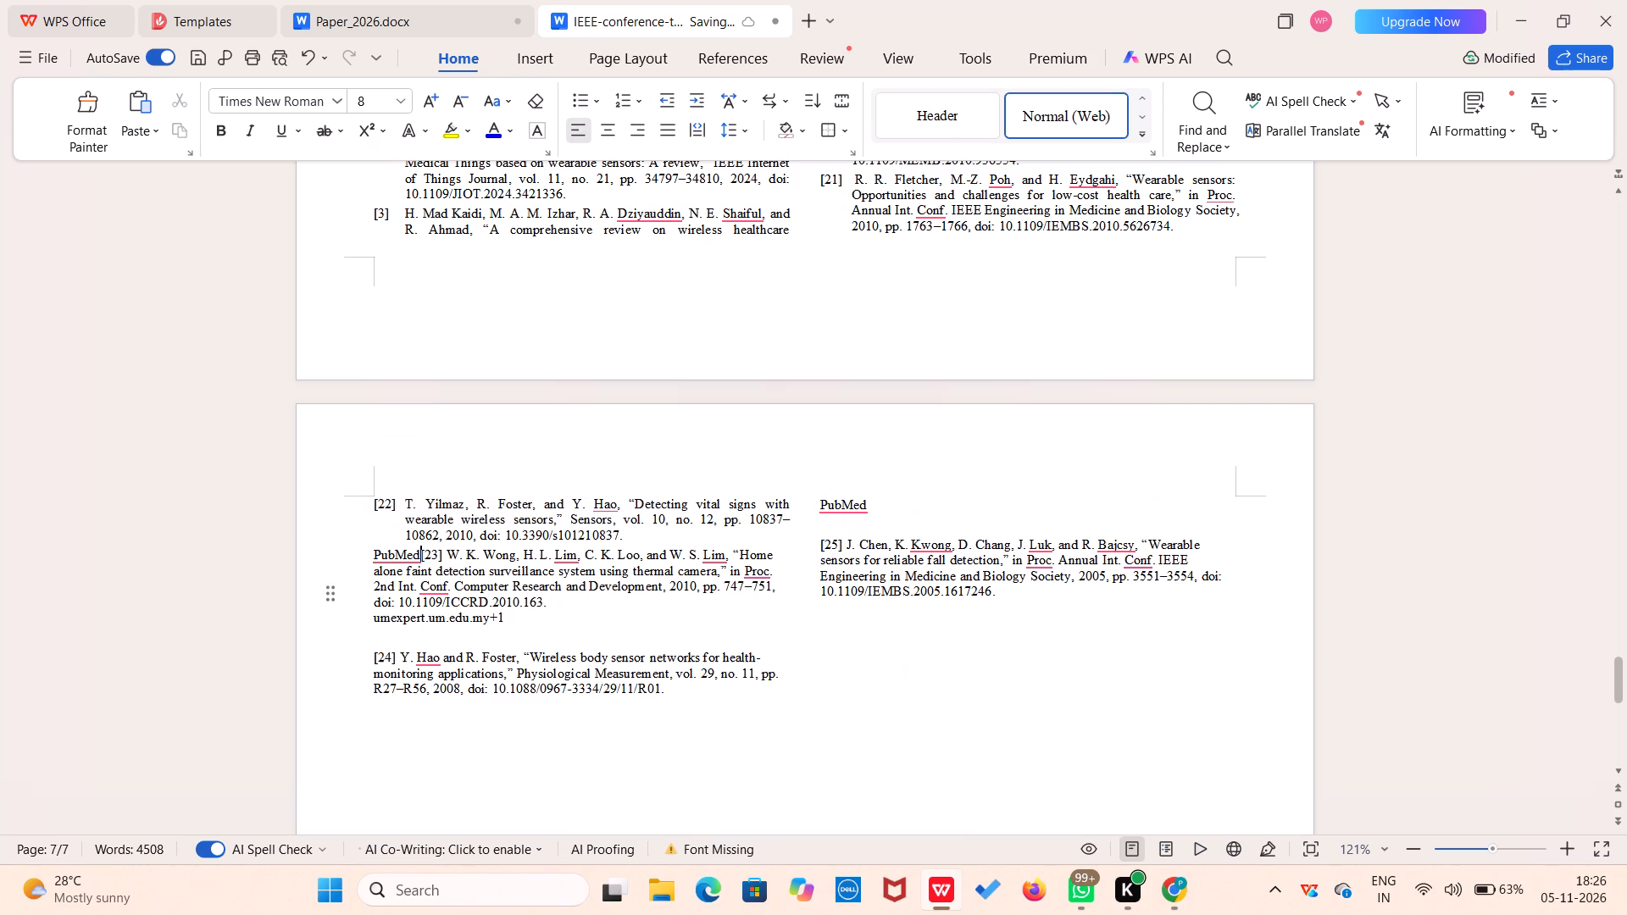
{"action": "key", "text": "BackSpace"}
{"action": "key", "text": "BackSpace"}
{"action": "key", "text": "BackSpace"}
{"action": "key", "text": "BackSpace"}
{"action": "key", "text": "BackSpace"}
{"action": "key", "text": "BackSpace"}
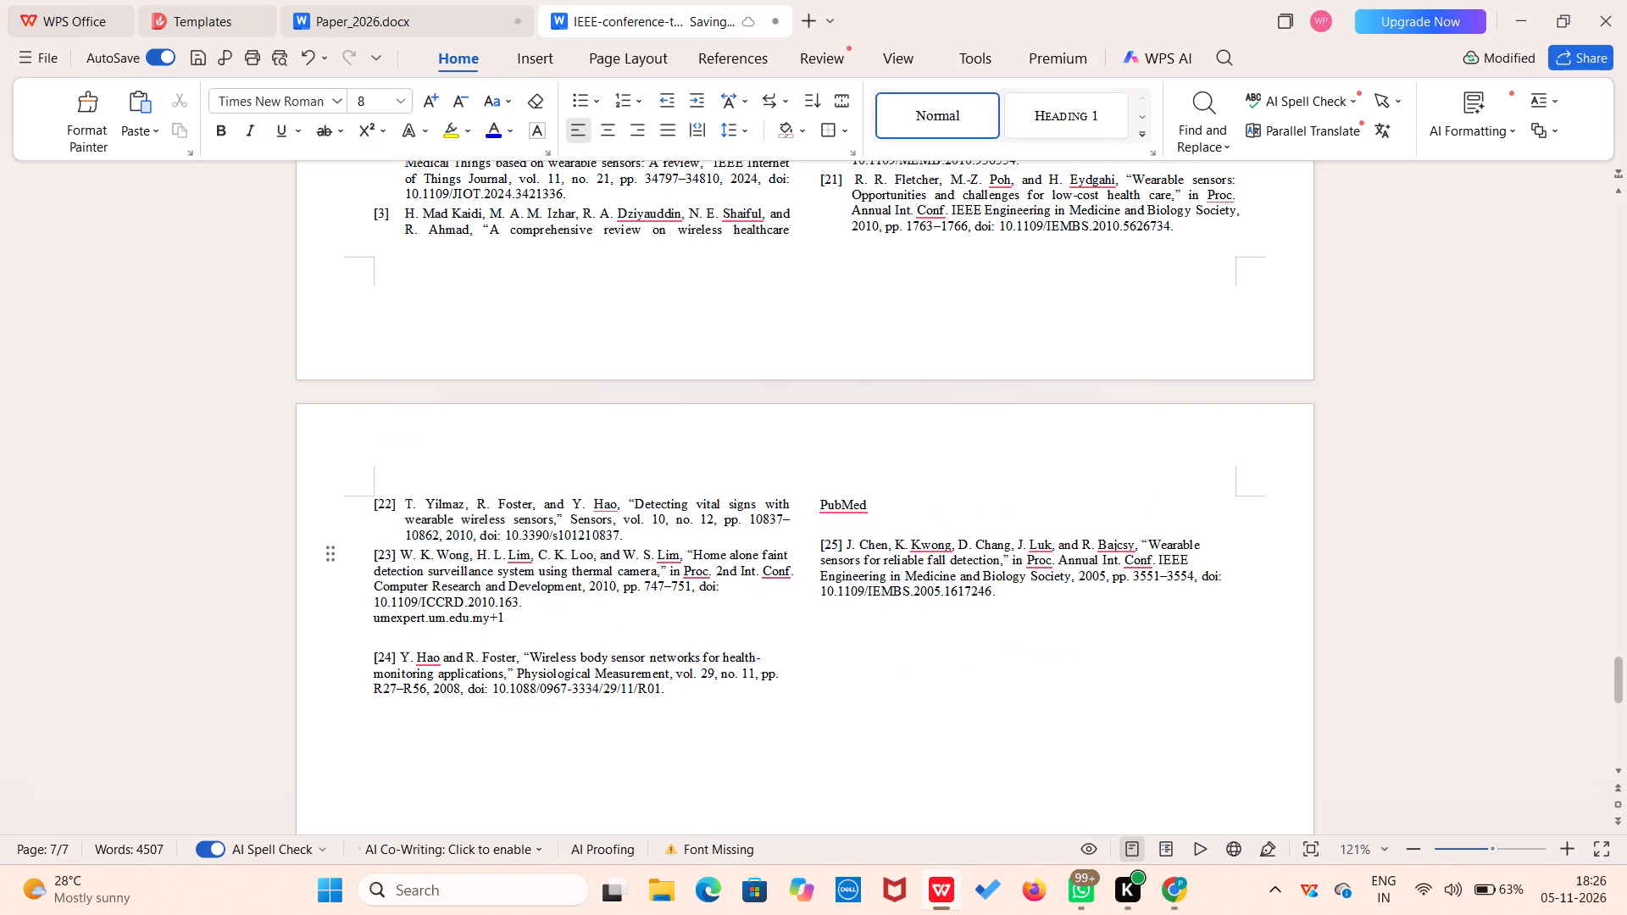
{"action": "key", "text": "BackSpace"}
{"action": "key", "text": "Return"}
Remove the duplicate typed [23] label and its trailing space from the numbered entry [23].
{"action": "key", "text": "Right"}
{"action": "key", "text": "Right"}
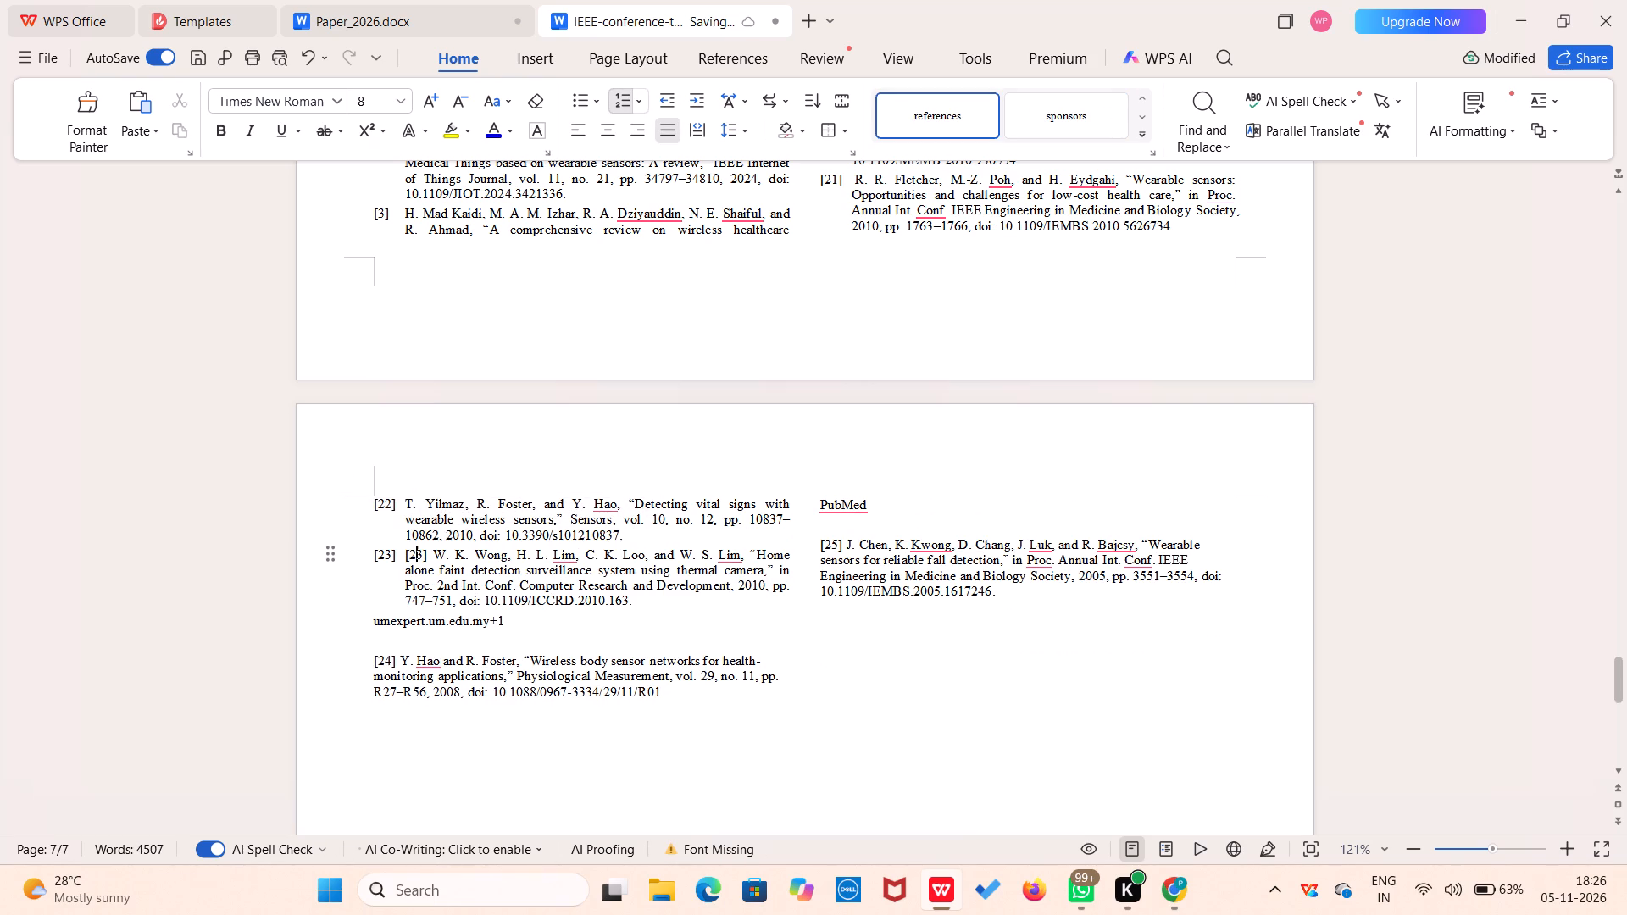
{"action": "key", "text": "Right"}
{"action": "key", "text": "Right"}
{"action": "key", "text": "Right"}
{"action": "key", "text": "BackSpace"}
{"action": "key", "text": "BackSpace"}
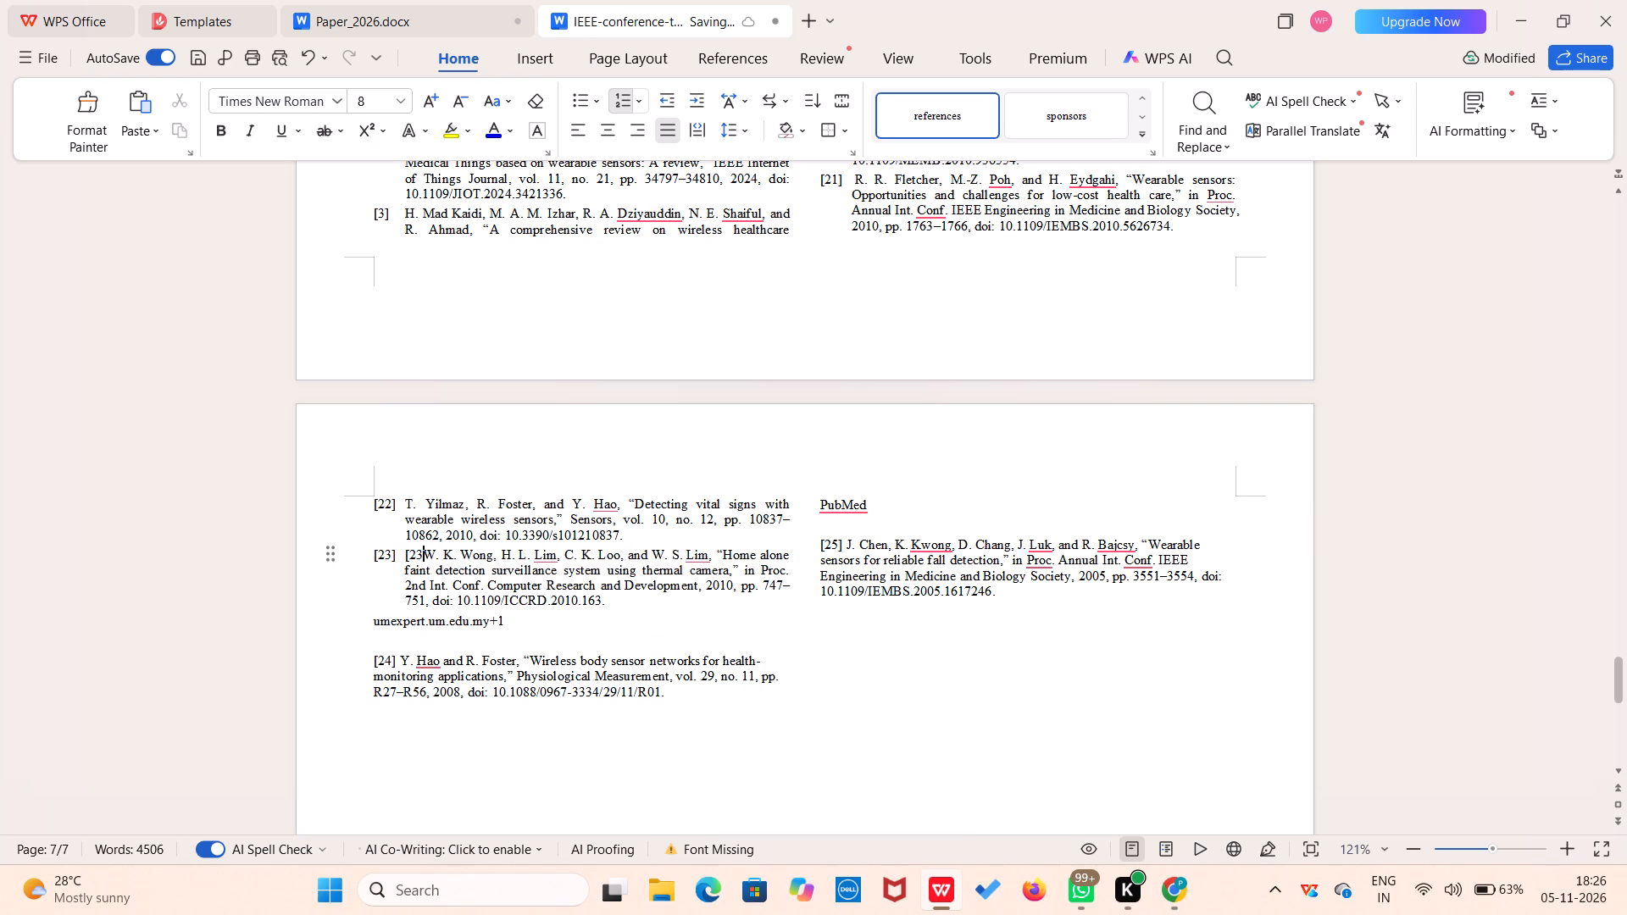
{"action": "key", "text": "BackSpace"}
{"action": "key", "text": "BackSpace"}
{"action": "key", "text": "BackSpace"}
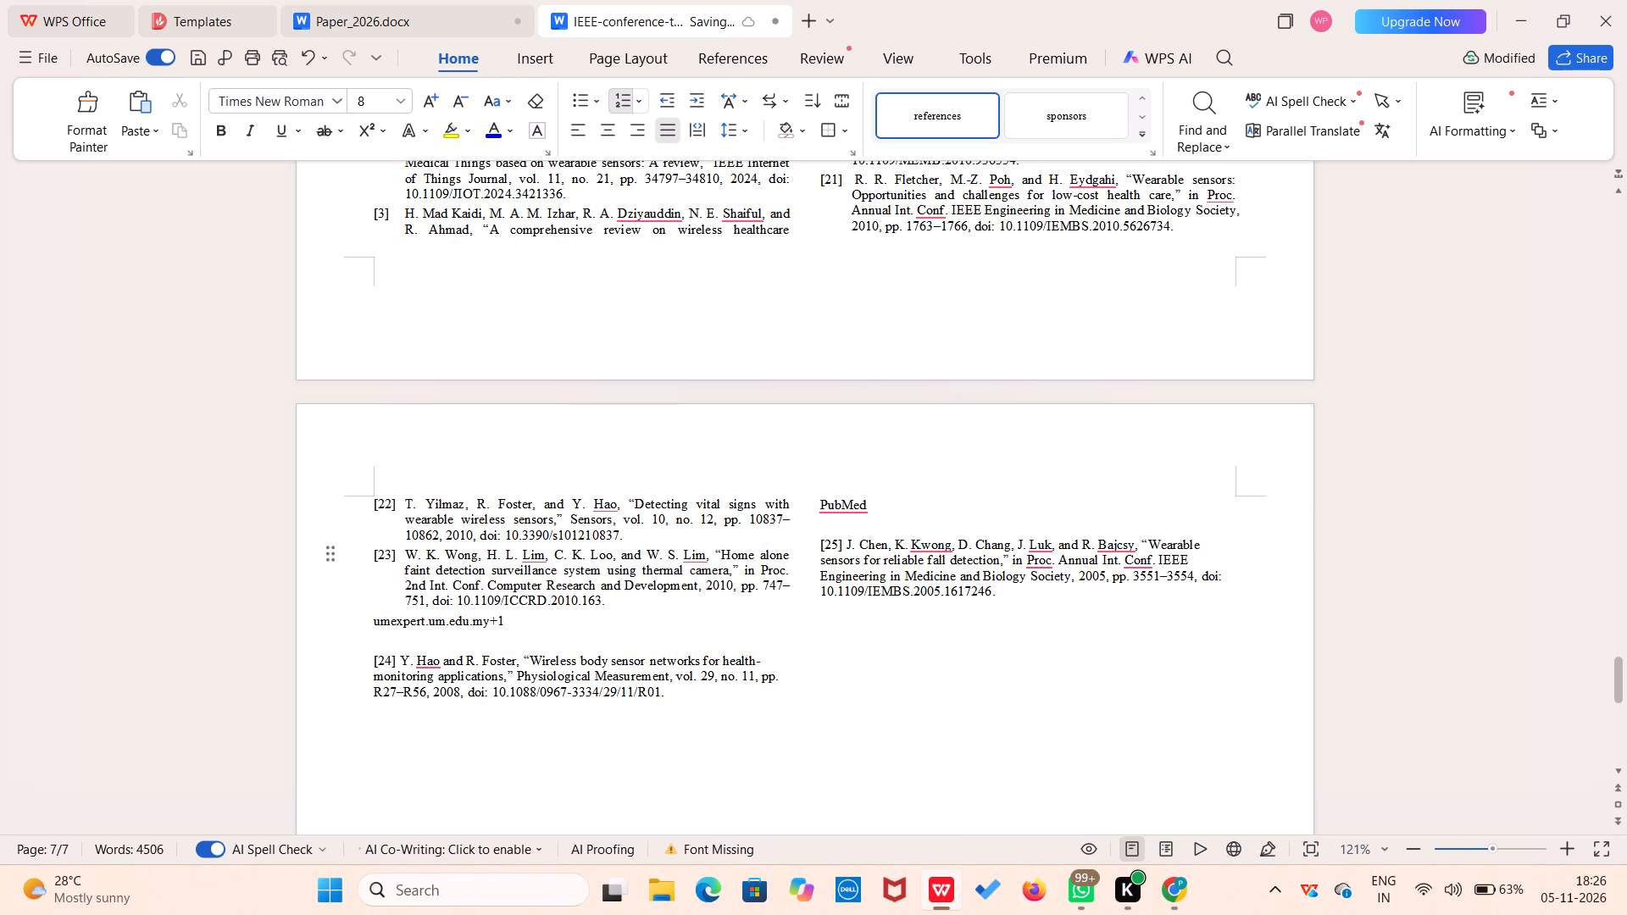
Delete the "umexpert.um.edu.my+1" source line after reference [23] and make reference [24] the next numbered entry.
{"action": "left_click", "coordinate": [509, 644]}
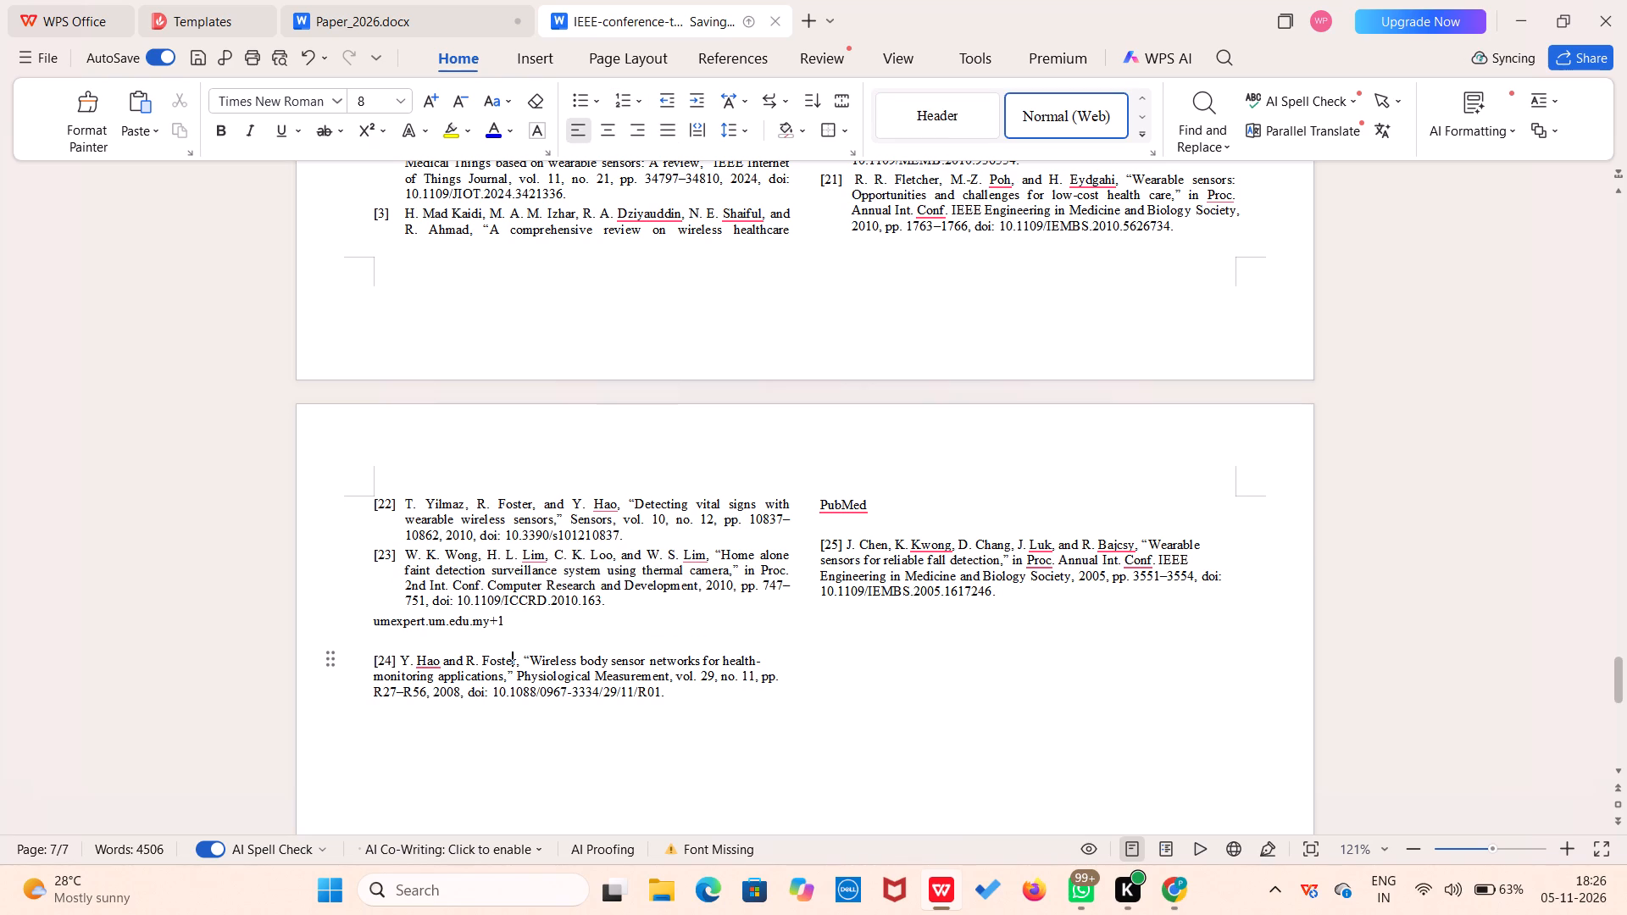
{"action": "left_click", "coordinate": [372, 666]}
{"action": "key", "text": "BackSpace"}
{"action": "key", "text": "BackSpace"}
{"action": "key", "text": "BackSpace"}
{"action": "key", "text": "ctrl+BackSpace"}
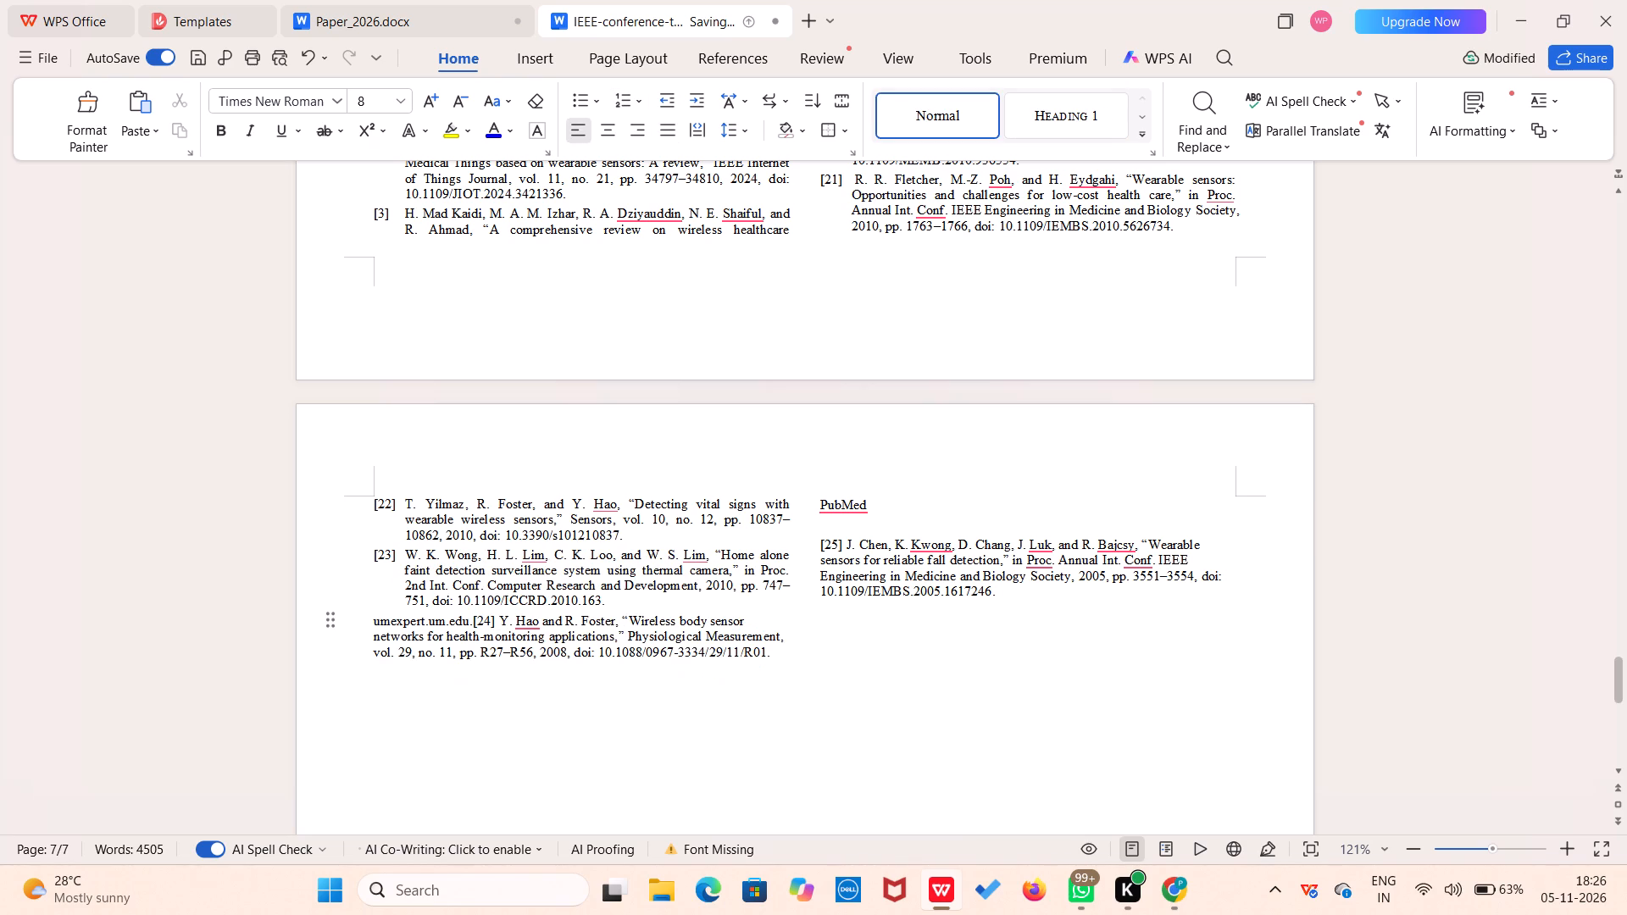
{"action": "key", "text": "ctrl+BackSpace"}
{"action": "key", "text": "ctrl+BackSpace"}
{"action": "key", "text": "ctrl+BackSpace"}
{"action": "key", "text": "ctrl+BackSpace"}
{"action": "key", "text": "ctrl+BackSpace"}
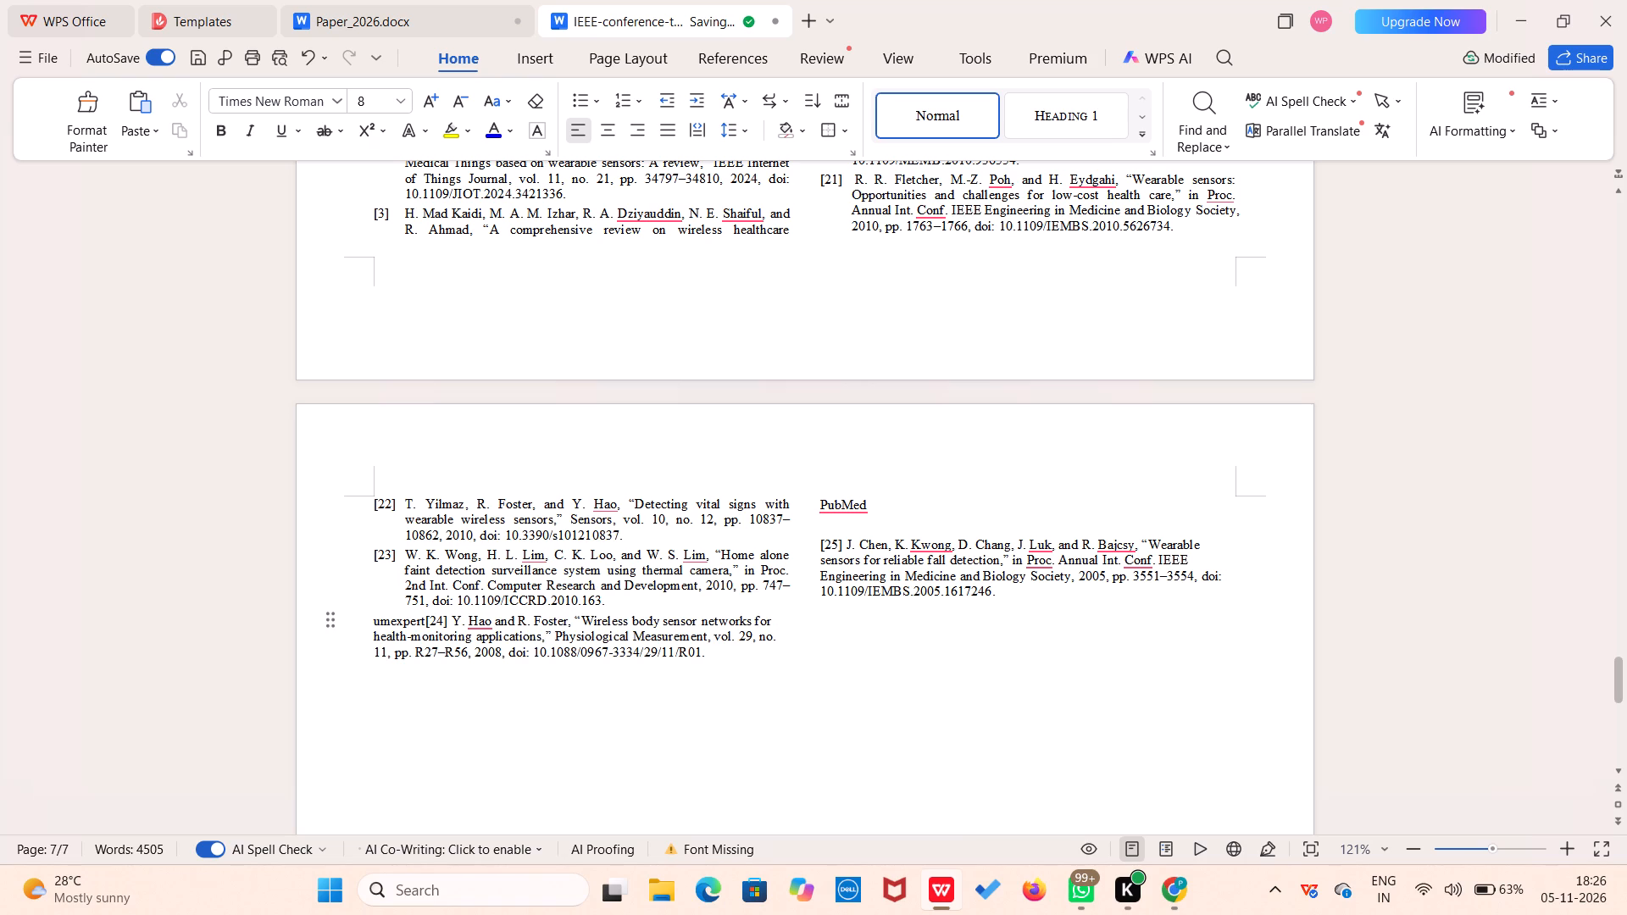
{"action": "key", "text": "ctrl+BackSpace"}
{"action": "key", "text": "BackSpace"}
{"action": "key", "text": "Return"}
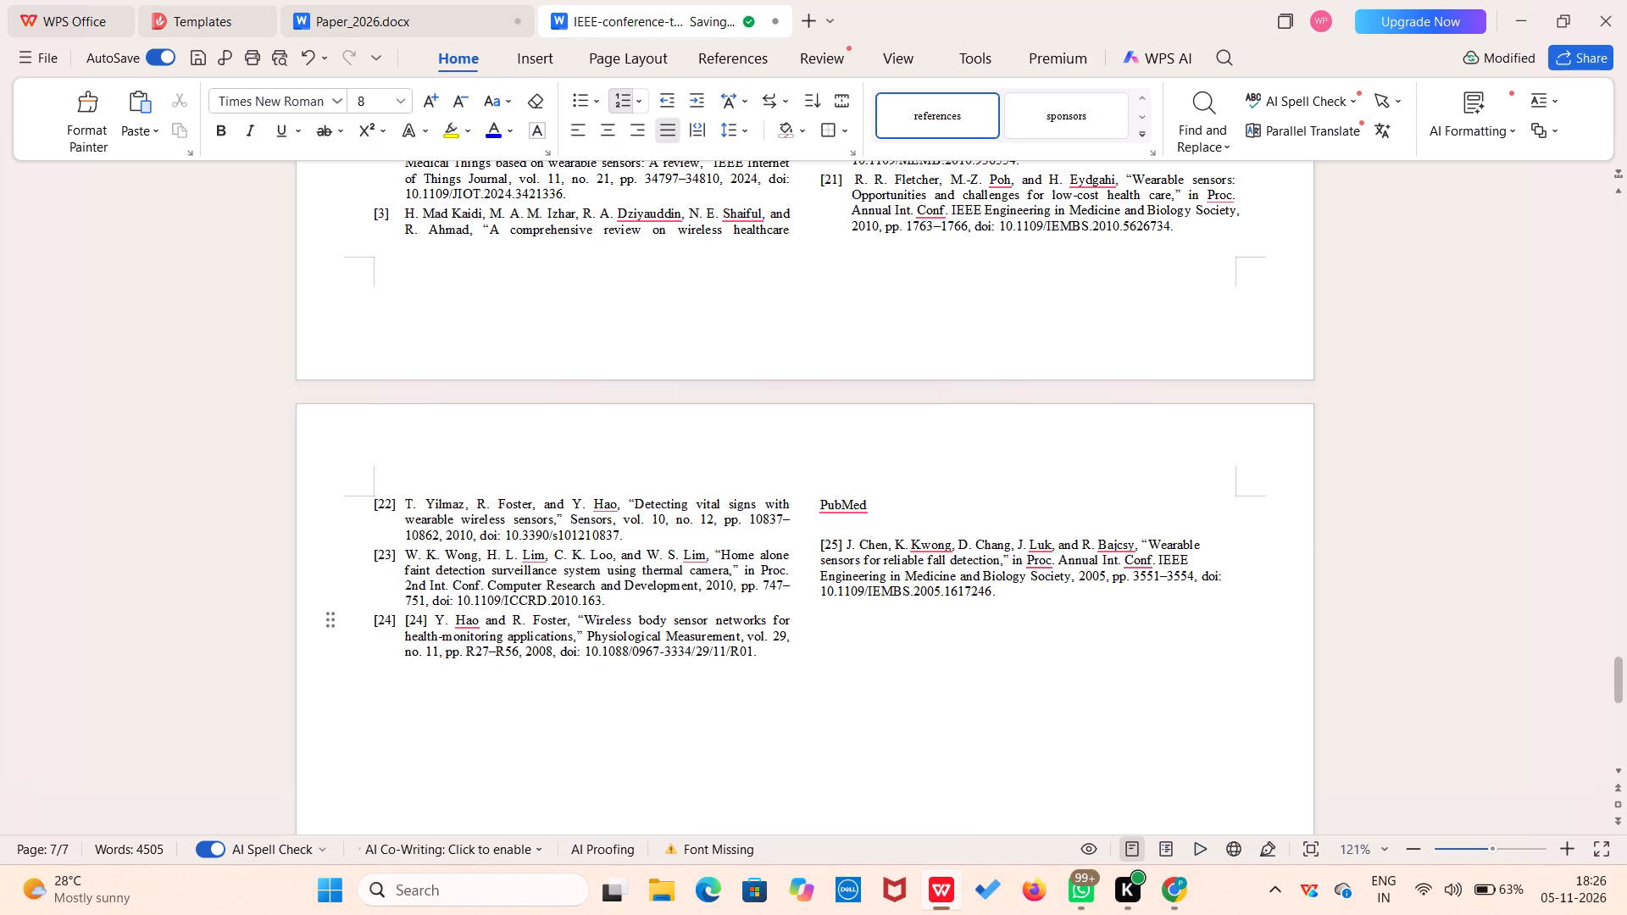
Remove the duplicate typed [24] label from the numbered entry [24].
{"action": "key", "text": "Right"}
{"action": "key", "text": "Right"}
{"action": "key", "text": "Right"}
{"action": "key", "text": "Right"}
{"action": "key", "text": "BackSpace"}
{"action": "key", "text": "BackSpace"}
{"action": "key", "text": "BackSpace"}
{"action": "key", "text": "BackSpace"}
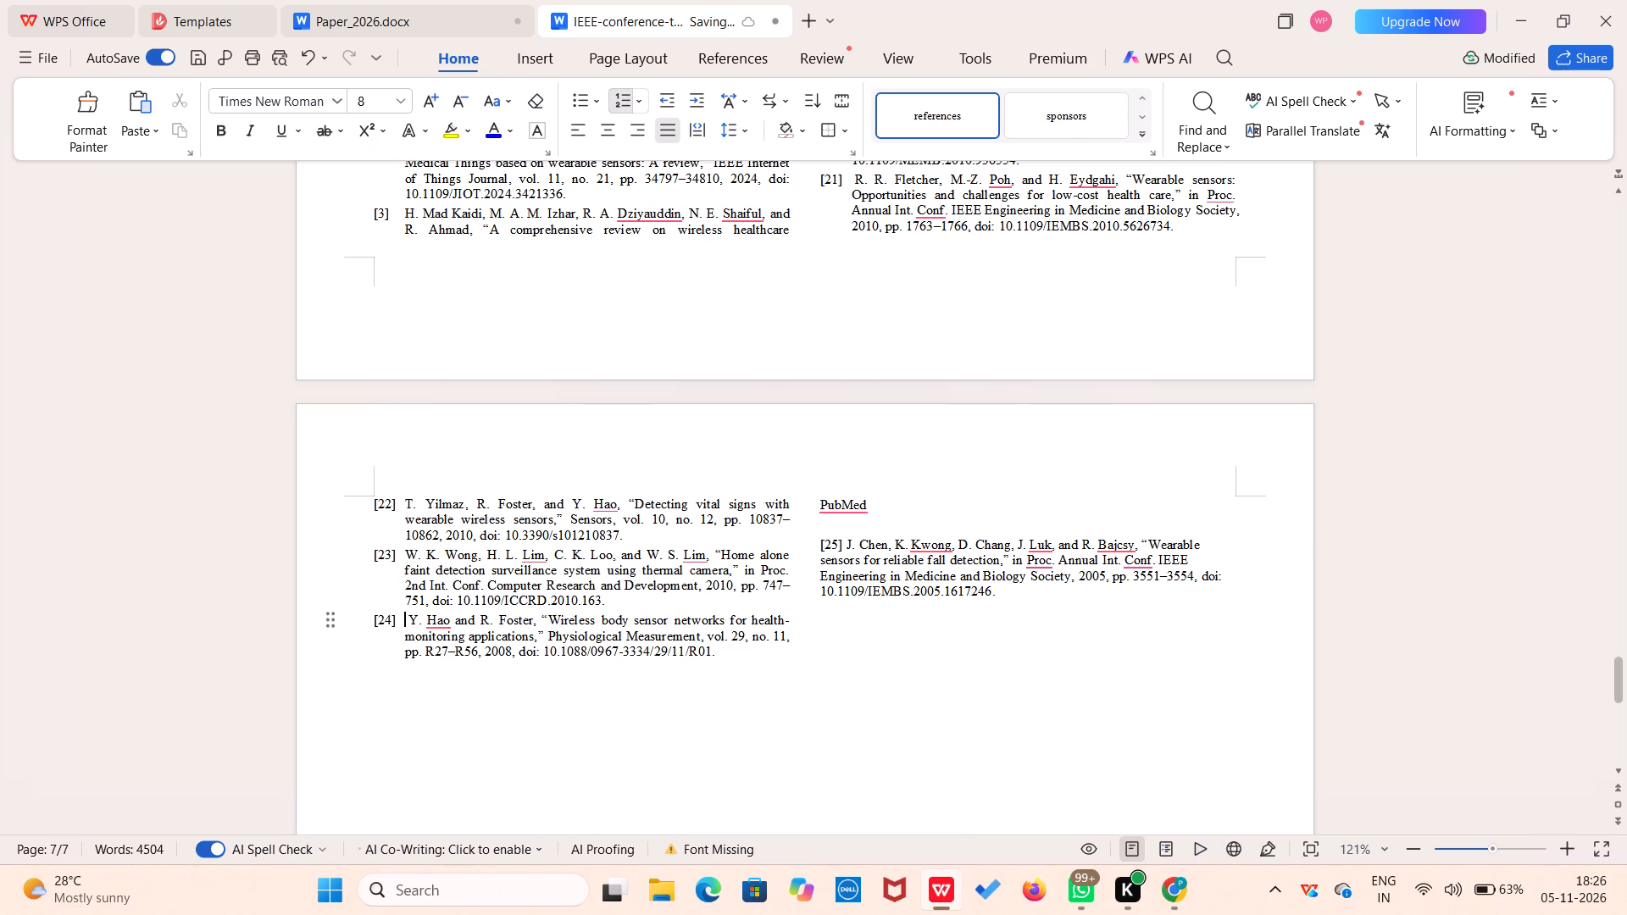
Delete the "PubMed" source line after reference [24] and make reference [25] the next numbered entry.
{"action": "left_click", "coordinate": [893, 514]}
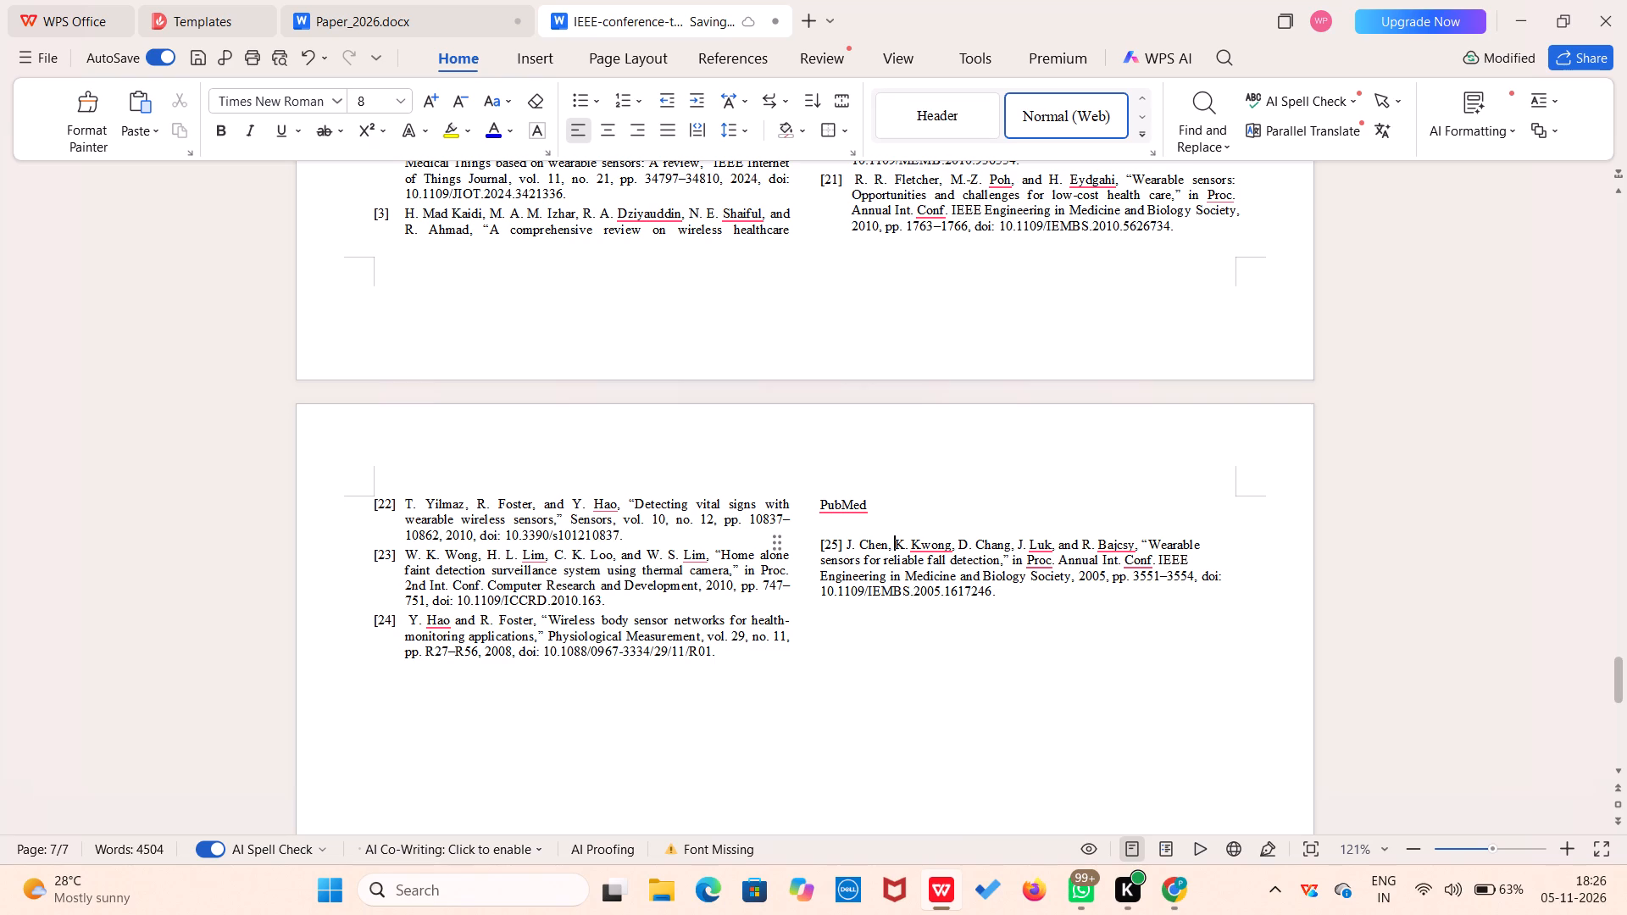
{"action": "left_click", "coordinate": [821, 541]}
{"action": "key", "text": "Left"}
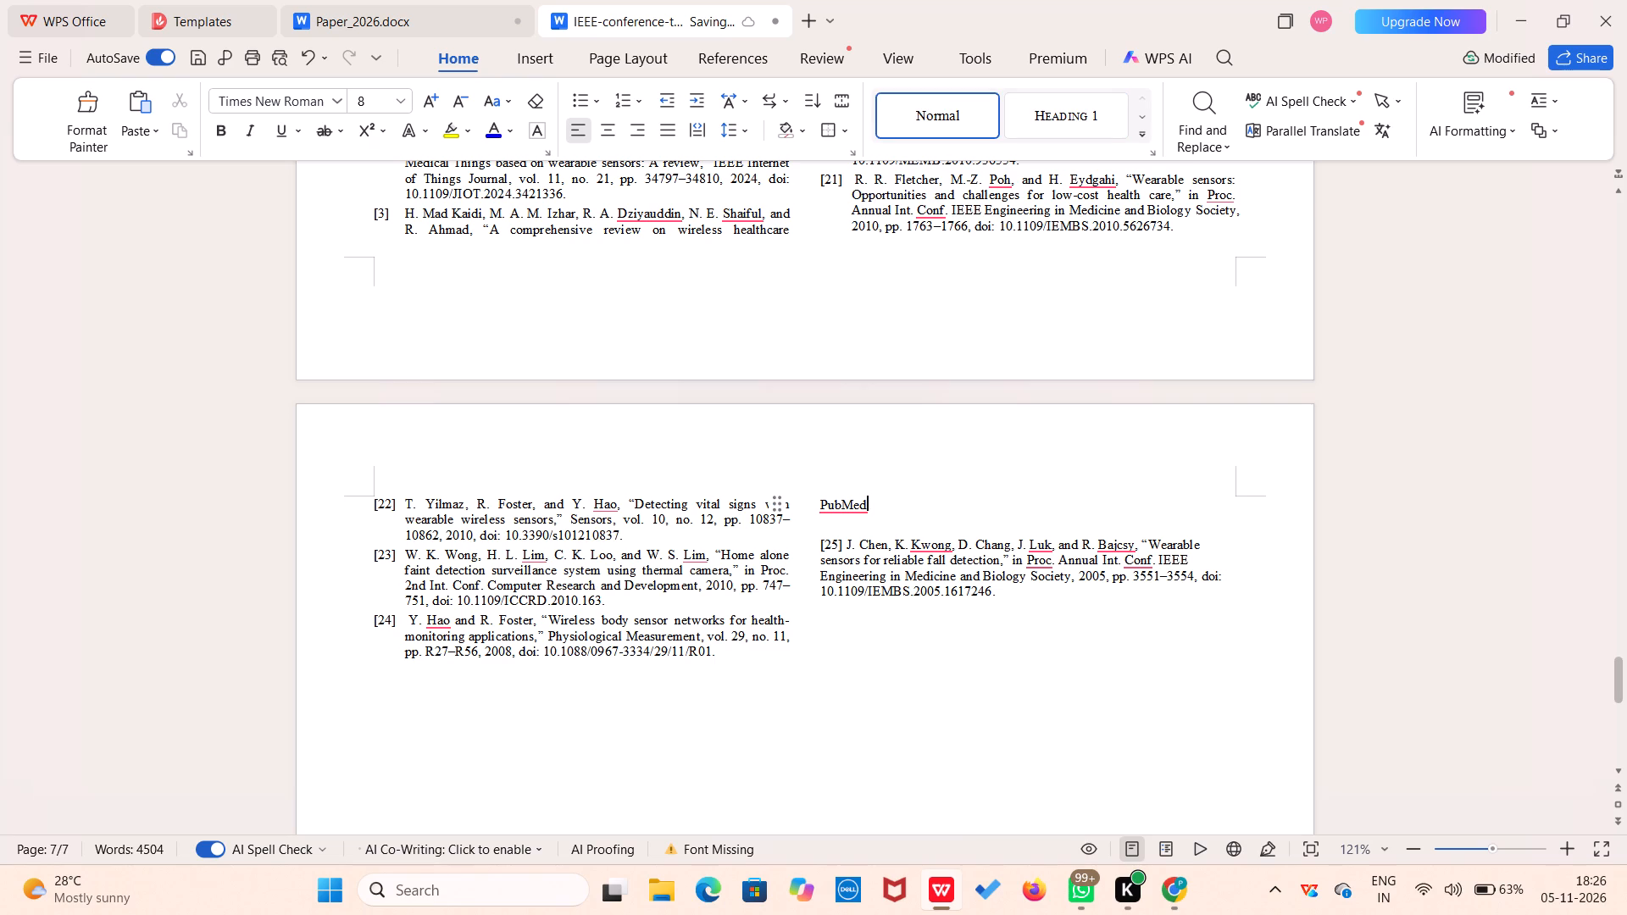
{"action": "key", "text": "Down"}
{"action": "key", "text": "Left"}
{"action": "key", "text": "Left"}
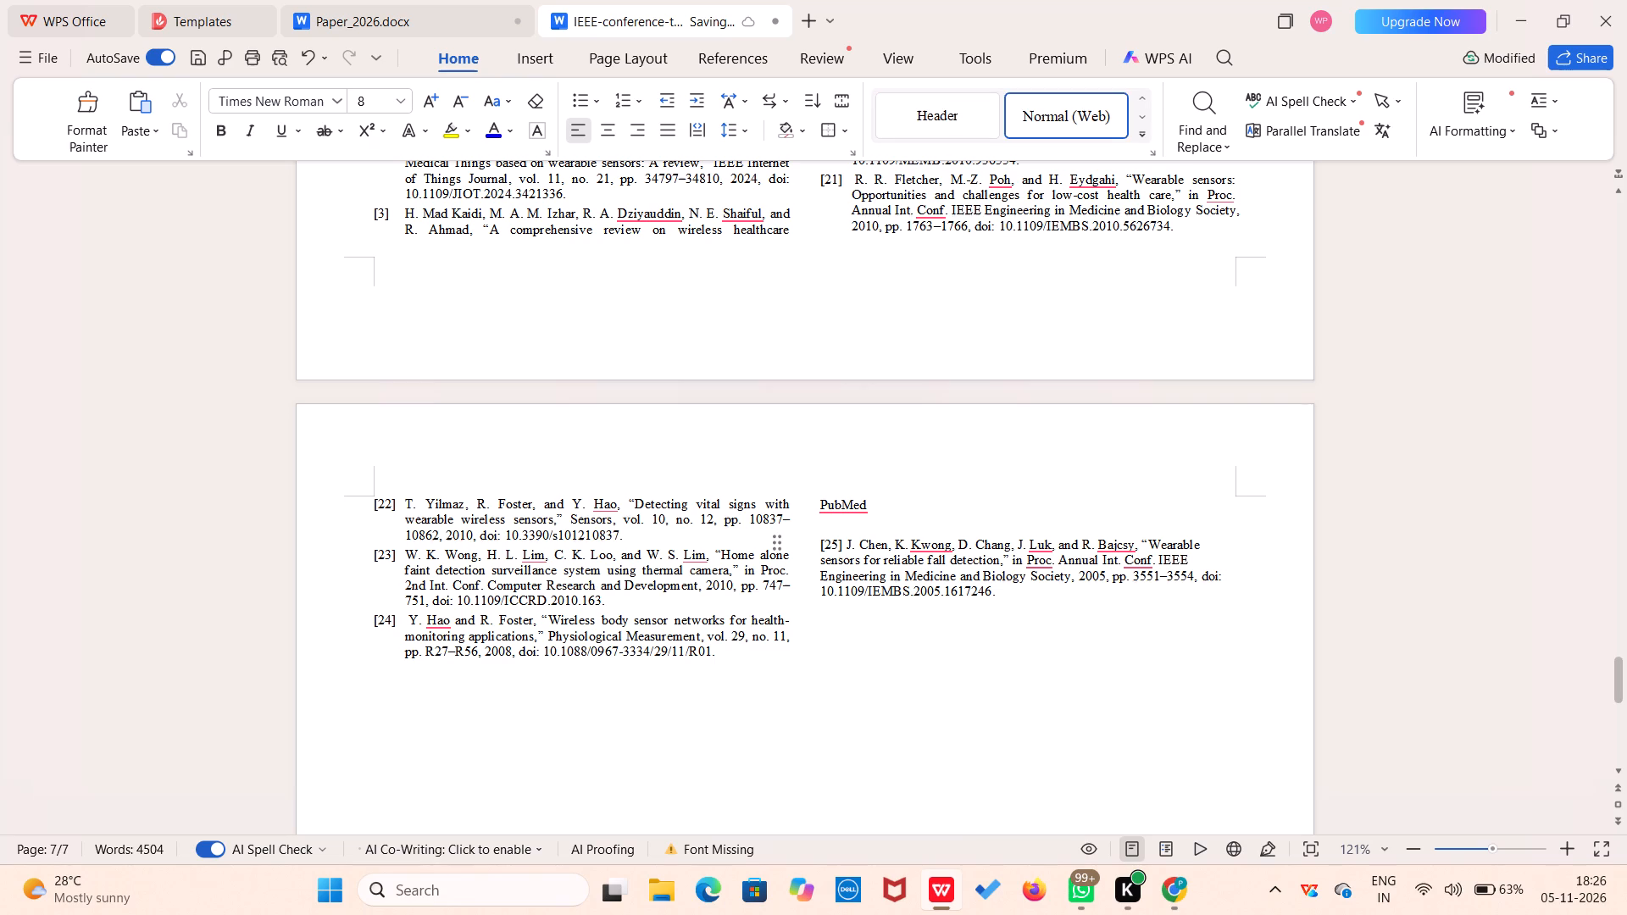
{"action": "key", "text": "Left"}
{"action": "key", "text": "Left"}
{"action": "key", "text": "Left"}
{"action": "key", "text": "Left"}
{"action": "key", "text": "Left"}
{"action": "key", "text": "Left"}
{"action": "key", "text": "Left"}
{"action": "key", "text": "BackSpace"}
{"action": "key", "text": "BackSpace"}
{"action": "key", "text": "ctrl+BackSpace"}
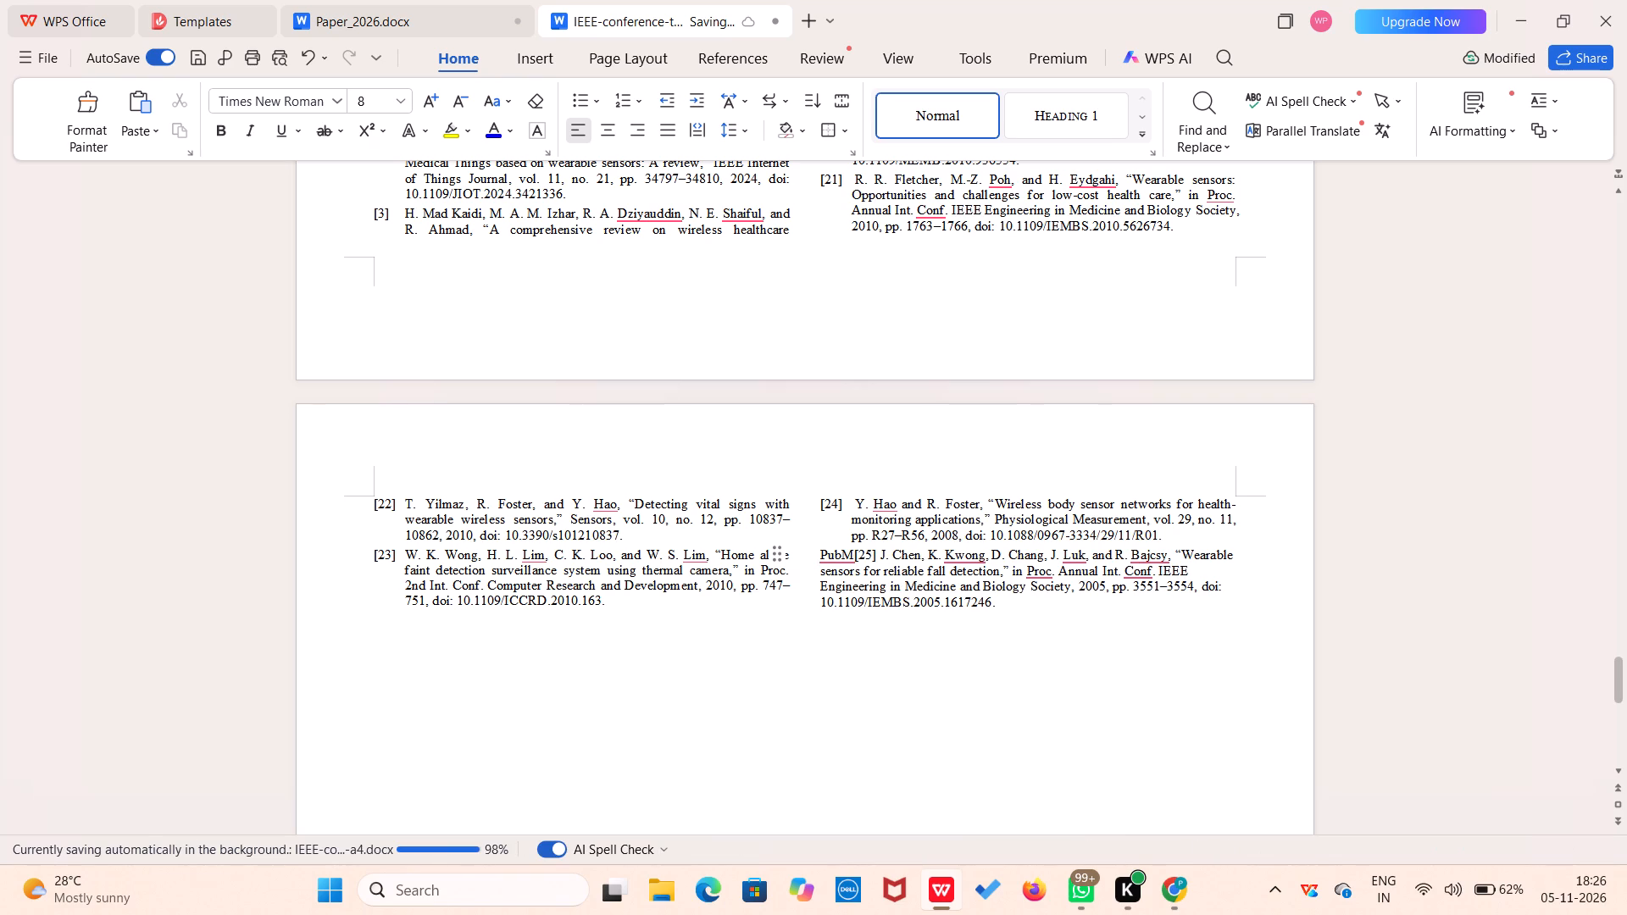
{"action": "key", "text": "ctrl+BackSpace"}
{"action": "key", "text": "BackSpace"}
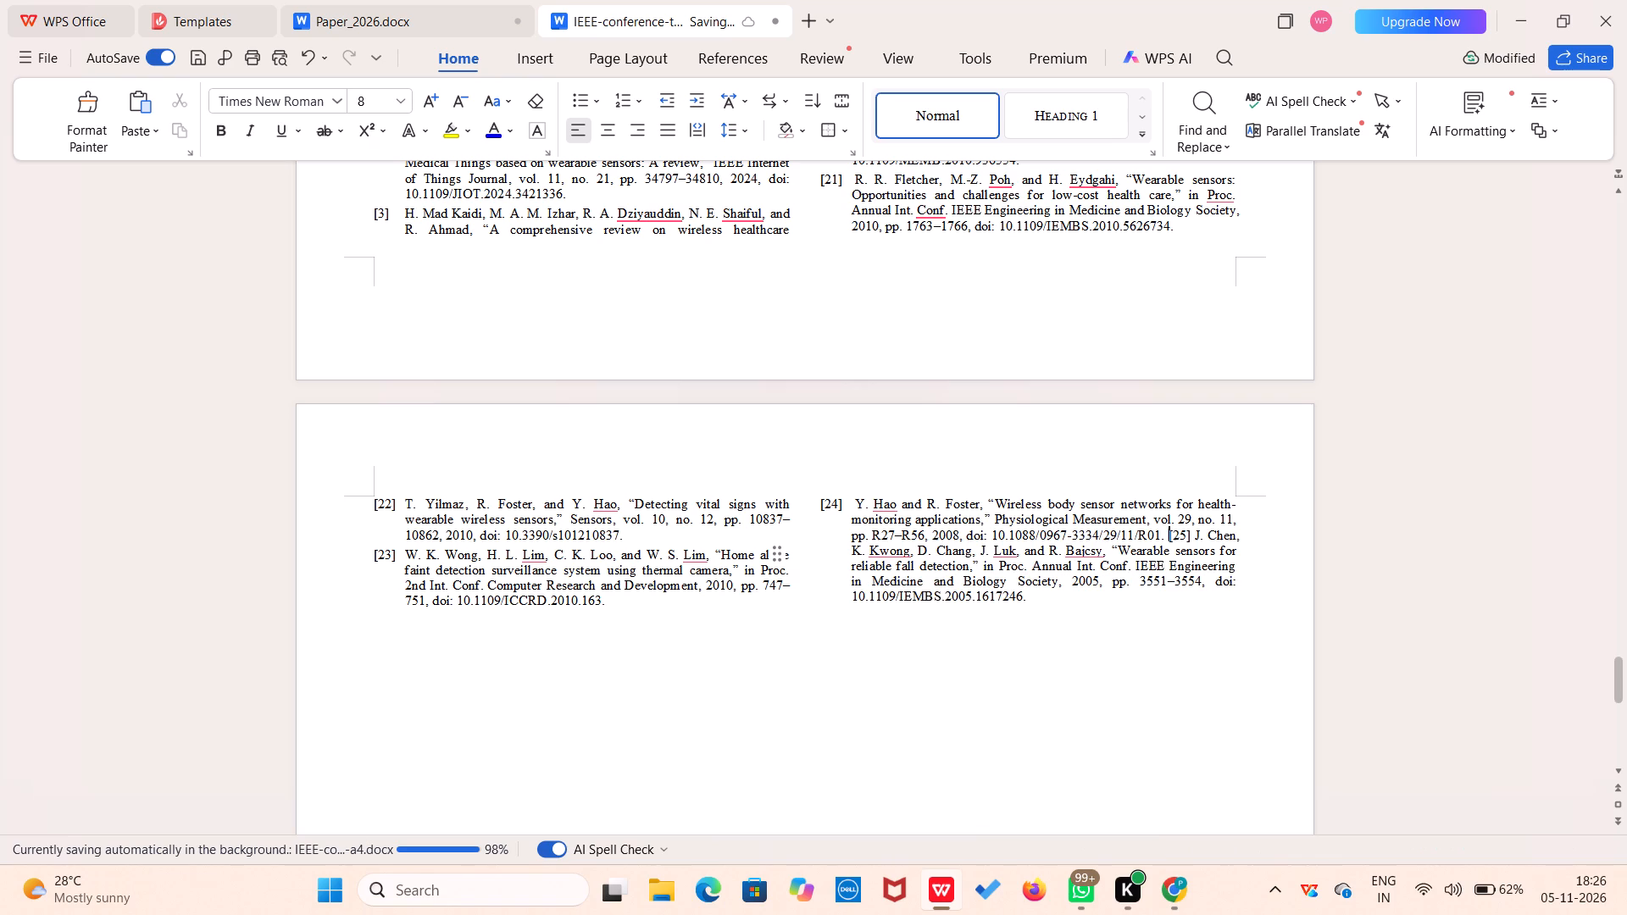
{"action": "key", "text": "Return"}
Remove the duplicate typed [25] label from the numbered entry [25].
{"action": "key", "text": "Right"}
{"action": "key", "text": "Right"}
{"action": "key", "text": "Right"}
{"action": "key", "text": "Right"}
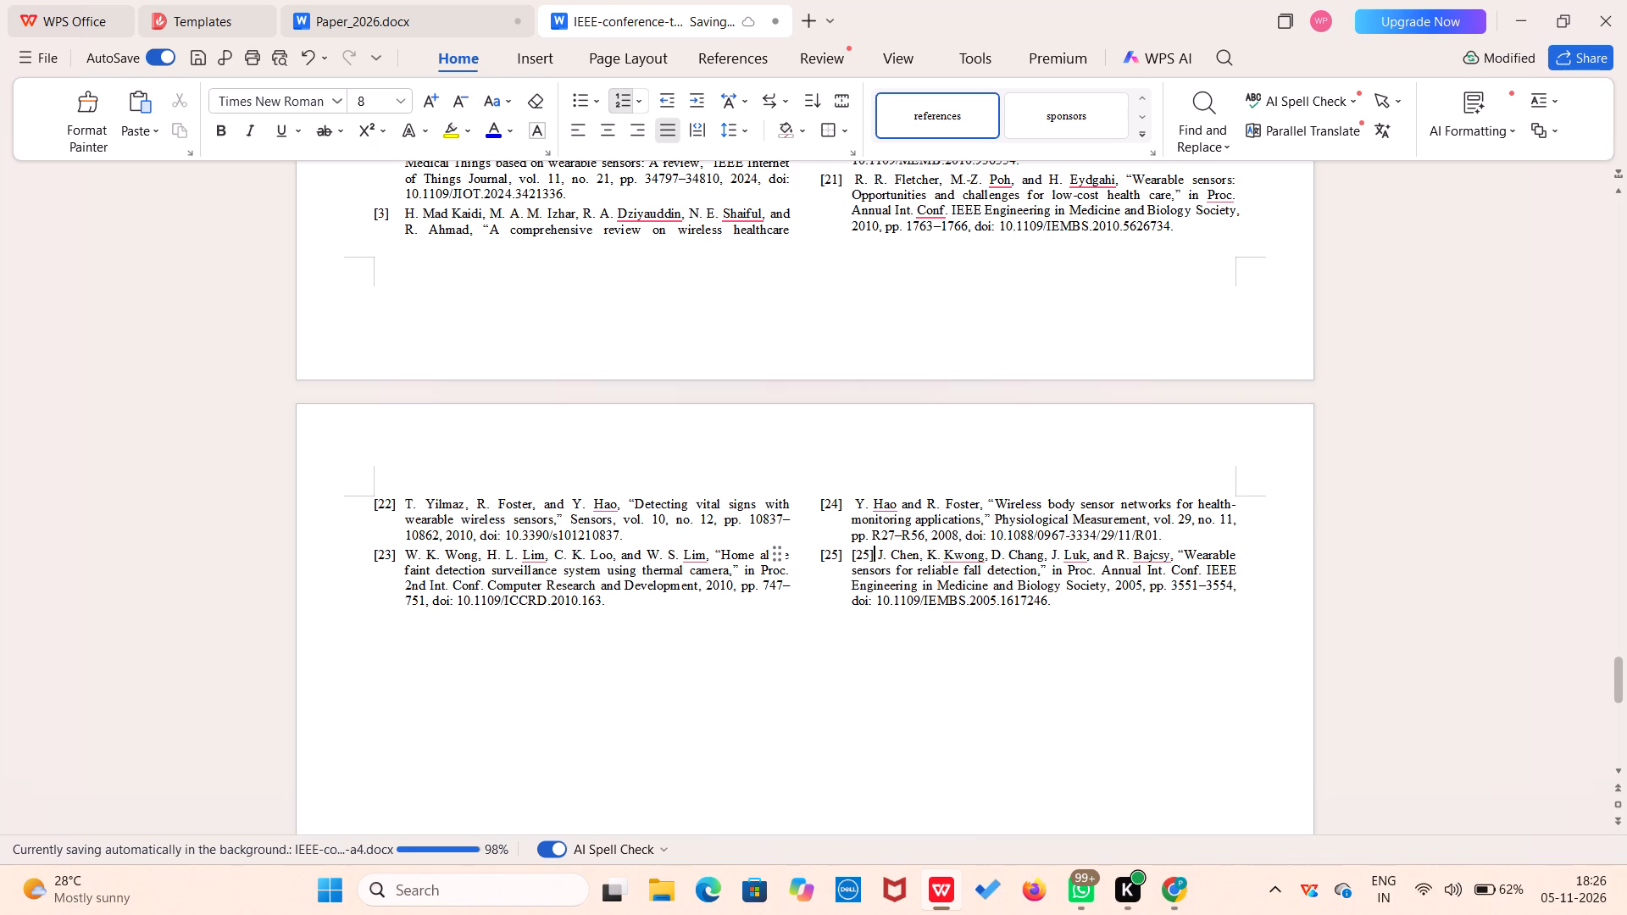
{"action": "key", "text": "BackSpace"}
{"action": "key", "text": "BackSpace"}
{"action": "key", "text": "BackSpace"}
{"action": "key", "text": "BackSpace"}
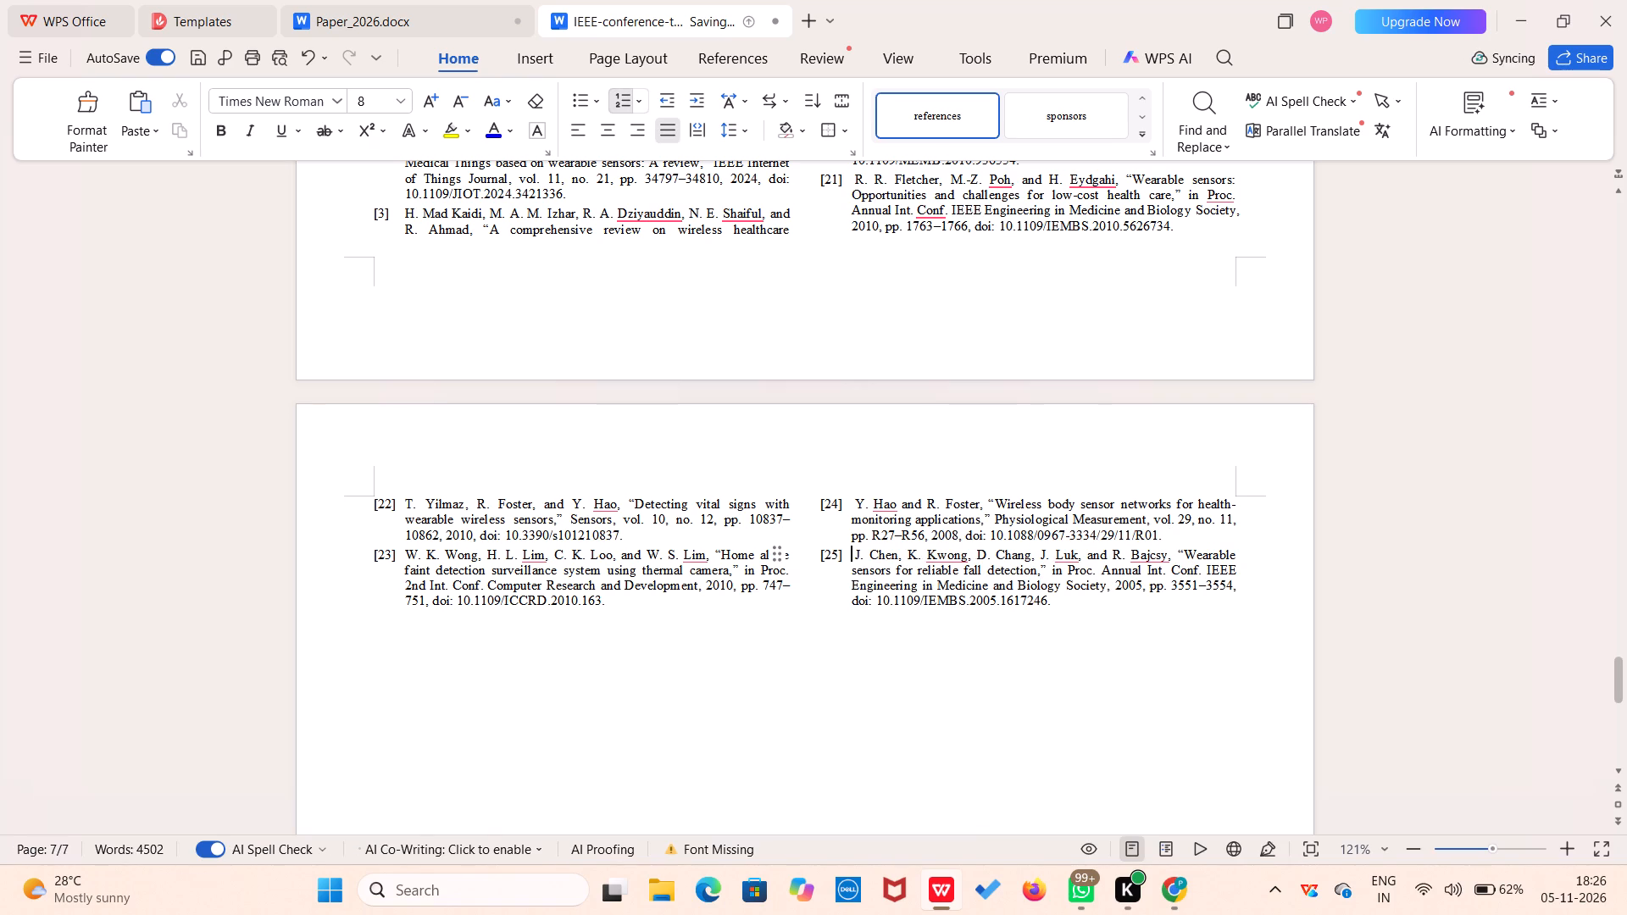
{"action": "scroll", "coordinate": [743, 551], "scroll_direction": "up", "scroll_amount": 2}
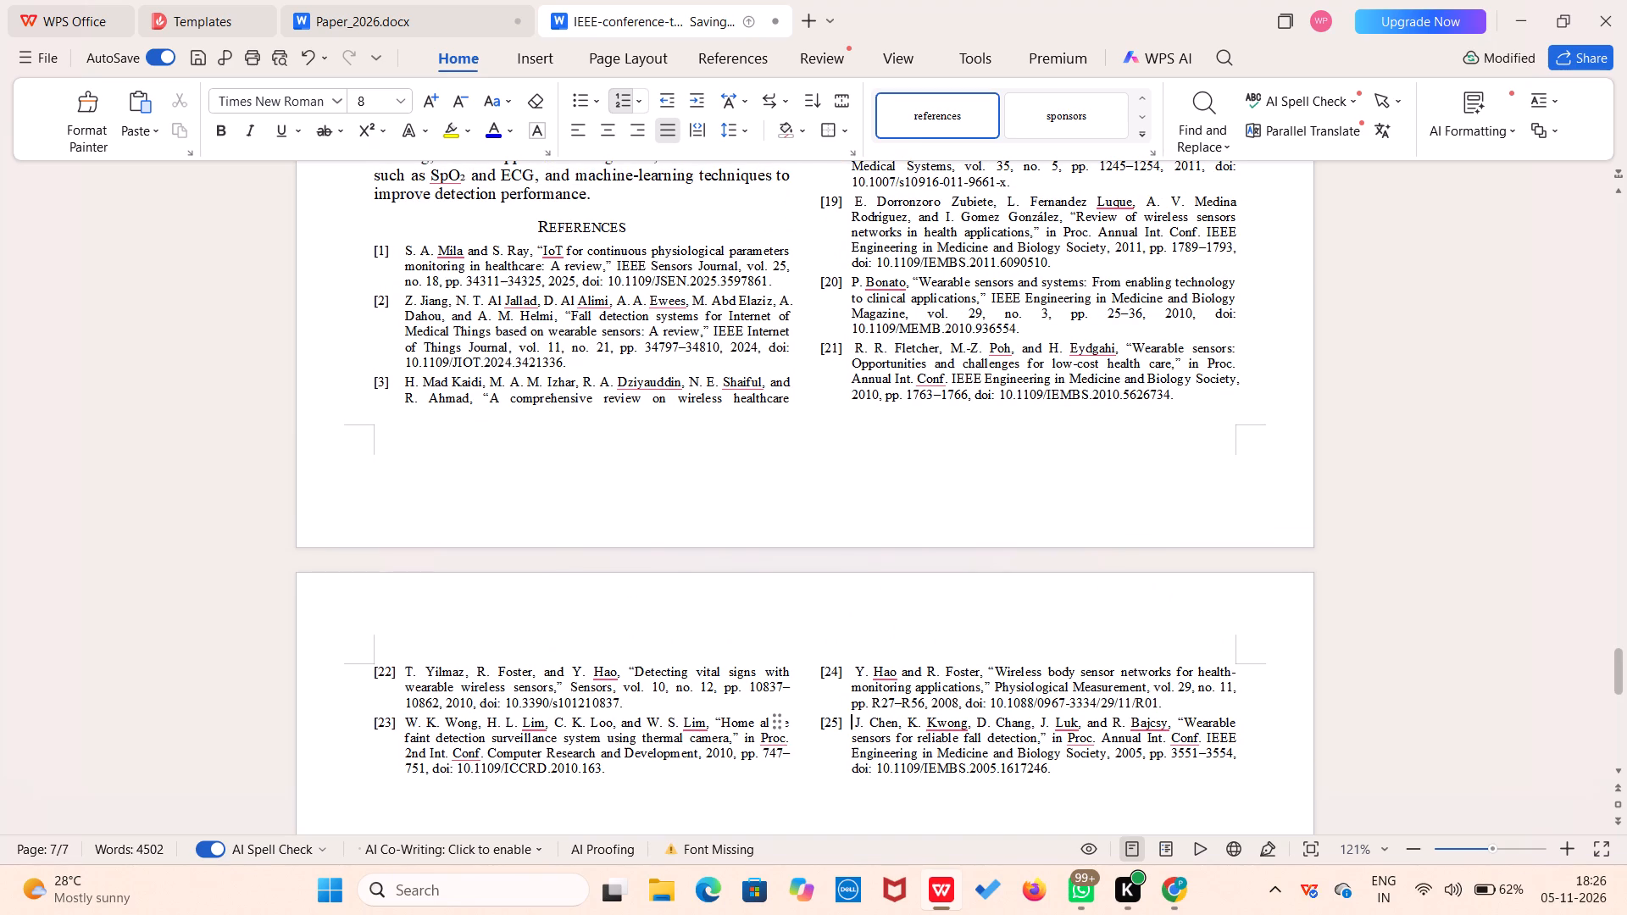
{"action": "left_click_drag", "start_coordinate": [369, 246], "coordinate": [1073, 784]}
{"action": "key", "text": "ctrl+c"}
{"action": "key", "text": "alt+Tab"}
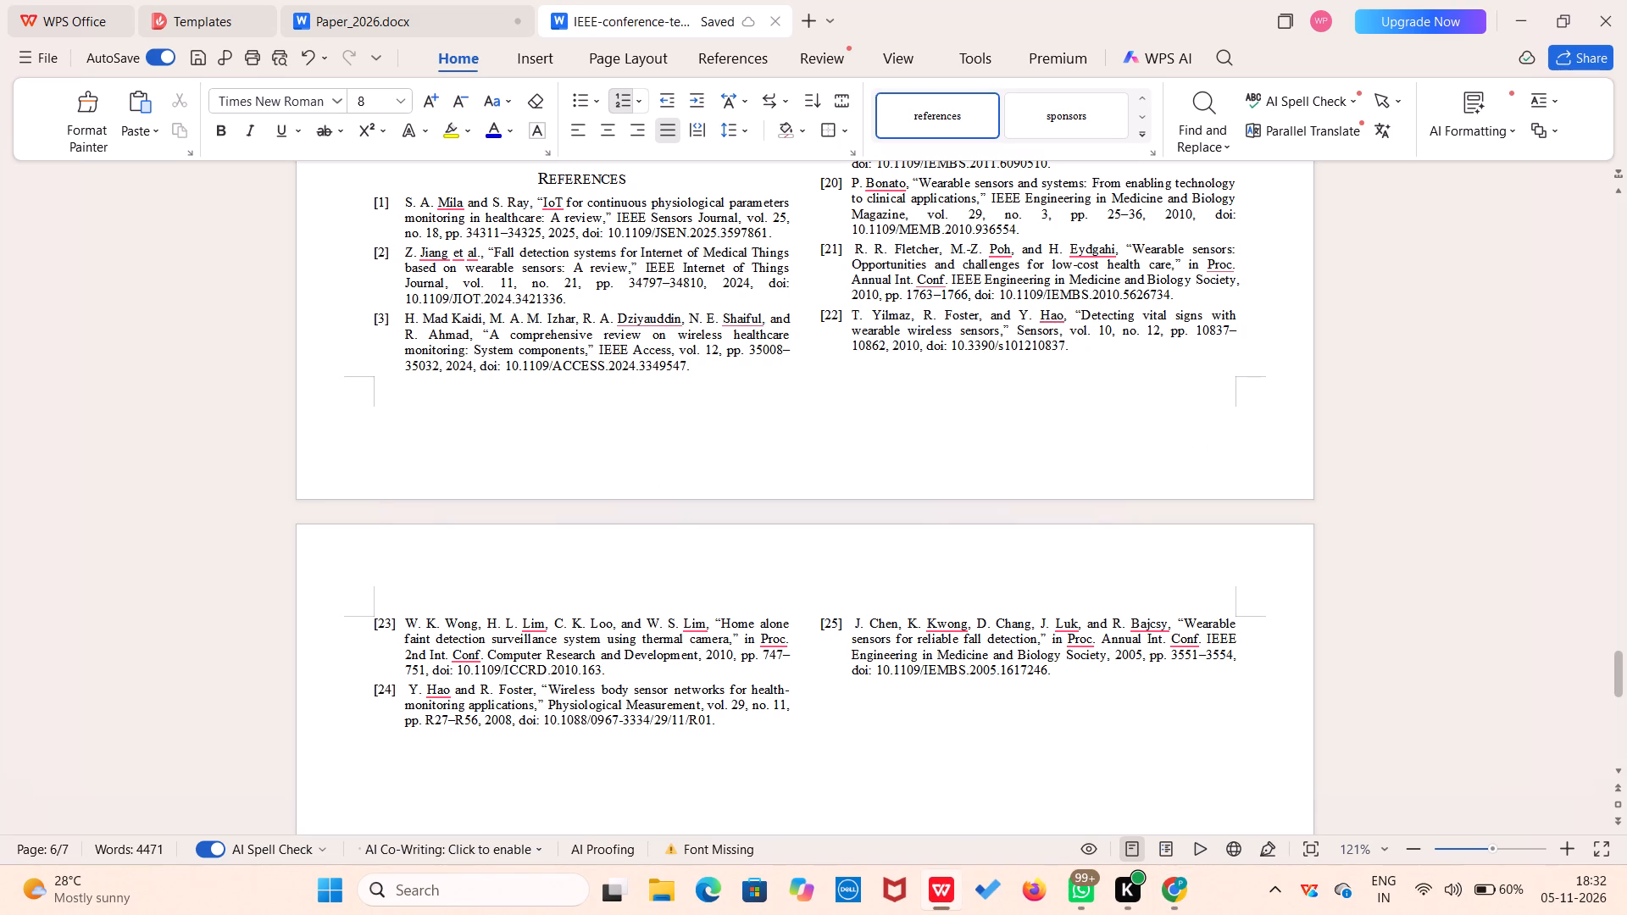
{"action": "left_click_drag", "start_coordinate": [1069, 344], "coordinate": [809, 315]}
{"action": "key", "text": "BackSpace"}
{"action": "key", "text": "BackSpace"}
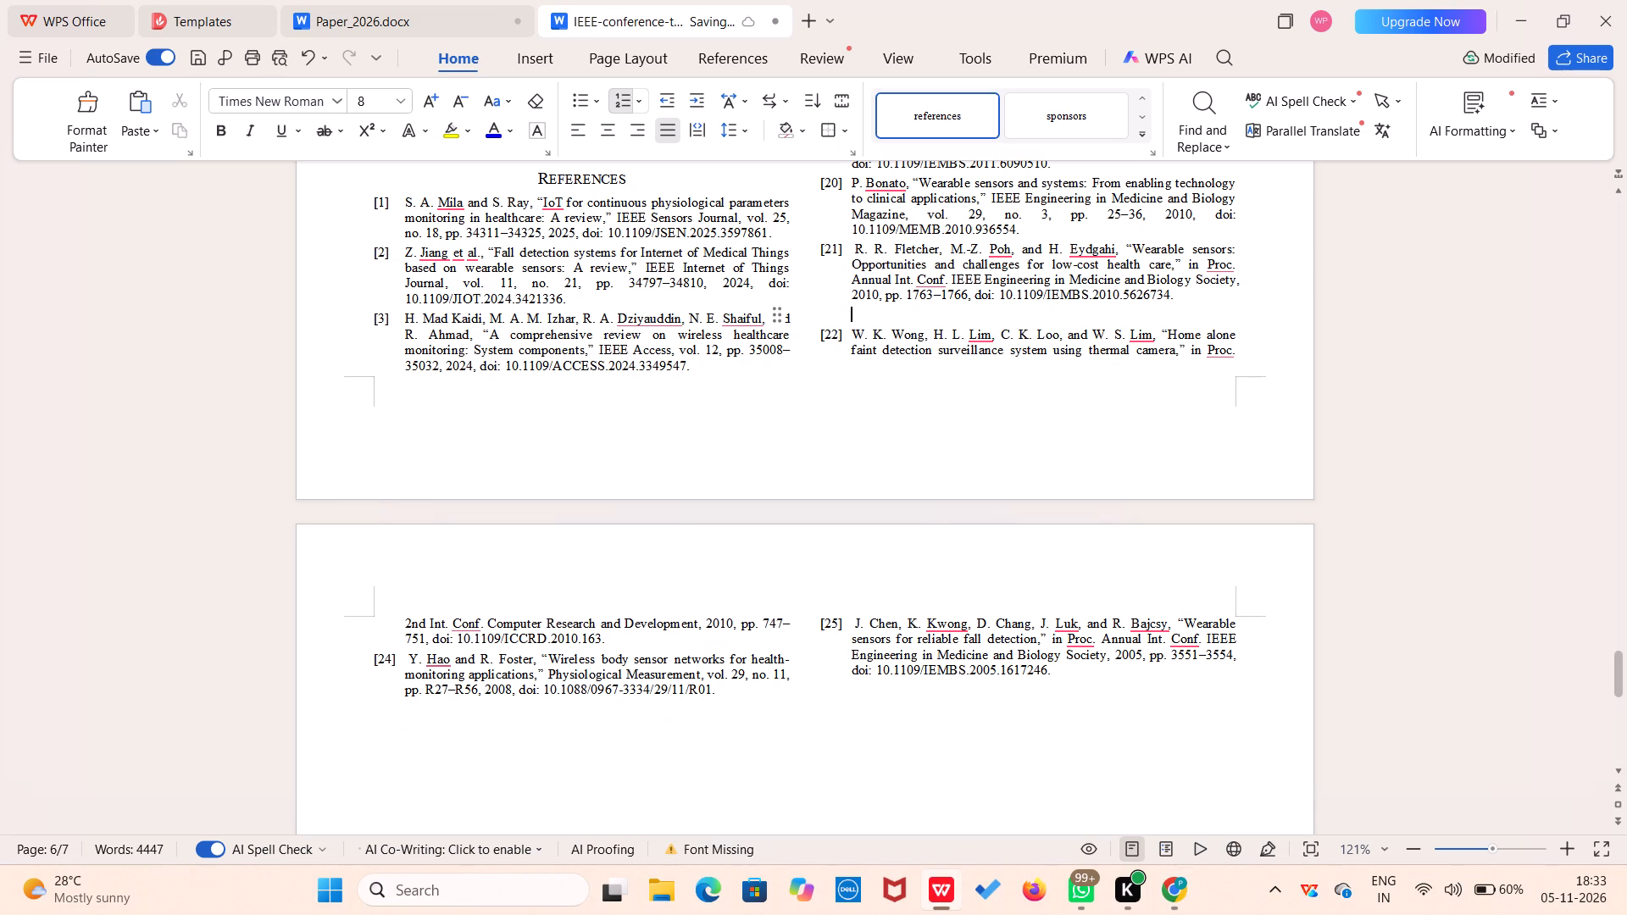
{"action": "key", "text": "BackSpace"}
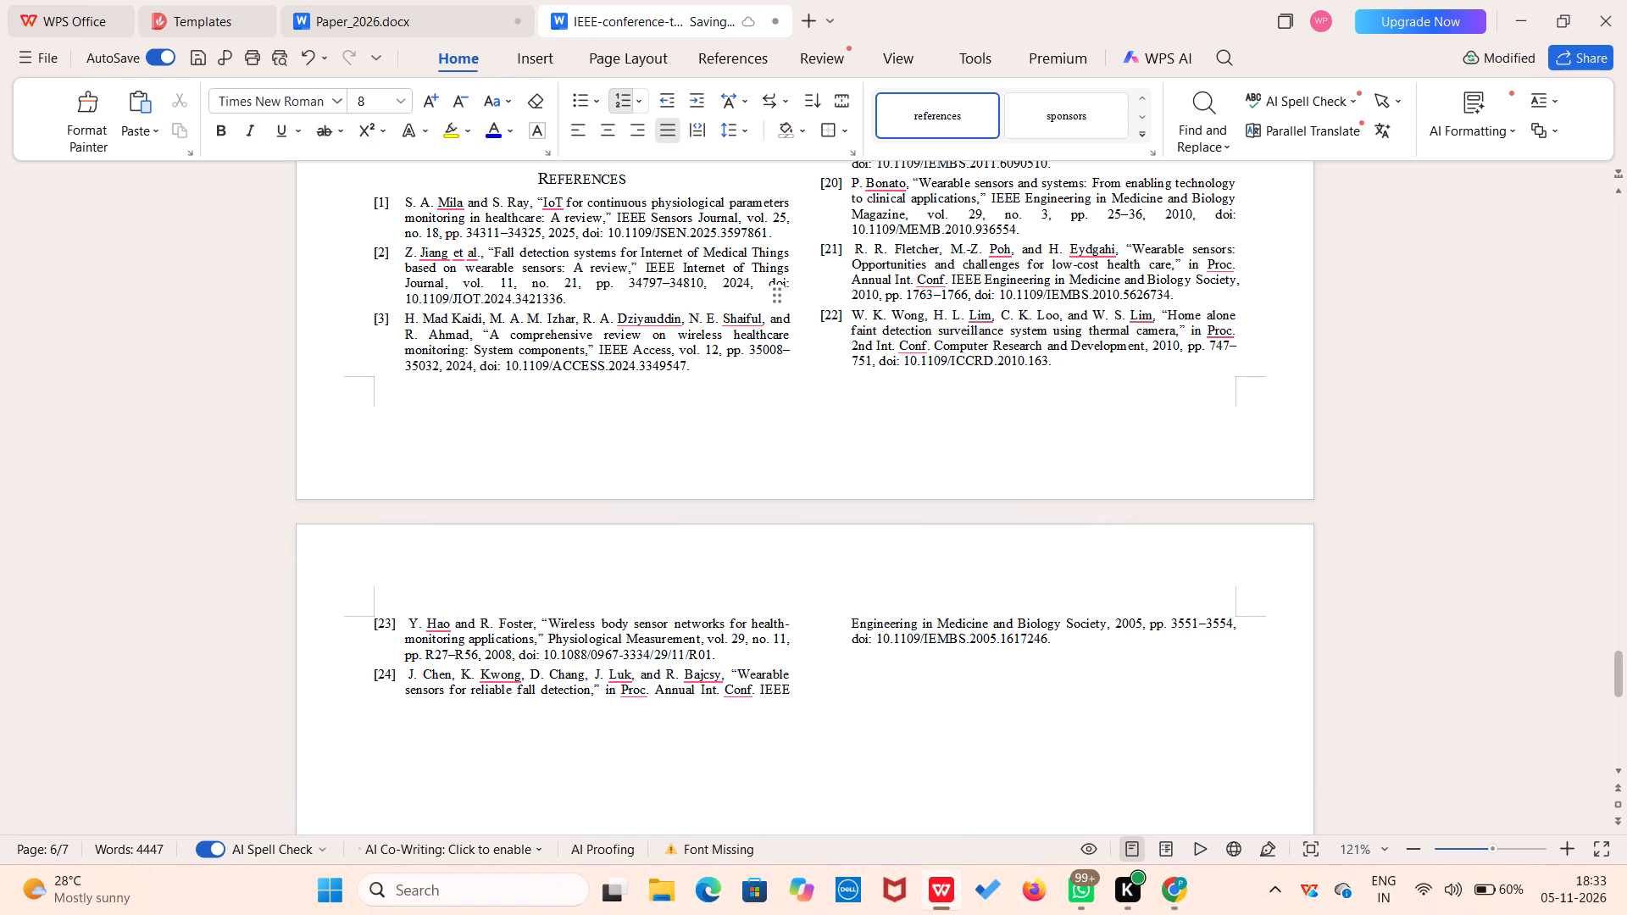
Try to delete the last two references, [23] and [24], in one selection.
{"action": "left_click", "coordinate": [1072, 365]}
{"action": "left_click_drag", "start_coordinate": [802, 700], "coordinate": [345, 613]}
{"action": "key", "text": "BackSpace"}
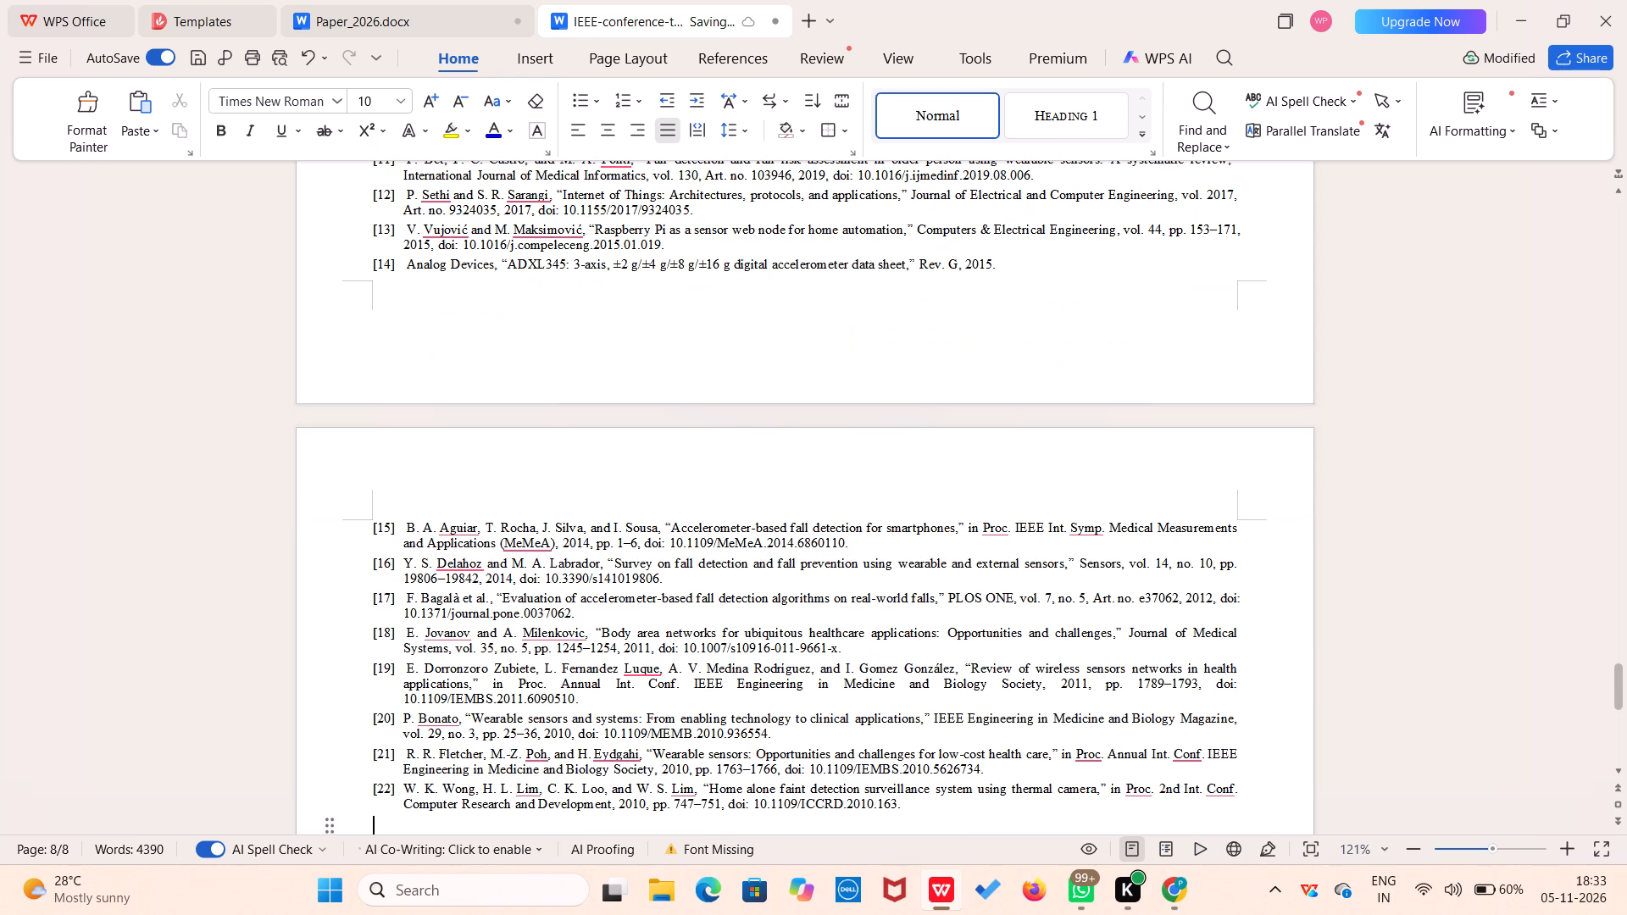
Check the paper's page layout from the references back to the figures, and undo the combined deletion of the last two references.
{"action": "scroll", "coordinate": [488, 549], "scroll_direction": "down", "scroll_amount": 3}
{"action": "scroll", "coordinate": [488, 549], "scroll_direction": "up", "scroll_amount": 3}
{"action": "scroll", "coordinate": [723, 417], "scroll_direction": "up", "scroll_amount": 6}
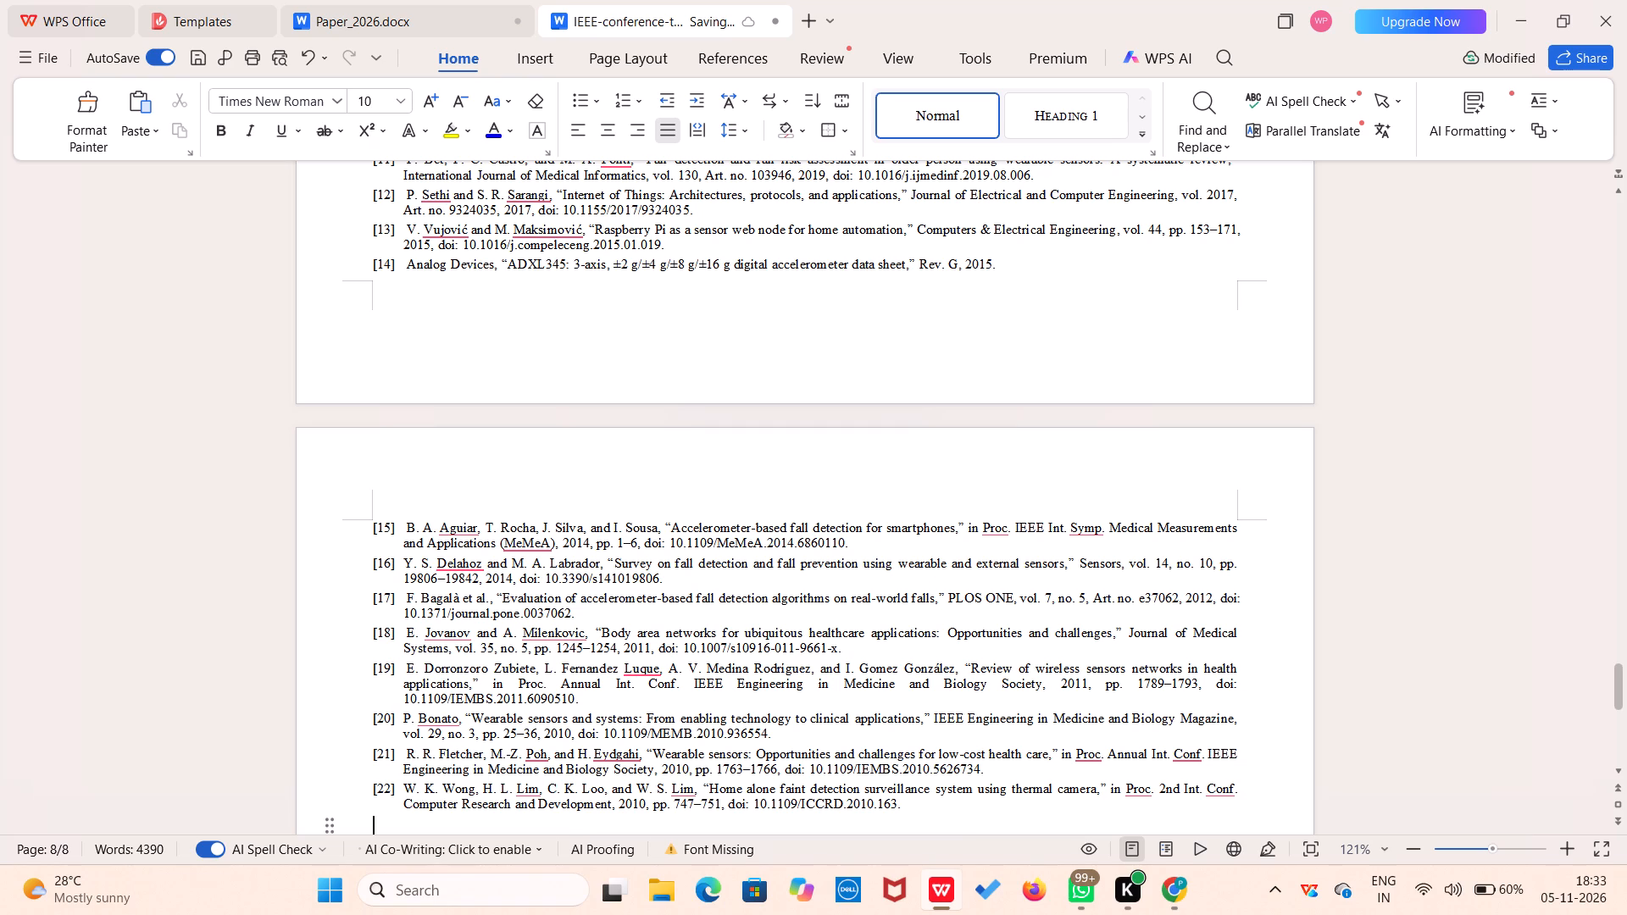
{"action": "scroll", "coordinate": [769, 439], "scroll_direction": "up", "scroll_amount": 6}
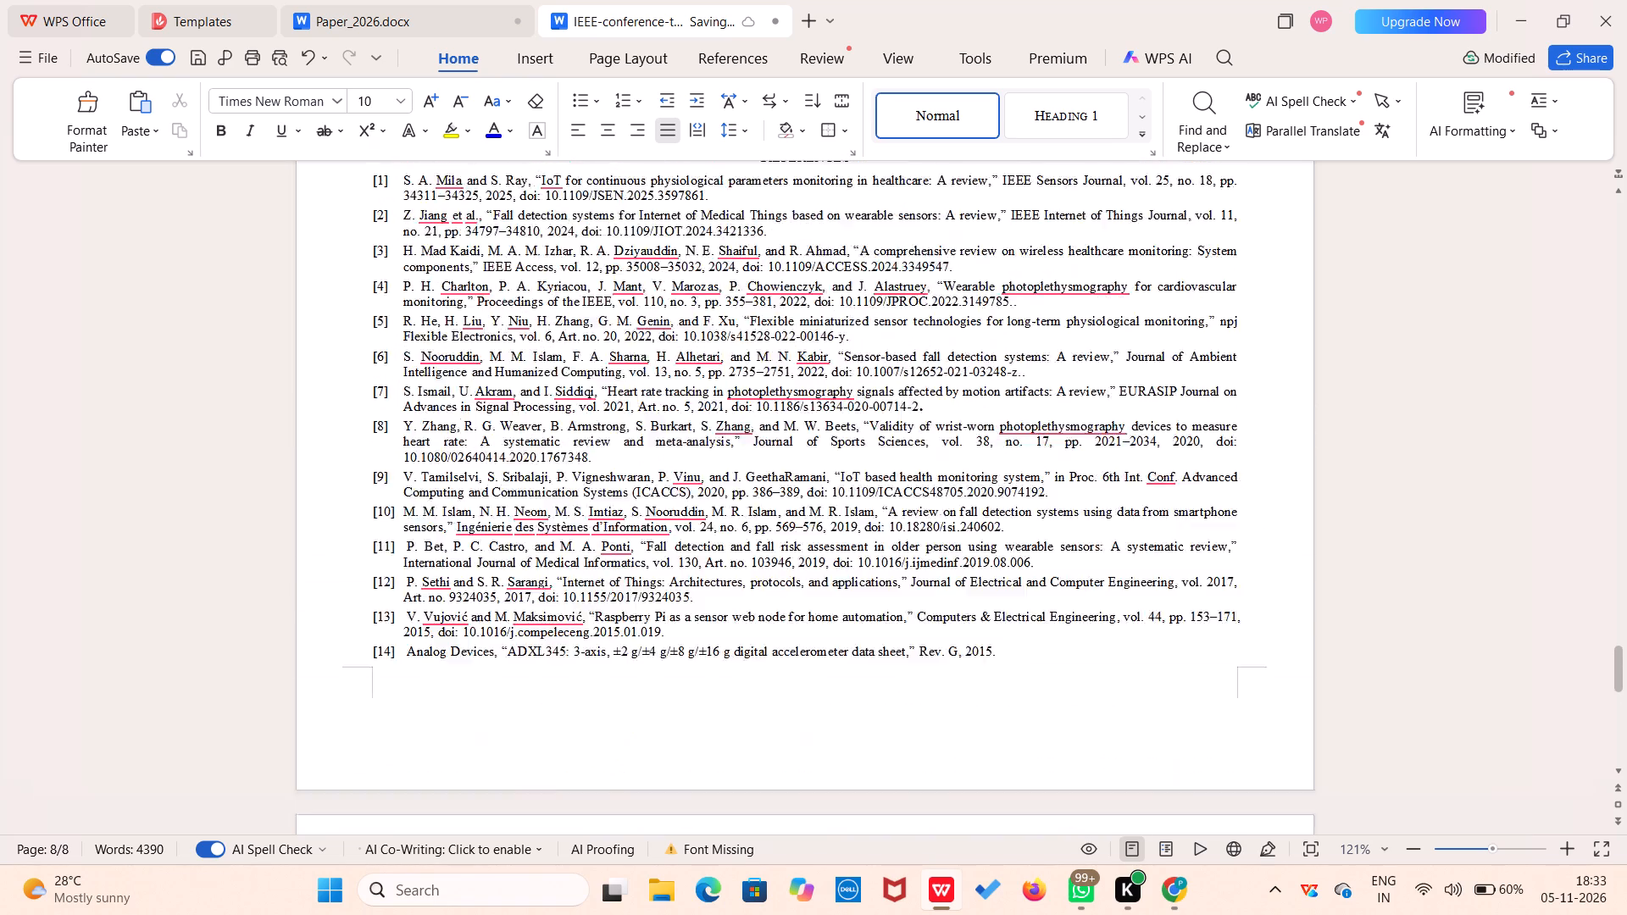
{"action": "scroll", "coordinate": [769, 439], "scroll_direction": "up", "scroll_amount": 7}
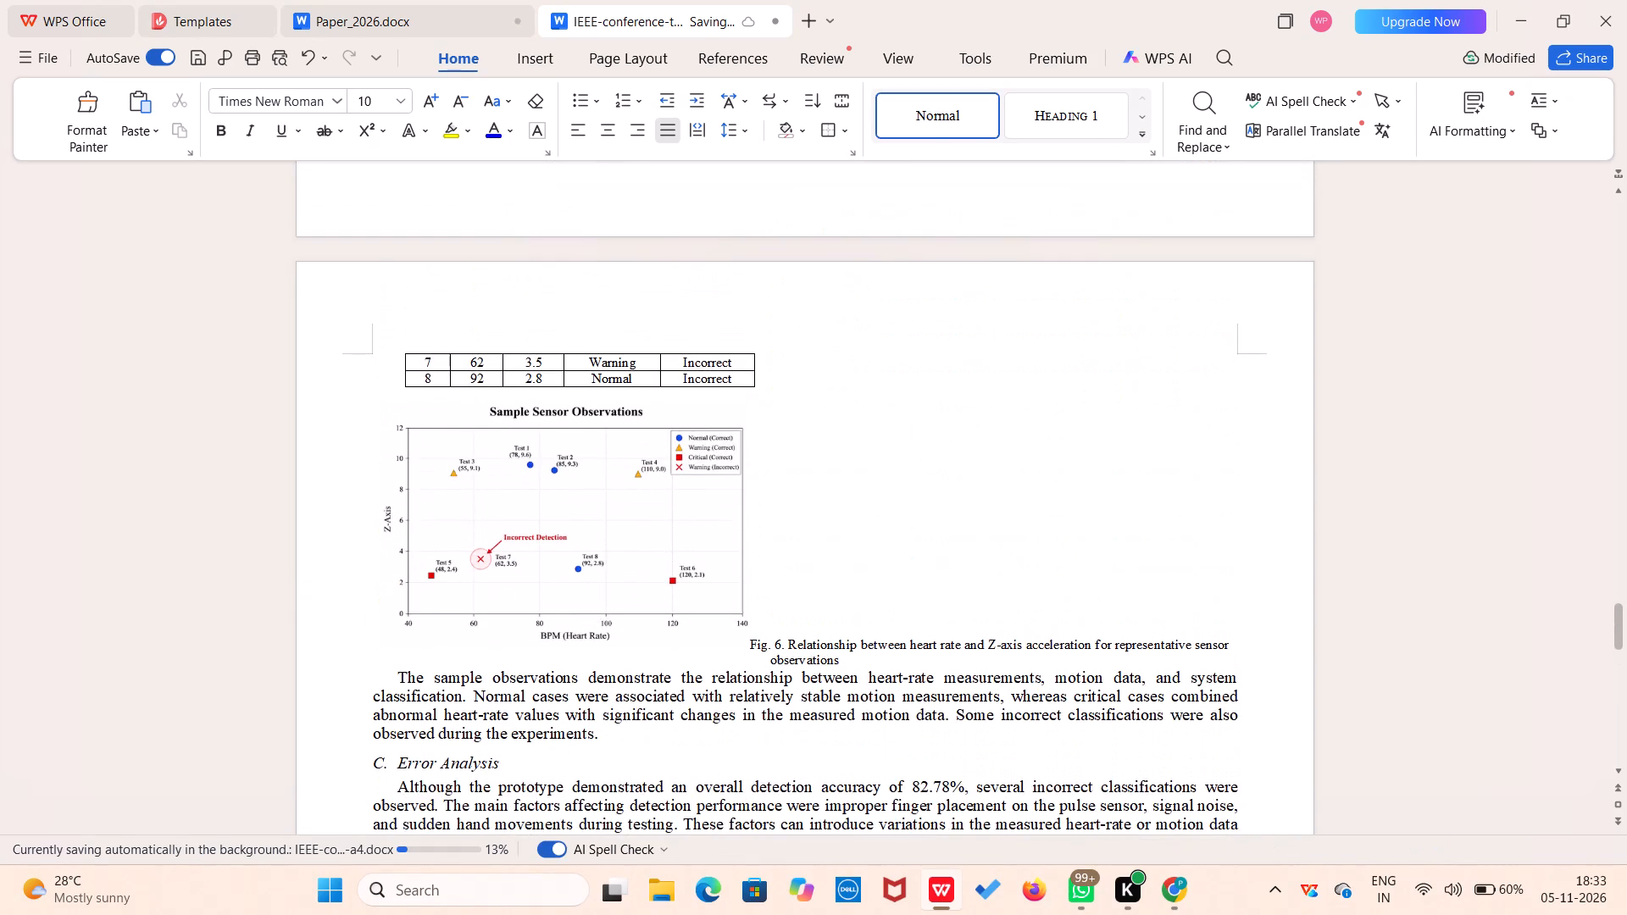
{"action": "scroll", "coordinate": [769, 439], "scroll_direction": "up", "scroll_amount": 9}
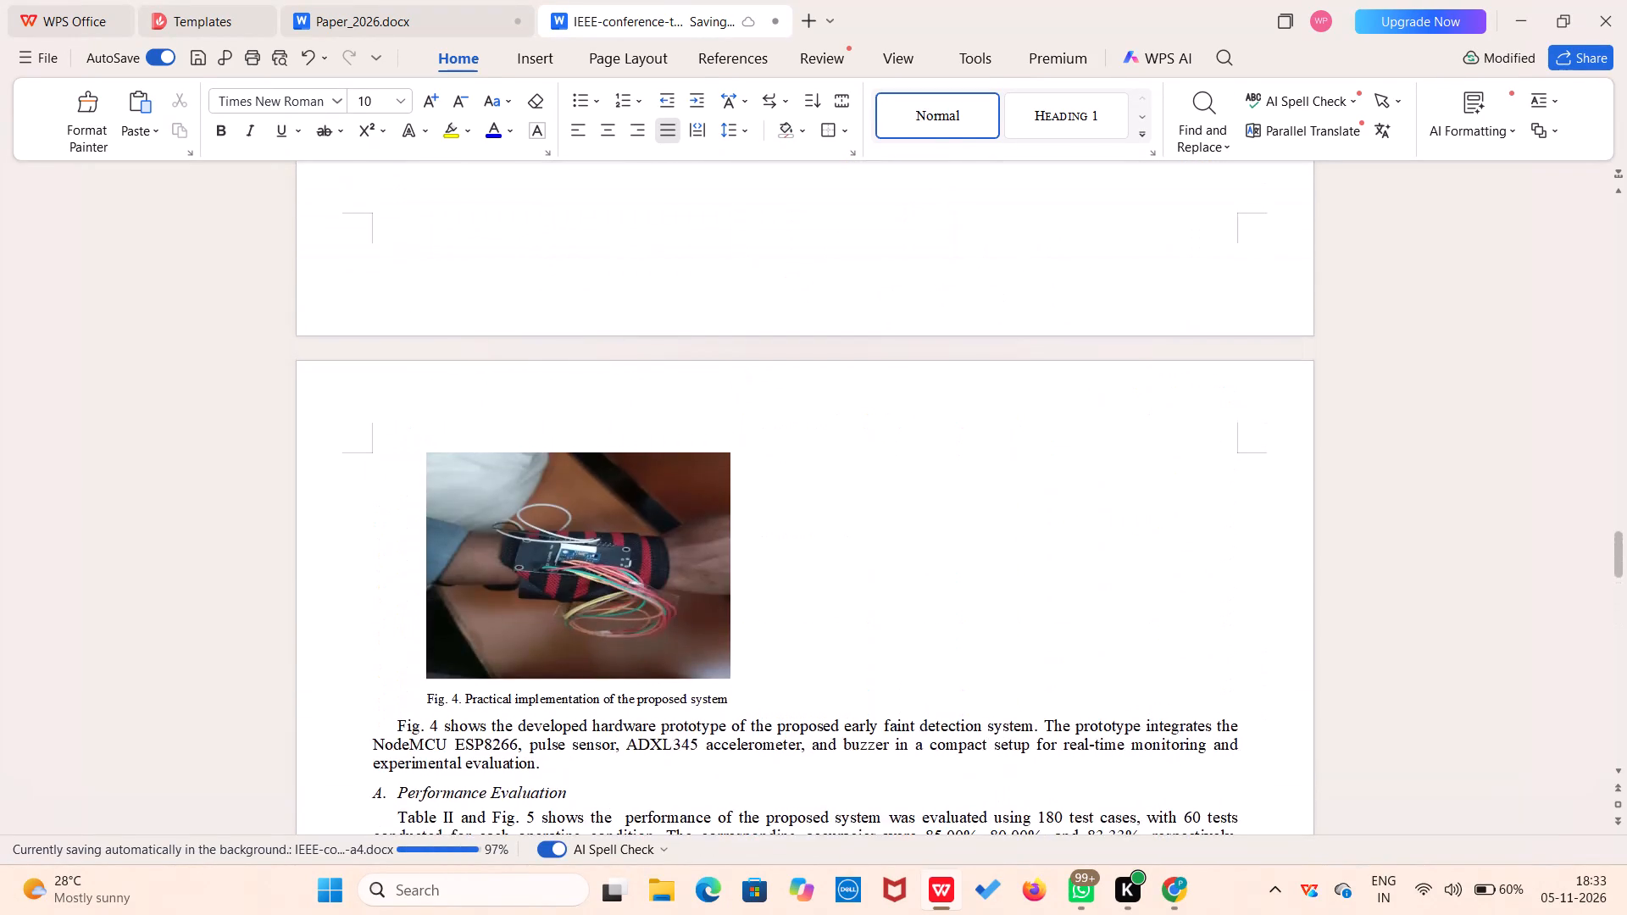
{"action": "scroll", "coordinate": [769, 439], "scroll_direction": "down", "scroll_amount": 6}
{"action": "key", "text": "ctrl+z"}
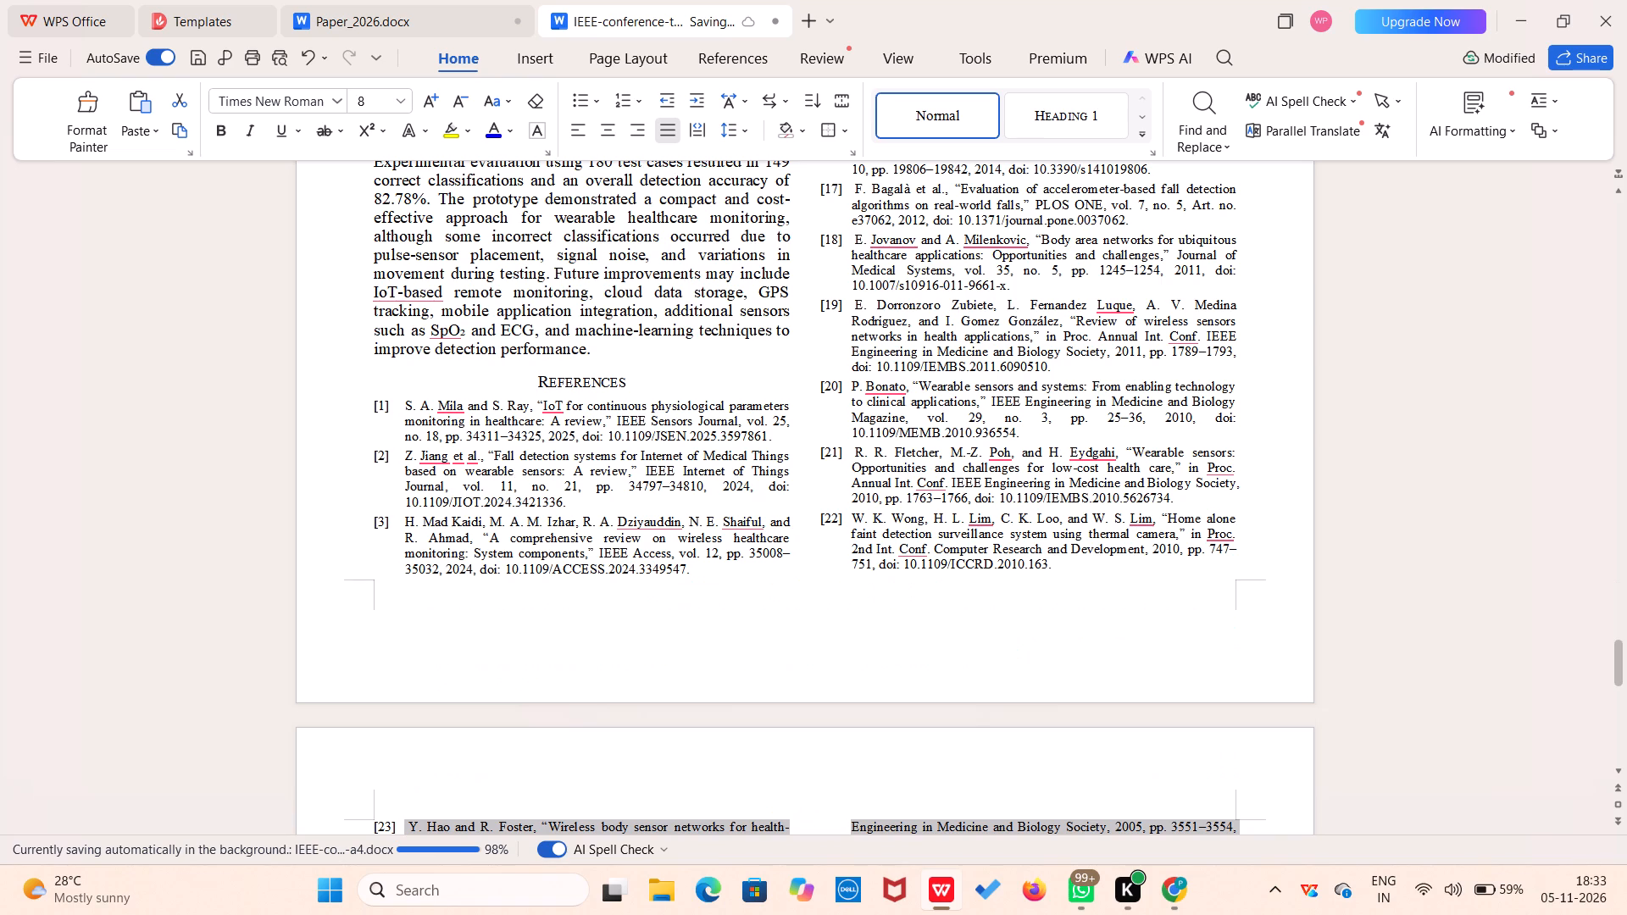
Delete only reference [24], "Wearable sensors for reliable fall detection", from its end back through its list number, keeping the two-column layout.
{"action": "scroll", "coordinate": [927, 530], "scroll_direction": "down", "scroll_amount": 4}
{"action": "left_click", "coordinate": [837, 650]}
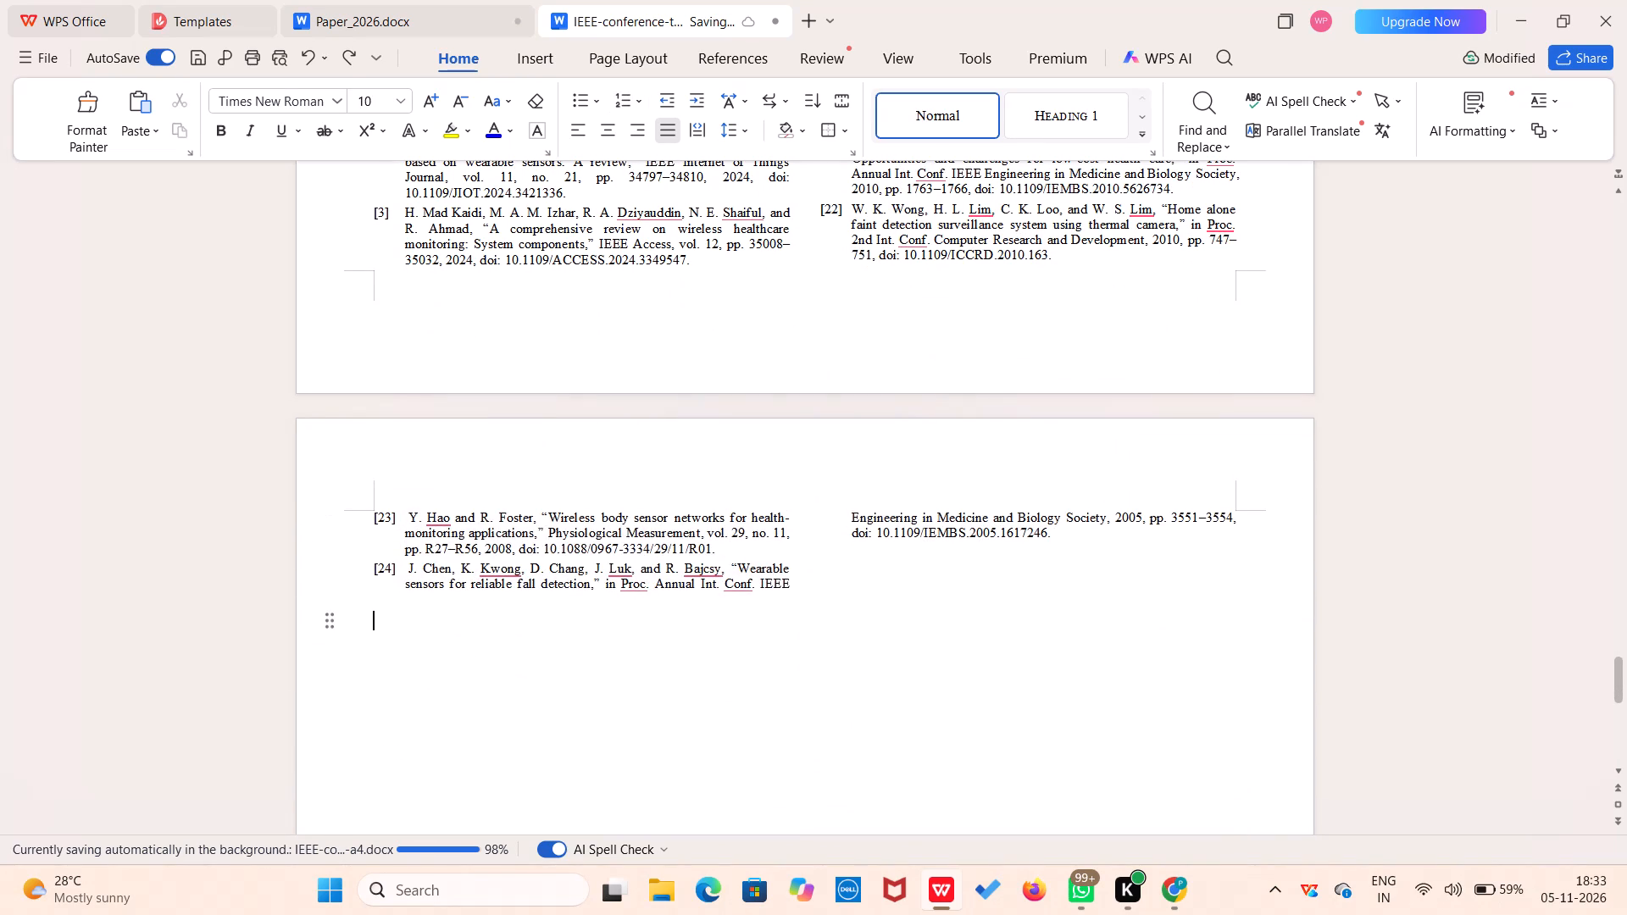
{"action": "left_click", "coordinate": [1063, 539]}
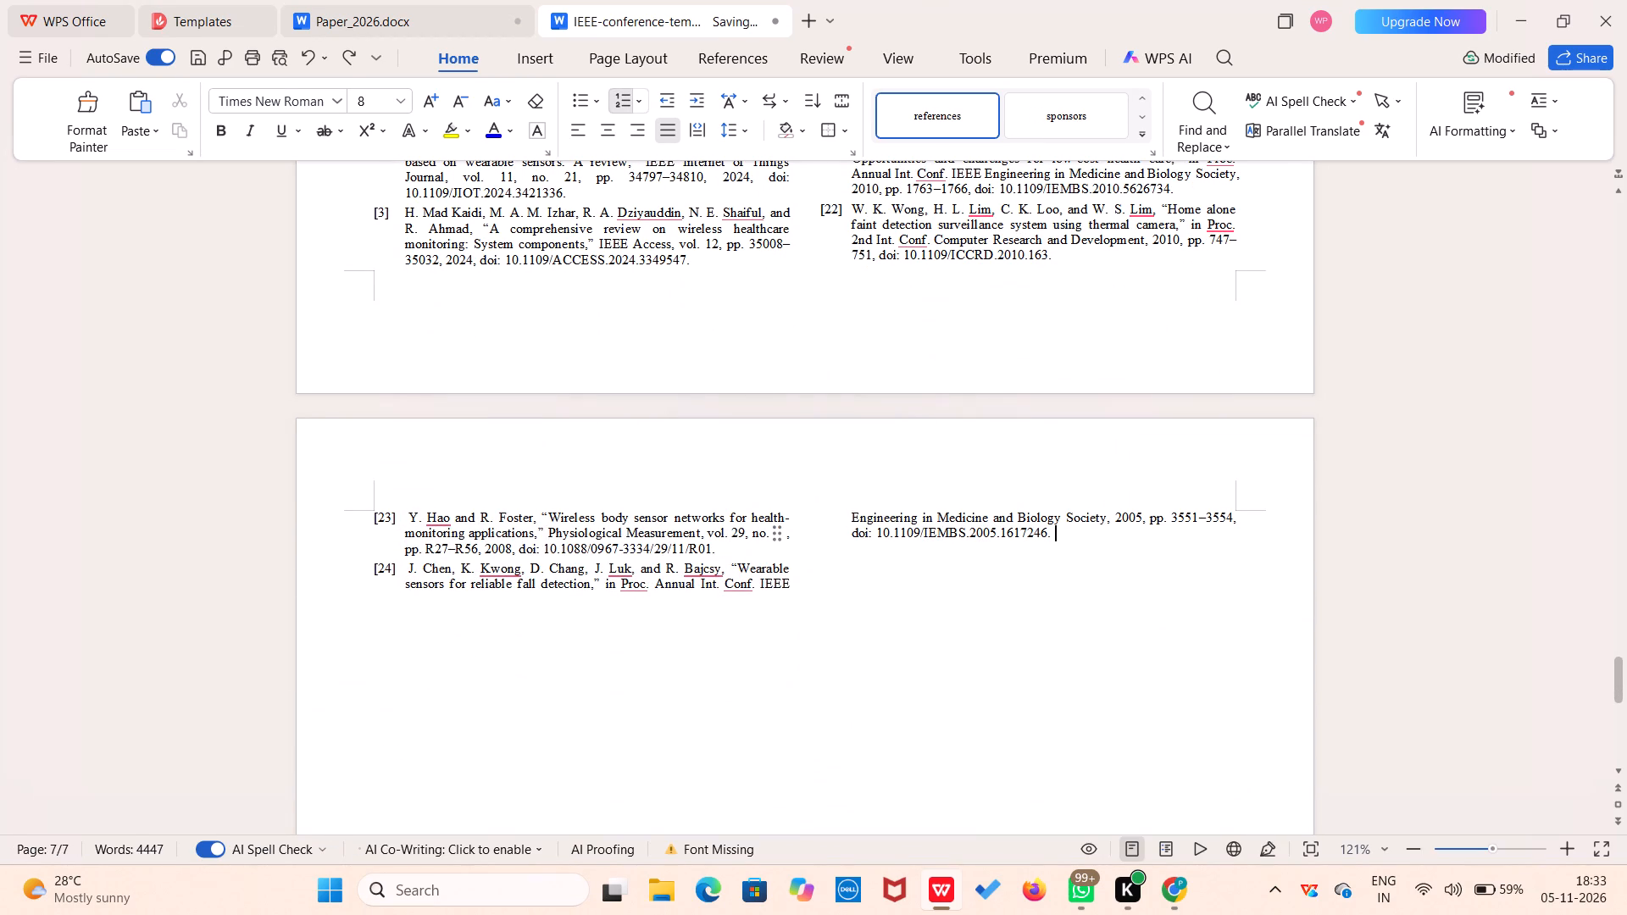
{"action": "key", "text": "ctrl+BackSpace"}
{"action": "key", "text": "ctrl+BackSpace"}
{"action": "key", "text": "ctrl+BackSpace"}
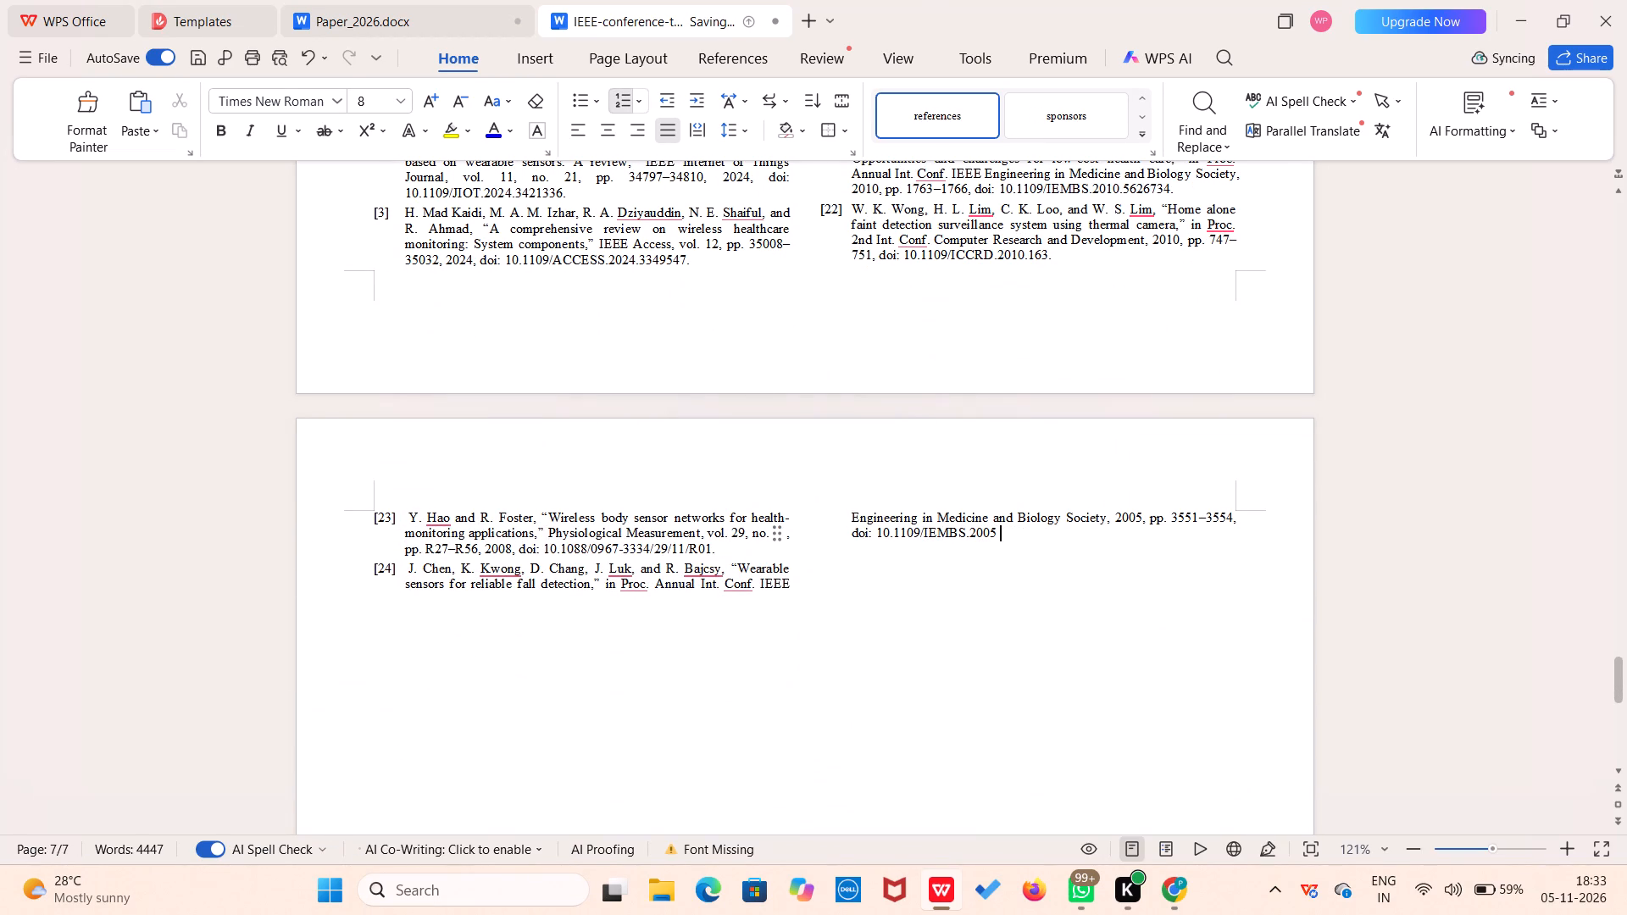
{"action": "key", "text": "ctrl+BackSpace"}
{"action": "key", "text": "ctrl+BackSpace"}
{"action": "key", "text": "ctrl+BackSpace"}
{"action": "key", "text": "ctrl+BackSpace"}
{"action": "key", "text": "ctrl+BackSpace"}
{"action": "key", "text": "ctrl+BackSpace"}
{"action": "key", "text": "ctrl+BackSpace"}
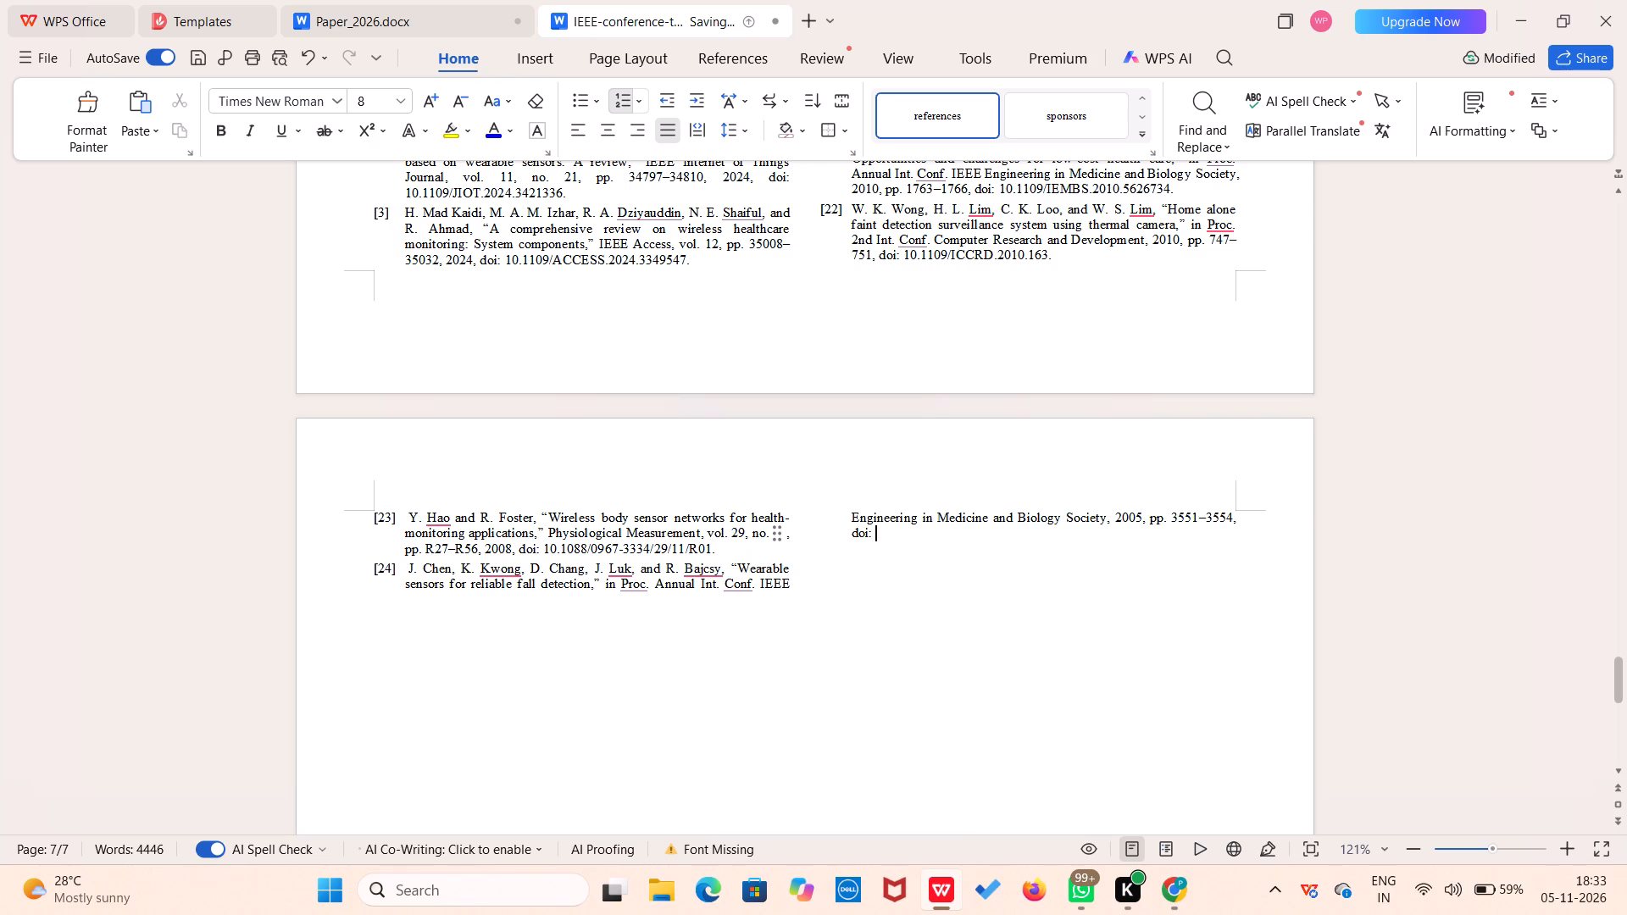
{"action": "key", "text": "ctrl+BackSpace"}
{"action": "key", "text": "ctrl+BackSpace"}
{"action": "key", "text": "ctrl+BackSpace"}
{"action": "key", "text": "ctrl+BackSpace"}
{"action": "key", "text": "ctrl+BackSpace"}
{"action": "key", "text": "ctrl+BackSpace"}
{"action": "key", "text": "ctrl+BackSpace"}
{"action": "key", "text": "ctrl+BackSpace"}
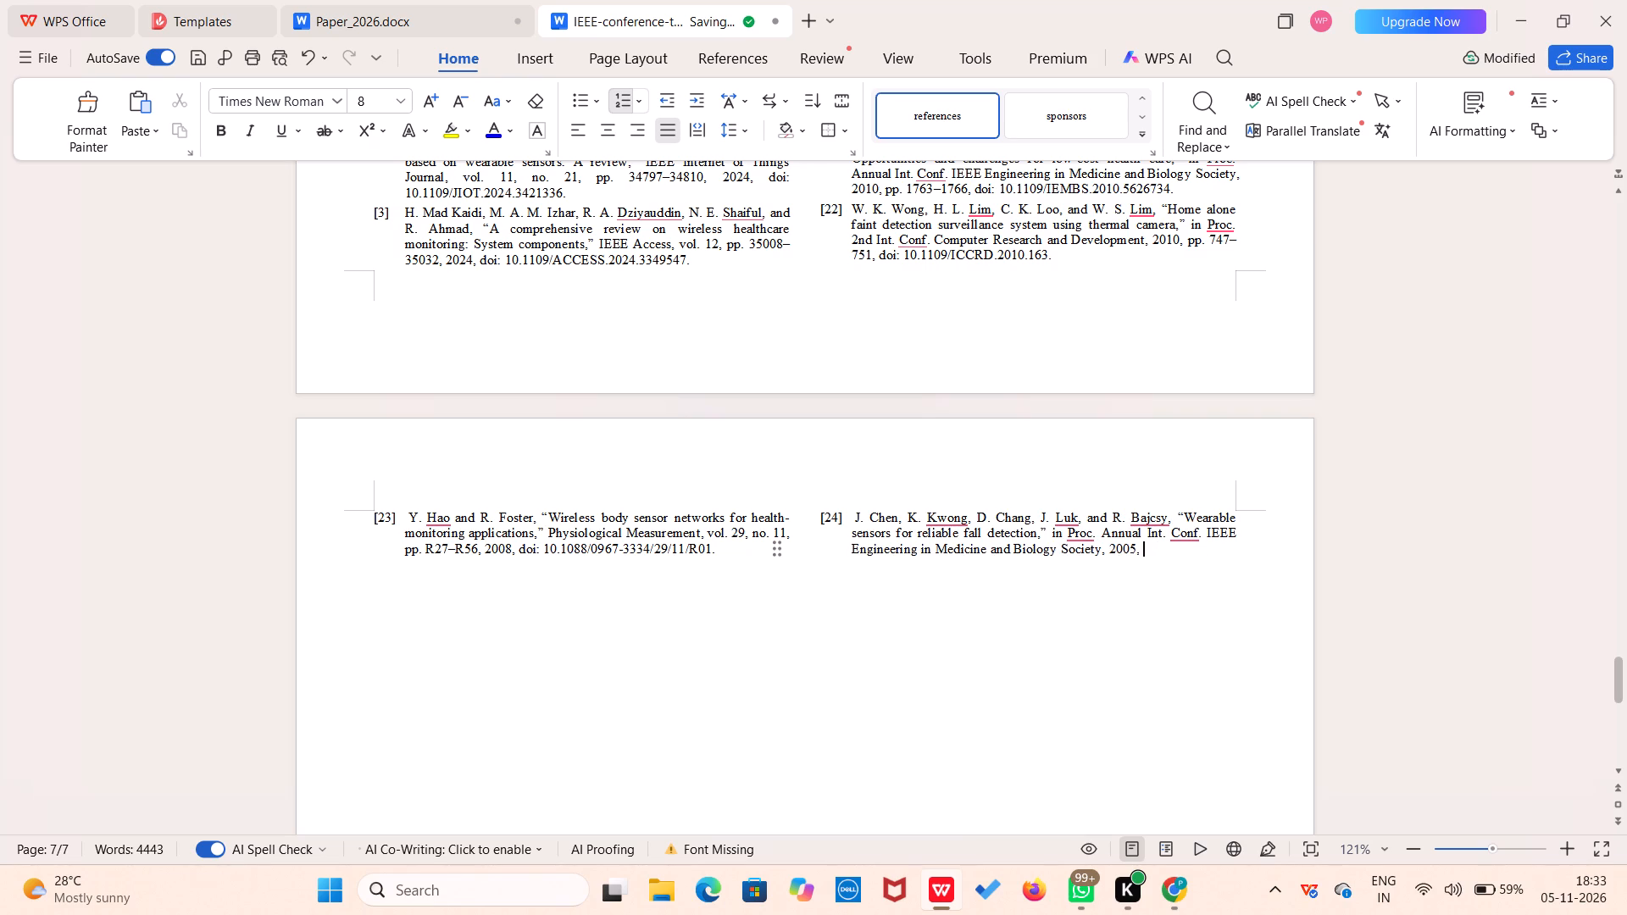
{"action": "key", "text": "ctrl+BackSpace"}
{"action": "key", "text": "ctrl+BackSpace"}
{"action": "key", "text": "ctrl+BackSpace"}
{"action": "key", "text": "ctrl+BackSpace"}
{"action": "key", "text": "ctrl+BackSpace"}
{"action": "key", "text": "ctrl+BackSpace"}
{"action": "key", "text": "ctrl+BackSpace"}
{"action": "key", "text": "ctrl+BackSpace"}
{"action": "key", "text": "ctrl+BackSpace"}
{"action": "key", "text": "ctrl+BackSpace"}
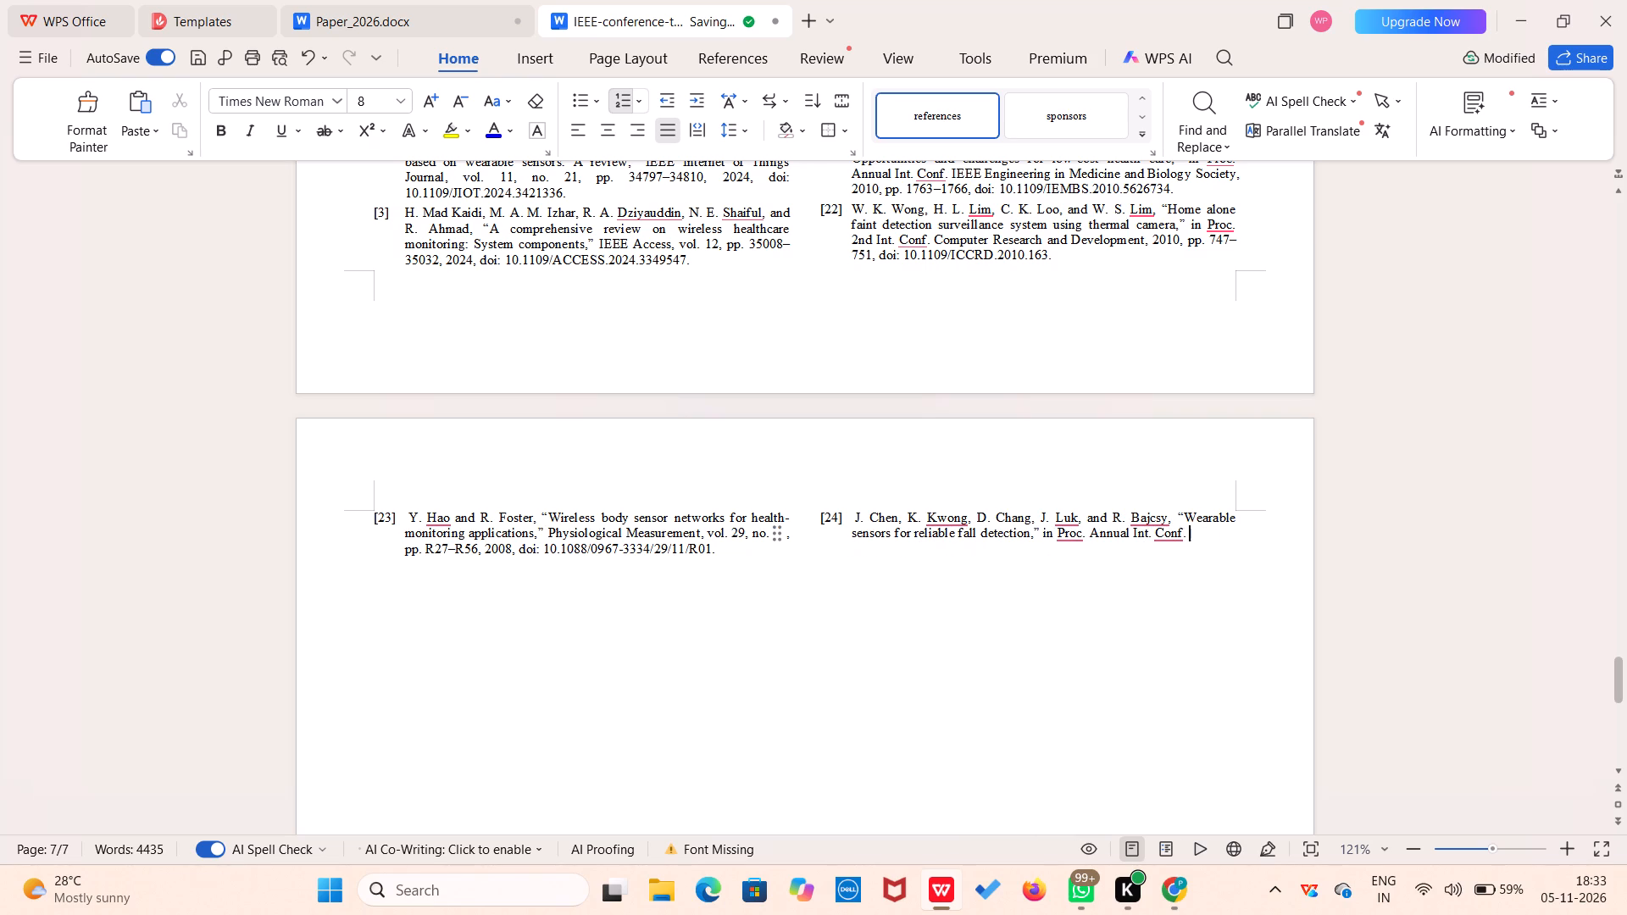
{"action": "key", "text": "ctrl+BackSpace"}
{"action": "key", "text": "ctrl+BackSpace"}
{"action": "key", "text": "ctrl+BackSpace"}
{"action": "key", "text": "ctrl+BackSpace"}
{"action": "key", "text": "ctrl+BackSpace"}
{"action": "key", "text": "ctrl+BackSpace"}
{"action": "key", "text": "ctrl+BackSpace"}
{"action": "key", "text": "ctrl+BackSpace"}
{"action": "key", "text": "ctrl+BackSpace"}
{"action": "key", "text": "ctrl+BackSpace"}
{"action": "key", "text": "ctrl+BackSpace"}
{"action": "key", "text": "ctrl+BackSpace"}
{"action": "key", "text": "ctrl+BackSpace"}
{"action": "key", "text": "ctrl+BackSpace"}
{"action": "key", "text": "ctrl+BackSpace"}
{"action": "key", "text": "ctrl+BackSpace"}
{"action": "key", "text": "ctrl+BackSpace"}
{"action": "key", "text": "ctrl+BackSpace"}
{"action": "key", "text": "ctrl+BackSpace"}
{"action": "key", "text": "ctrl+BackSpace"}
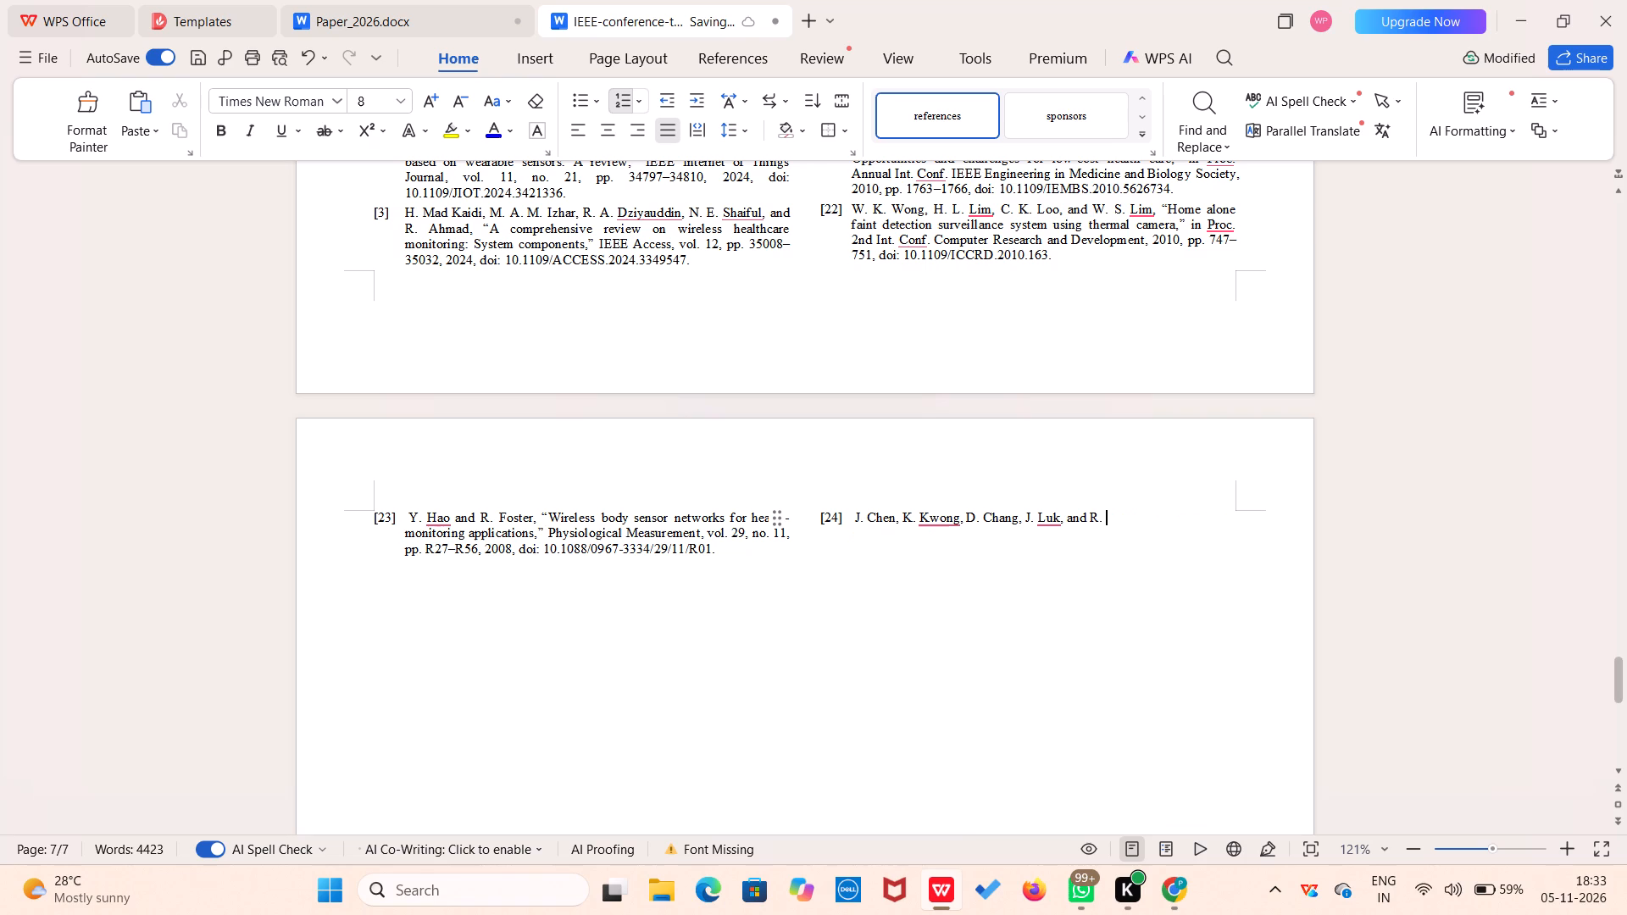
{"action": "key", "text": "ctrl+BackSpace"}
{"action": "key", "text": "ctrl+BackSpace"}
{"action": "key", "text": "ctrl+BackSpace"}
{"action": "key", "text": "ctrl+BackSpace"}
{"action": "key", "text": "ctrl+BackSpace"}
{"action": "key", "text": "ctrl+BackSpace"}
{"action": "key", "text": "ctrl+BackSpace"}
{"action": "key", "text": "ctrl+BackSpace"}
{"action": "key", "text": "ctrl+BackSpace"}
{"action": "key", "text": "ctrl+BackSpace"}
{"action": "key", "text": "ctrl+BackSpace"}
{"action": "key", "text": "ctrl+BackSpace"}
{"action": "key", "text": "ctrl+BackSpace"}
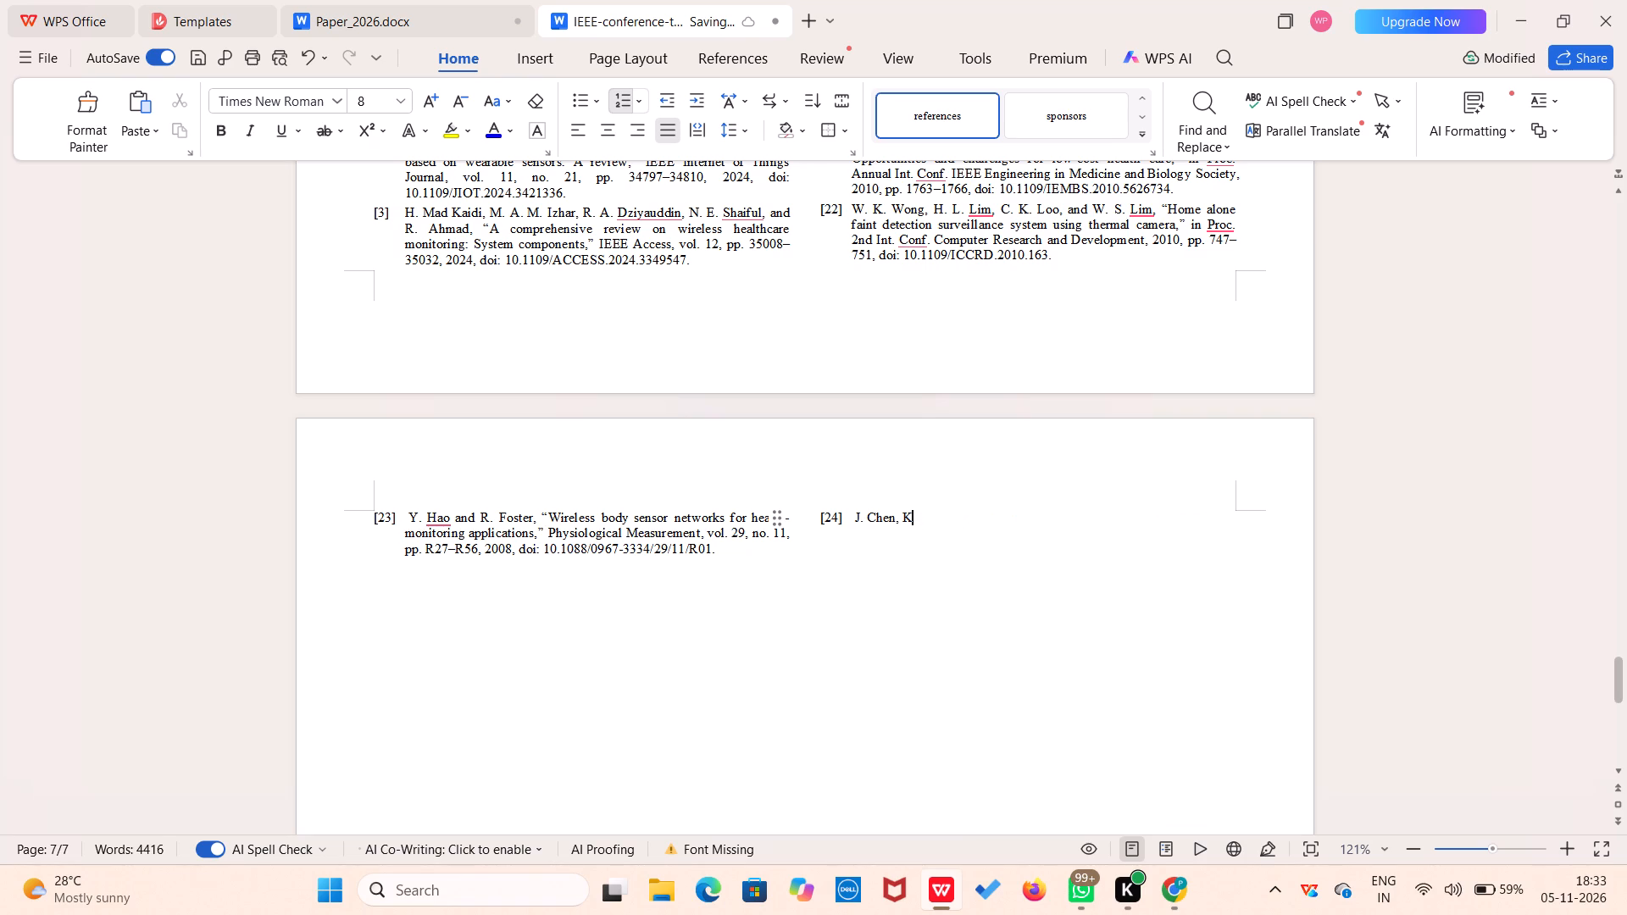
{"action": "key", "text": "ctrl+BackSpace"}
{"action": "key", "text": "ctrl+BackSpace"}
{"action": "key", "text": "ctrl+BackSpace"}
{"action": "key", "text": "ctrl+BackSpace"}
{"action": "key", "text": "BackSpace"}
{"action": "key", "text": "BackSpace"}
{"action": "key", "text": "BackSpace"}
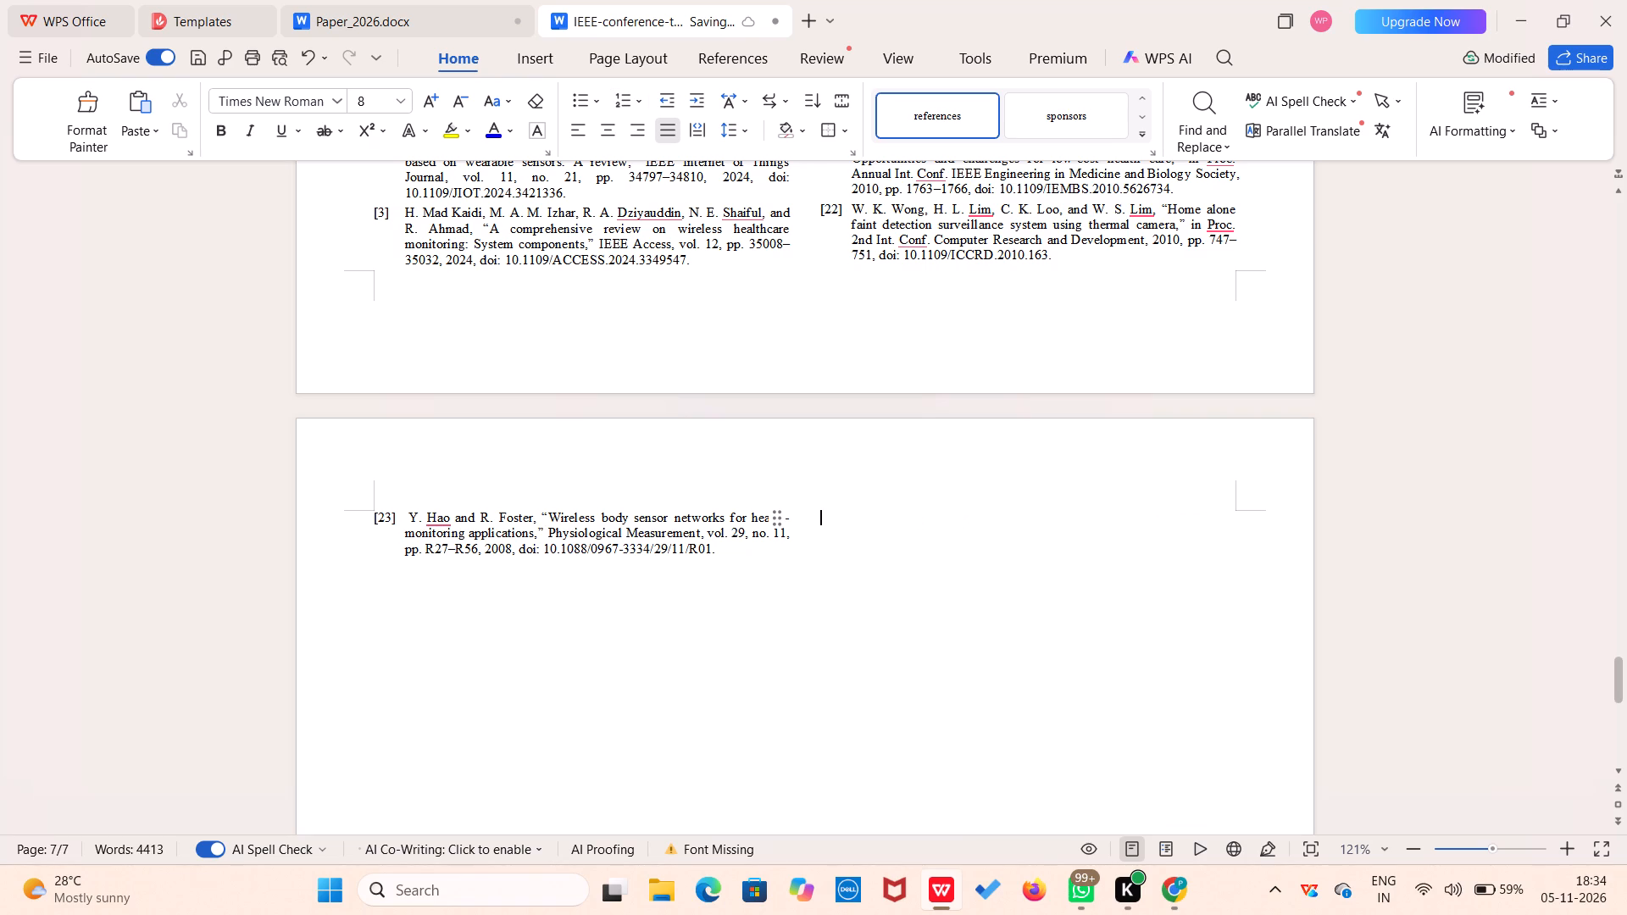
Delete reference [23], "Wireless body sensor networks for health-monitoring applications", together with its list number, leaving [22] as the last reference.
{"action": "left_click", "coordinate": [725, 551]}
{"action": "left_click", "coordinate": [725, 551]}
{"action": "left_click", "coordinate": [658, 573]}
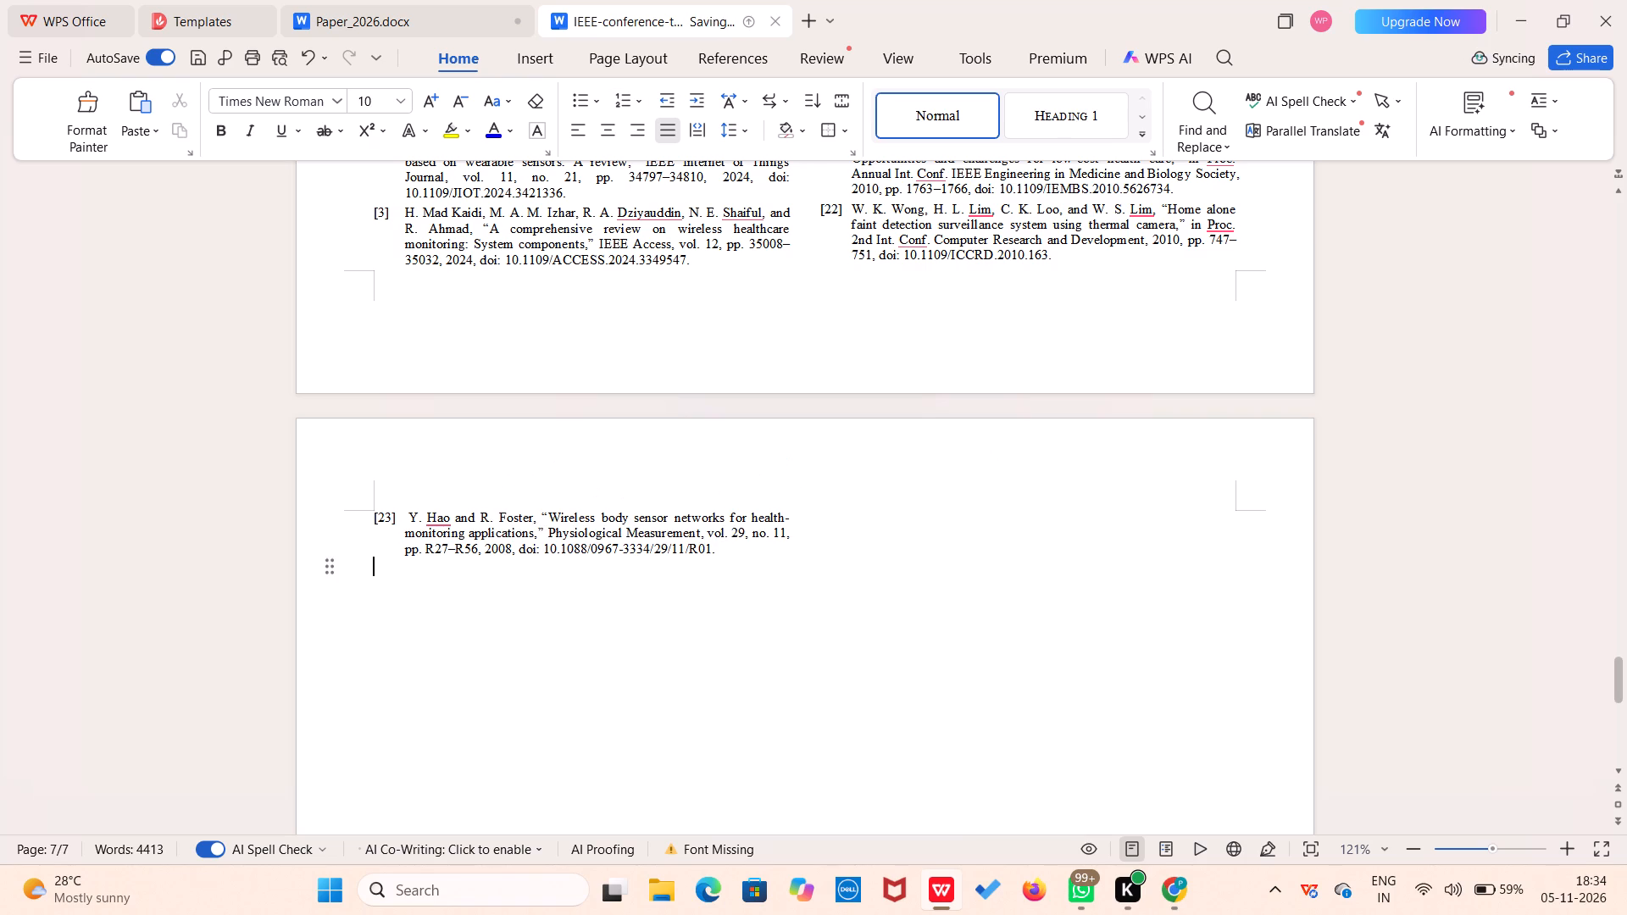
{"action": "left_click", "coordinate": [720, 545]}
{"action": "key", "text": "ctrl+BackSpace"}
{"action": "key", "text": "ctrl+BackSpace"}
{"action": "key", "text": "ctrl+BackSpace"}
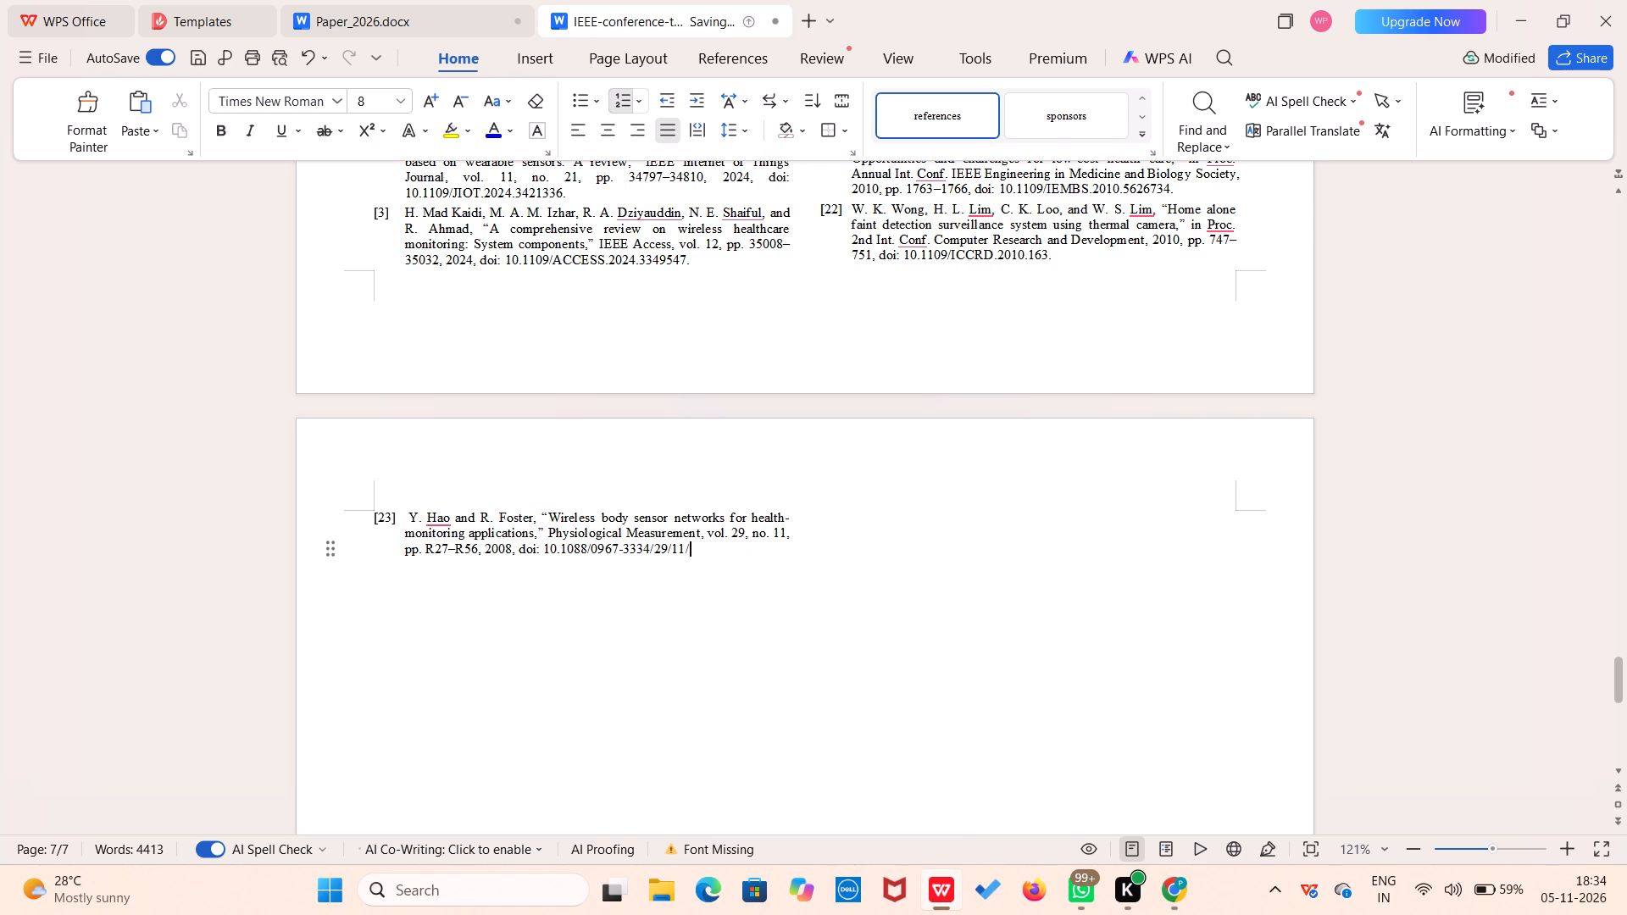
{"action": "key", "text": "ctrl+BackSpace"}
{"action": "key", "text": "ctrl+BackSpace"}
{"action": "key", "text": "ctrl+BackSpace"}
{"action": "key", "text": "ctrl+BackSpace"}
{"action": "key", "text": "ctrl+BackSpace"}
{"action": "key", "text": "ctrl+BackSpace"}
{"action": "key", "text": "ctrl+BackSpace"}
{"action": "key", "text": "ctrl+BackSpace"}
{"action": "key", "text": "ctrl+BackSpace"}
{"action": "key", "text": "ctrl+BackSpace"}
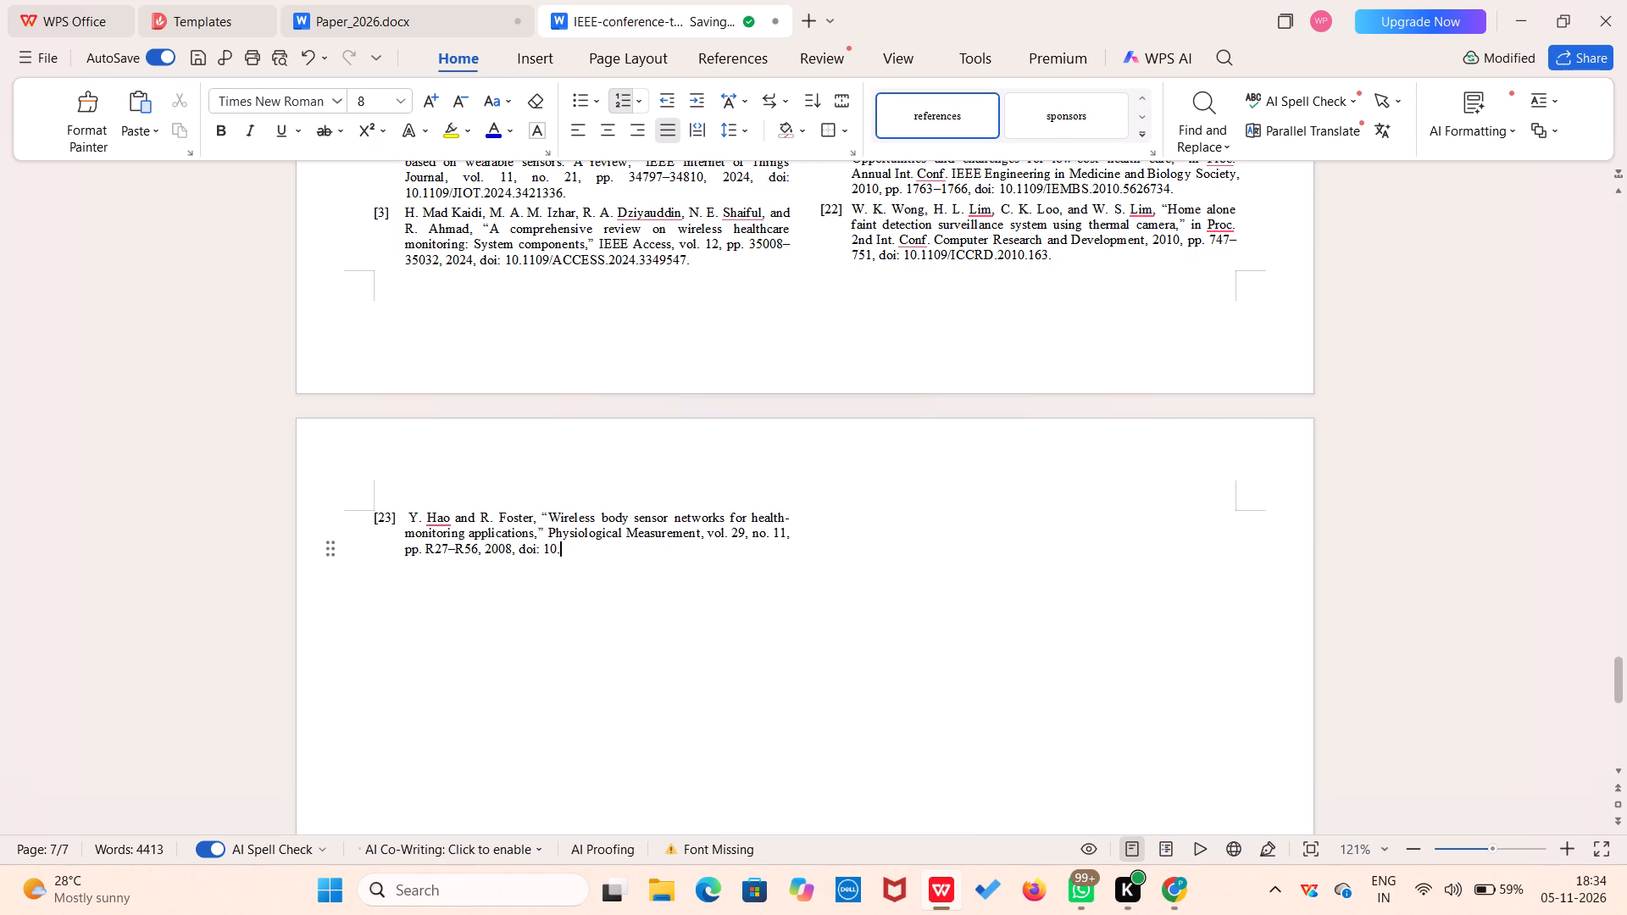
{"action": "key", "text": "ctrl+BackSpace"}
{"action": "key", "text": "ctrl+BackSpace"}
{"action": "key", "text": "ctrl+BackSpace"}
{"action": "key", "text": "ctrl+BackSpace"}
{"action": "key", "text": "ctrl+BackSpace"}
{"action": "key", "text": "ctrl+BackSpace"}
{"action": "key", "text": "ctrl+BackSpace"}
{"action": "key", "text": "ctrl+BackSpace"}
{"action": "key", "text": "ctrl+BackSpace"}
{"action": "key", "text": "ctrl+BackSpace"}
{"action": "key", "text": "ctrl+BackSpace"}
{"action": "key", "text": "ctrl+BackSpace"}
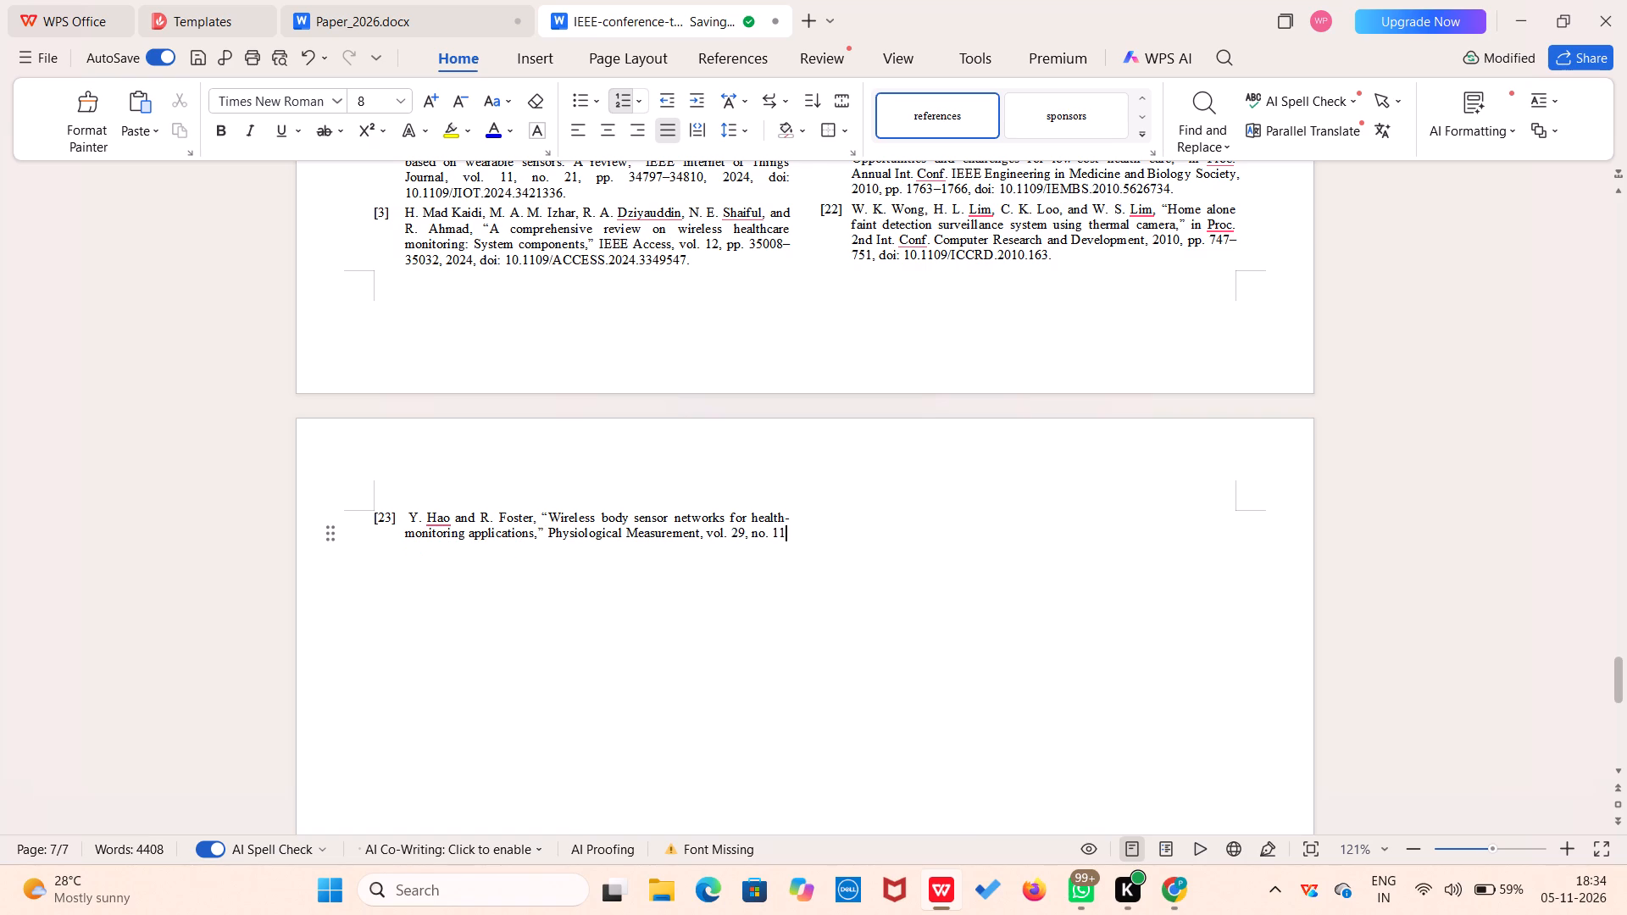
{"action": "key", "text": "ctrl+BackSpace"}
{"action": "key", "text": "ctrl+BackSpace"}
{"action": "key", "text": "ctrl+BackSpace"}
{"action": "key", "text": "ctrl+BackSpace"}
{"action": "key", "text": "ctrl+BackSpace"}
{"action": "key", "text": "ctrl+BackSpace"}
{"action": "key", "text": "ctrl+BackSpace"}
{"action": "key", "text": "ctrl+BackSpace"}
{"action": "key", "text": "ctrl+BackSpace"}
{"action": "key", "text": "ctrl+BackSpace"}
{"action": "key", "text": "ctrl+BackSpace"}
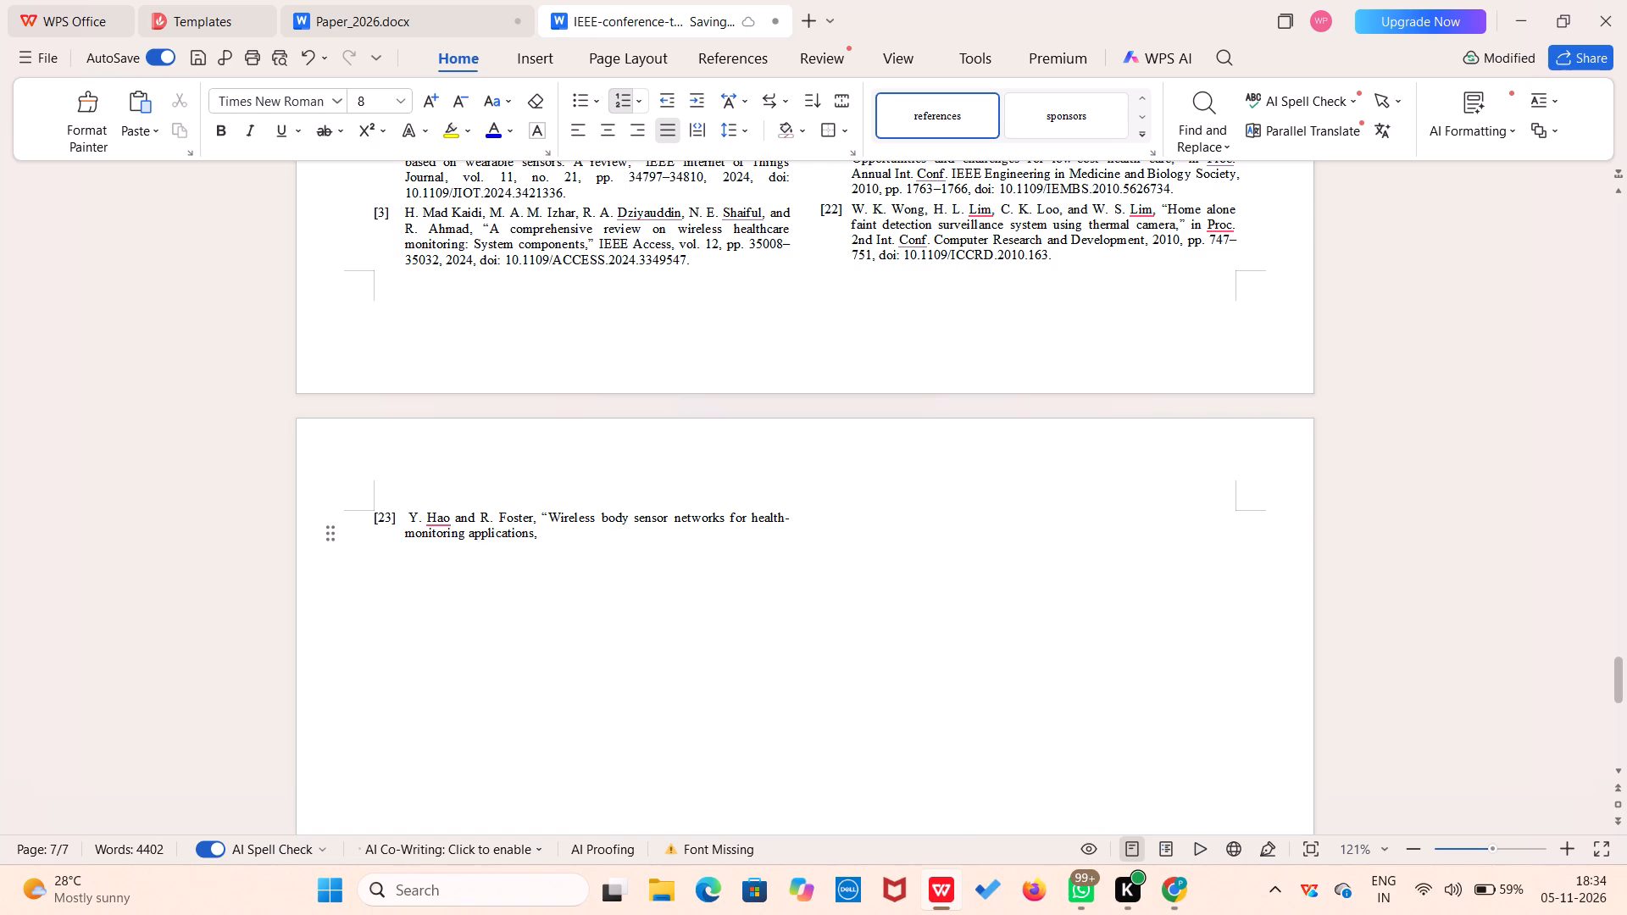
{"action": "key", "text": "ctrl+BackSpace"}
{"action": "key", "text": "ctrl+BackSpace"}
{"action": "key", "text": "ctrl+BackSpace"}
{"action": "key", "text": "ctrl+BackSpace"}
{"action": "key", "text": "ctrl+BackSpace"}
{"action": "key", "text": "ctrl+BackSpace"}
{"action": "key", "text": "ctrl+BackSpace"}
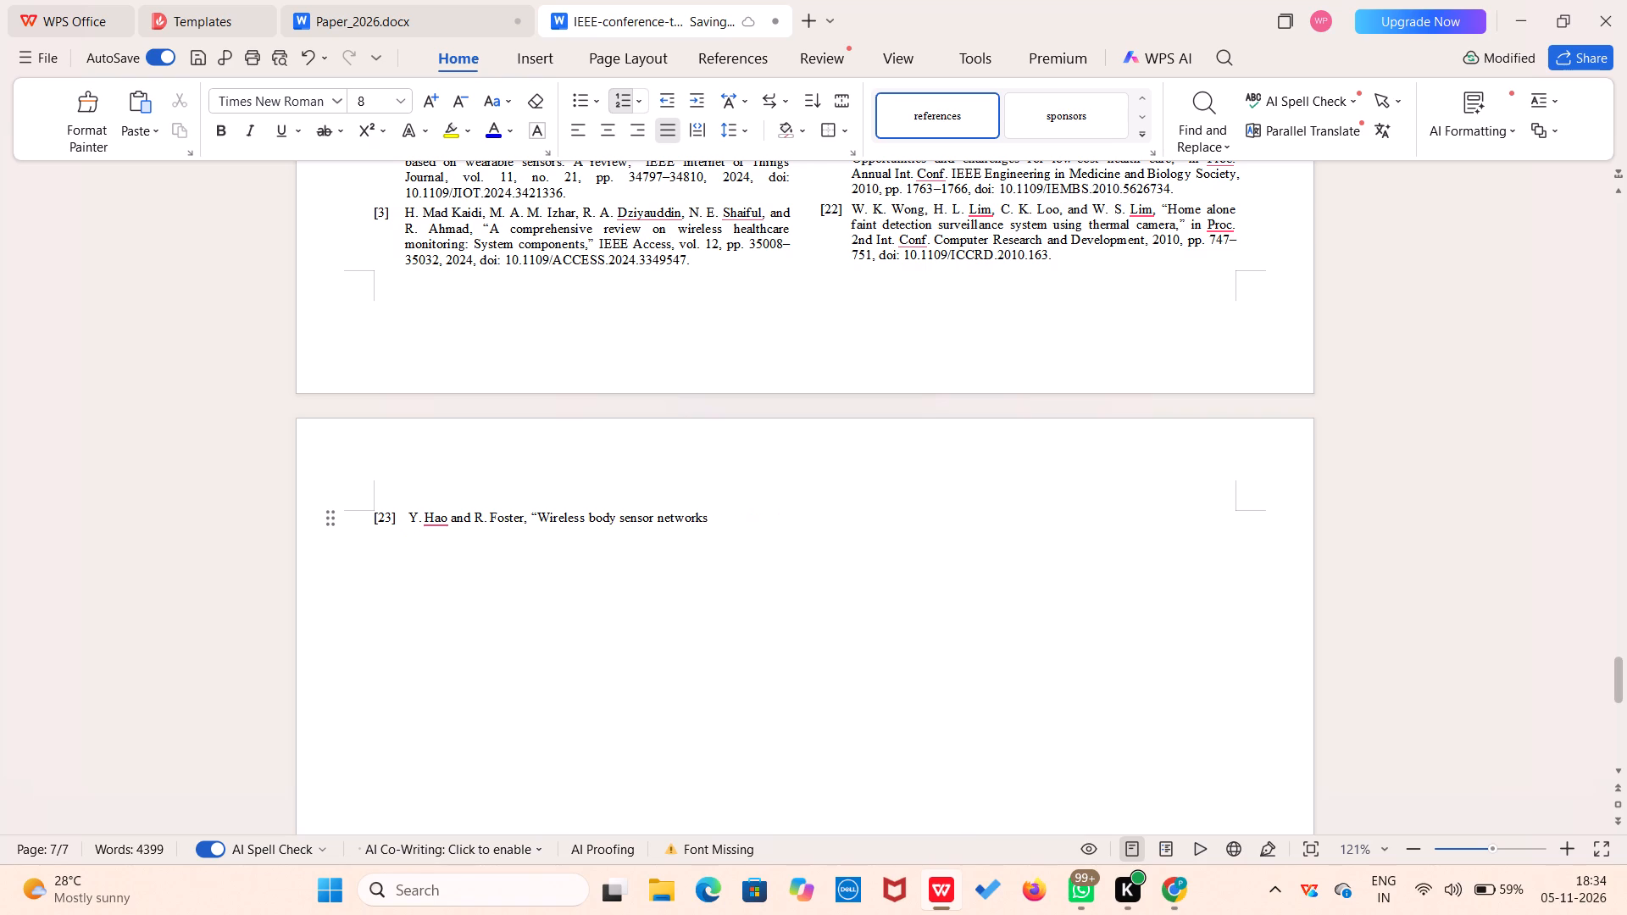
{"action": "key", "text": "ctrl+BackSpace"}
{"action": "key", "text": "ctrl+BackSpace"}
{"action": "key", "text": "ctrl+BackSpace"}
{"action": "key", "text": "ctrl+BackSpace"}
{"action": "key", "text": "ctrl+BackSpace"}
{"action": "key", "text": "ctrl+BackSpace"}
{"action": "key", "text": "ctrl+BackSpace"}
{"action": "key", "text": "ctrl+BackSpace"}
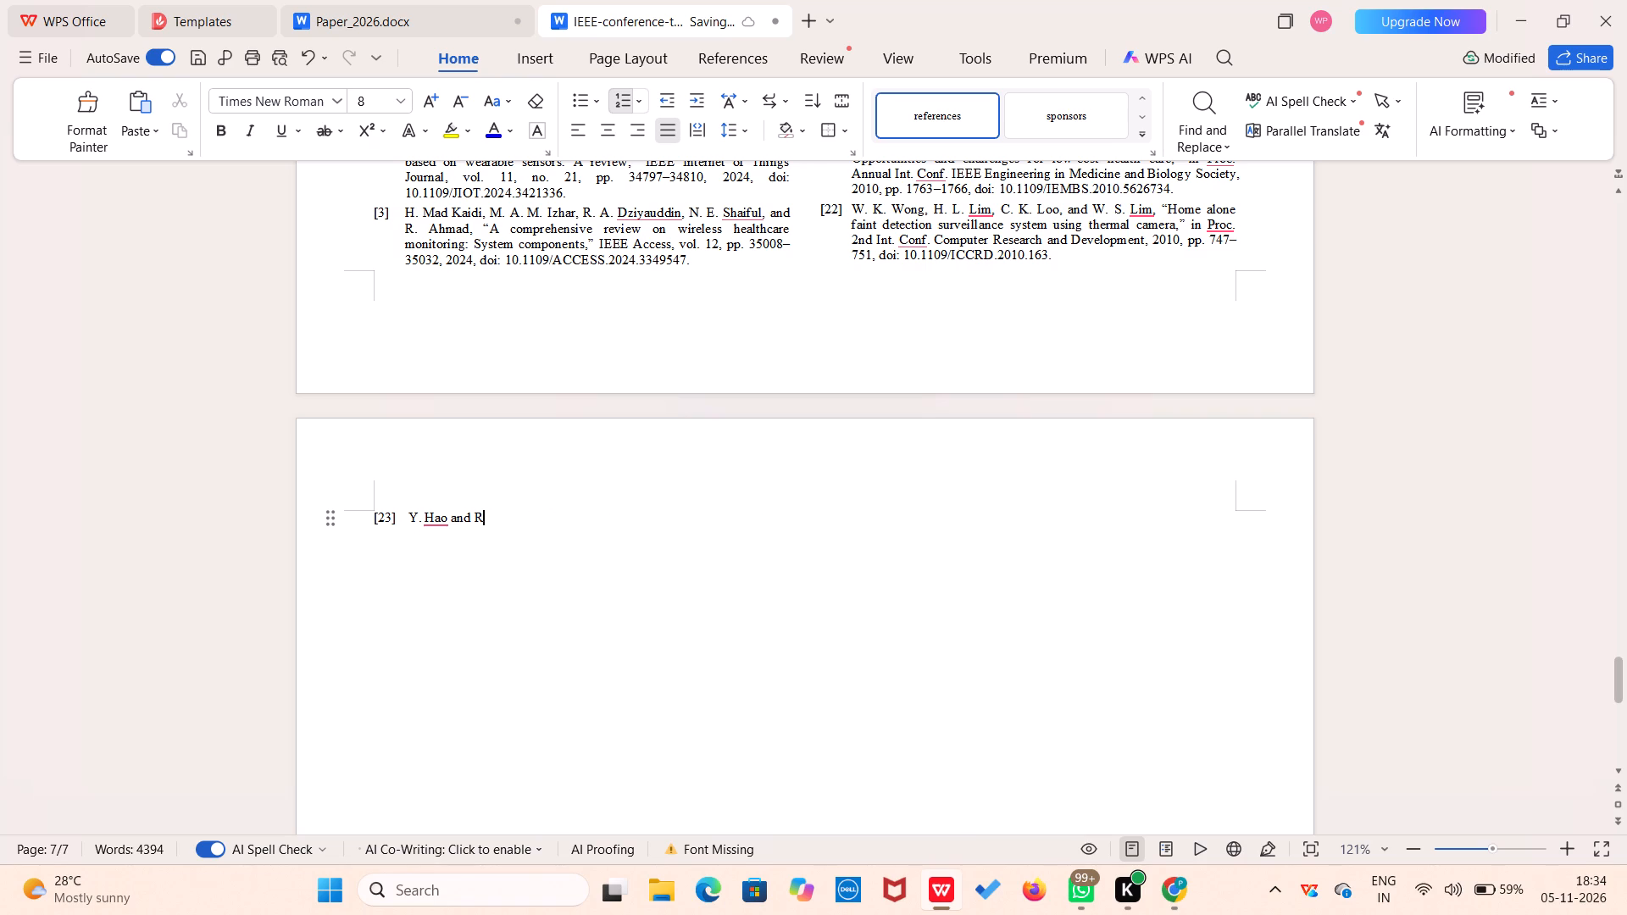
{"action": "key", "text": "ctrl+BackSpace"}
{"action": "key", "text": "ctrl+BackSpace"}
{"action": "key", "text": "ctrl+BackSpace"}
{"action": "key", "text": "BackSpace"}
{"action": "key", "text": "BackSpace"}
{"action": "key", "text": "BackSpace"}
{"action": "key", "text": "BackSpace"}
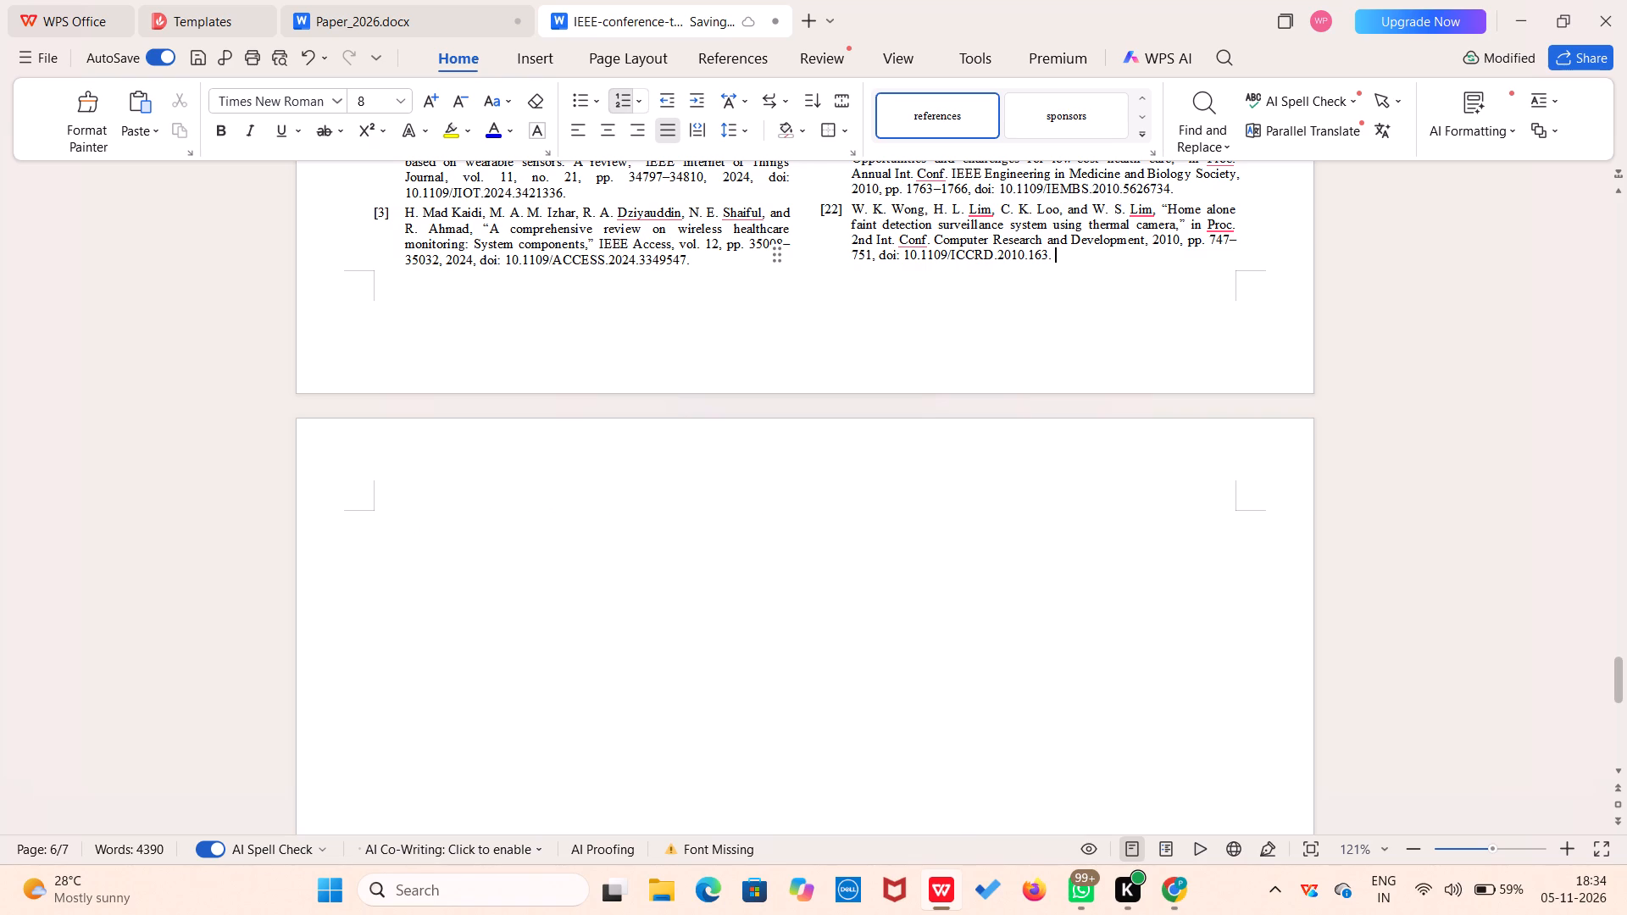
Try to remove the blank last page by deleting the empty paragraphs after reference [22].
{"action": "left_click", "coordinate": [681, 551]}
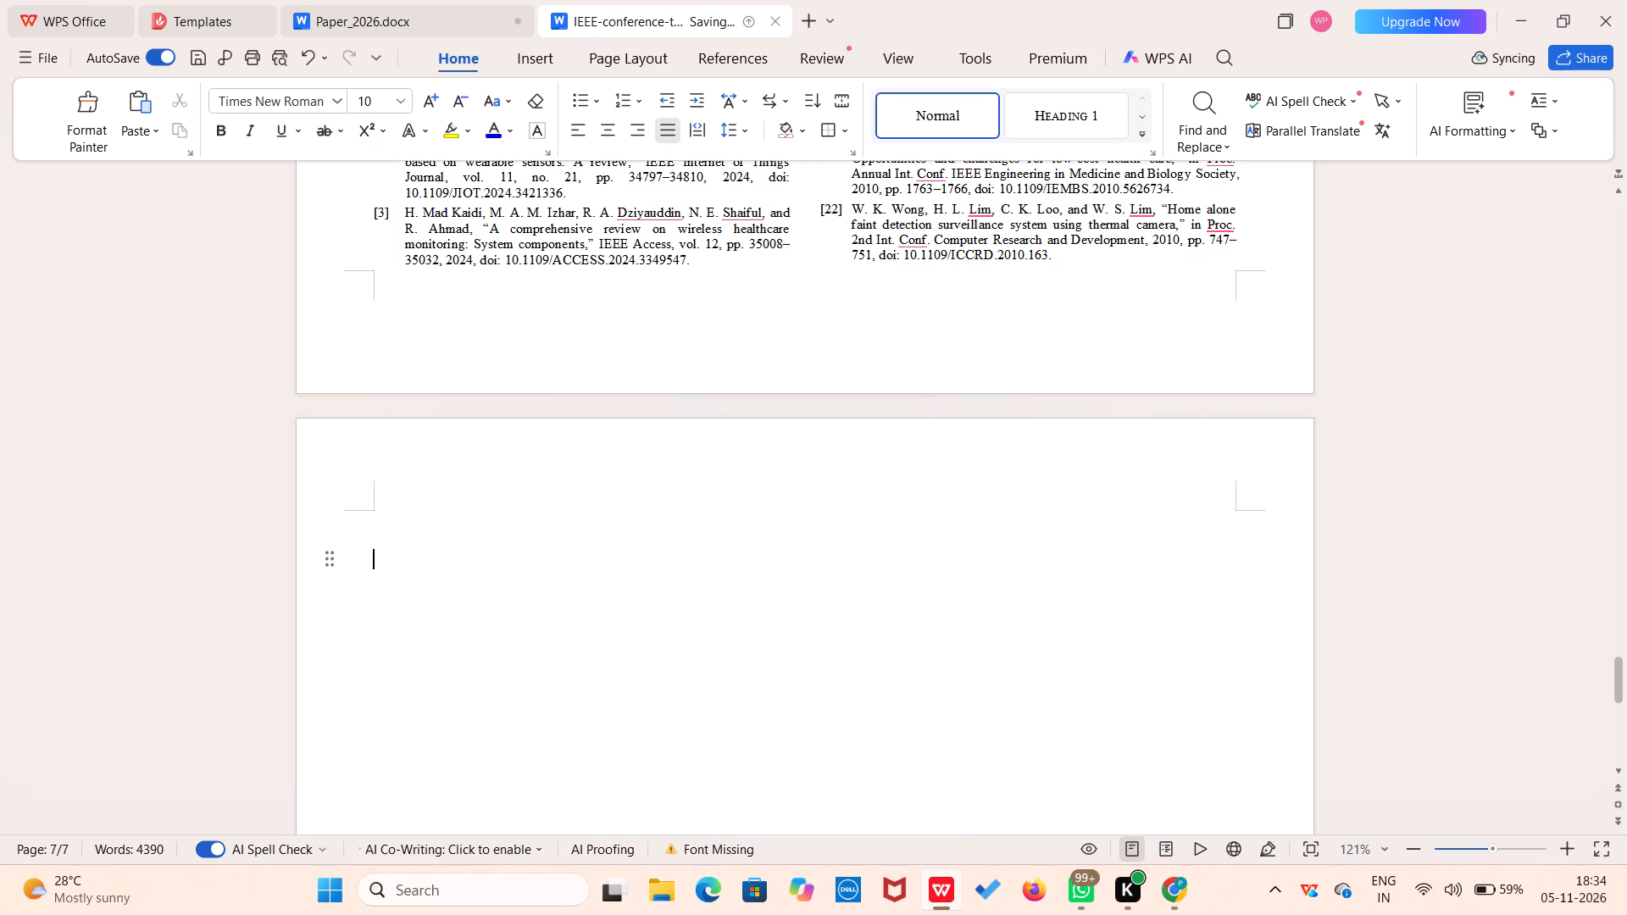
{"action": "key", "text": "ctrl+End"}
{"action": "left_click", "coordinate": [681, 551]}
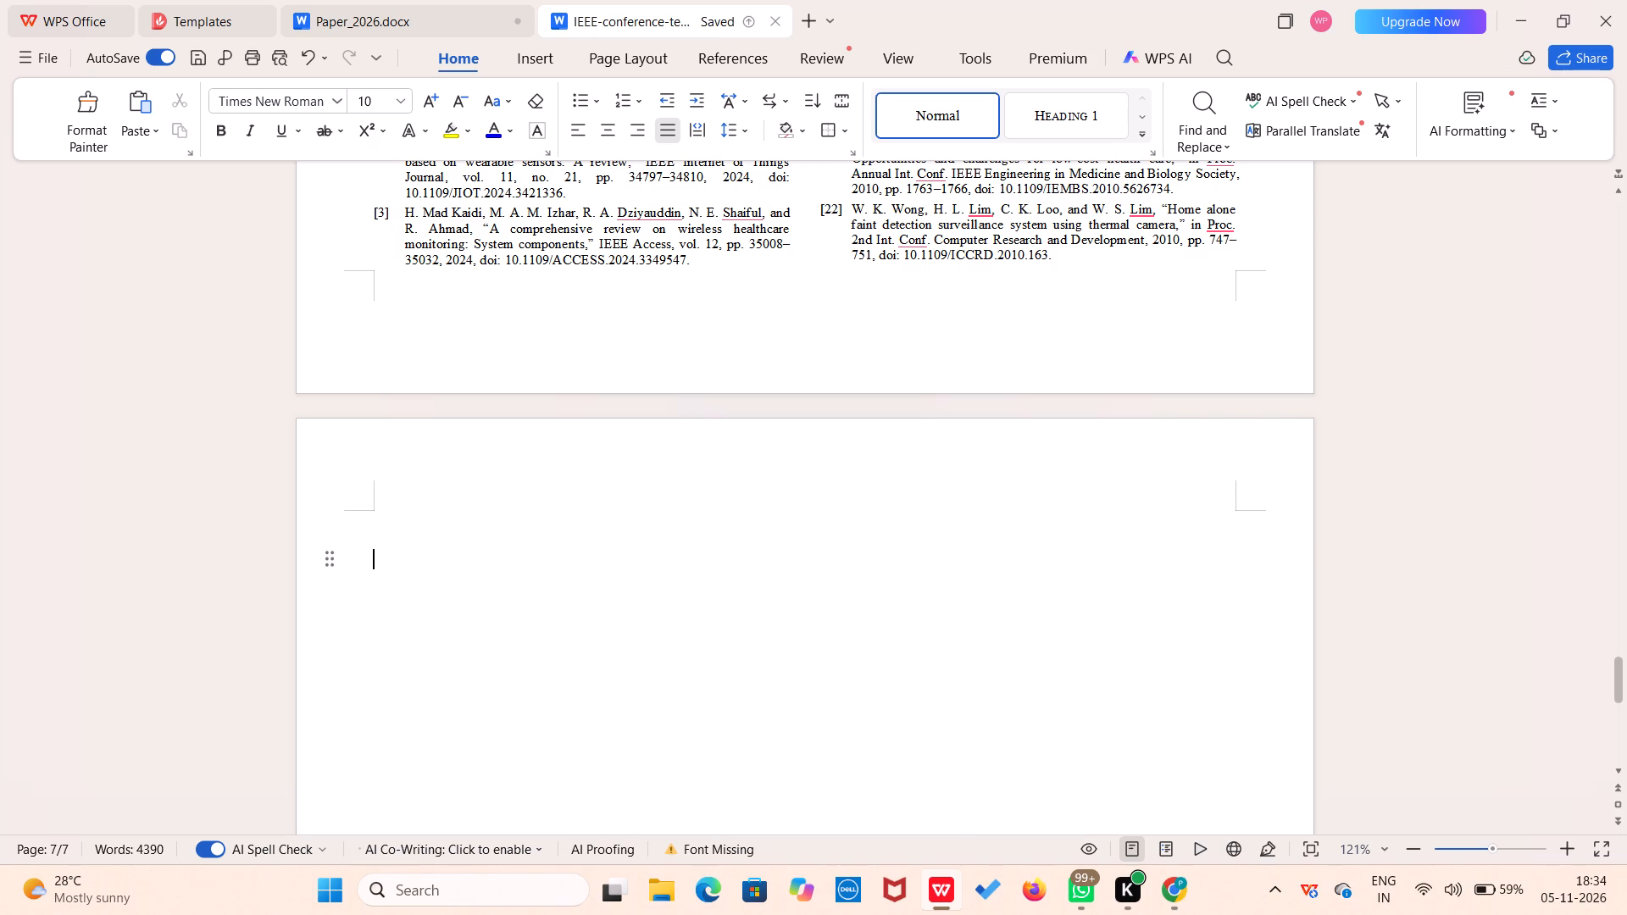
{"action": "key", "text": "BackSpace"}
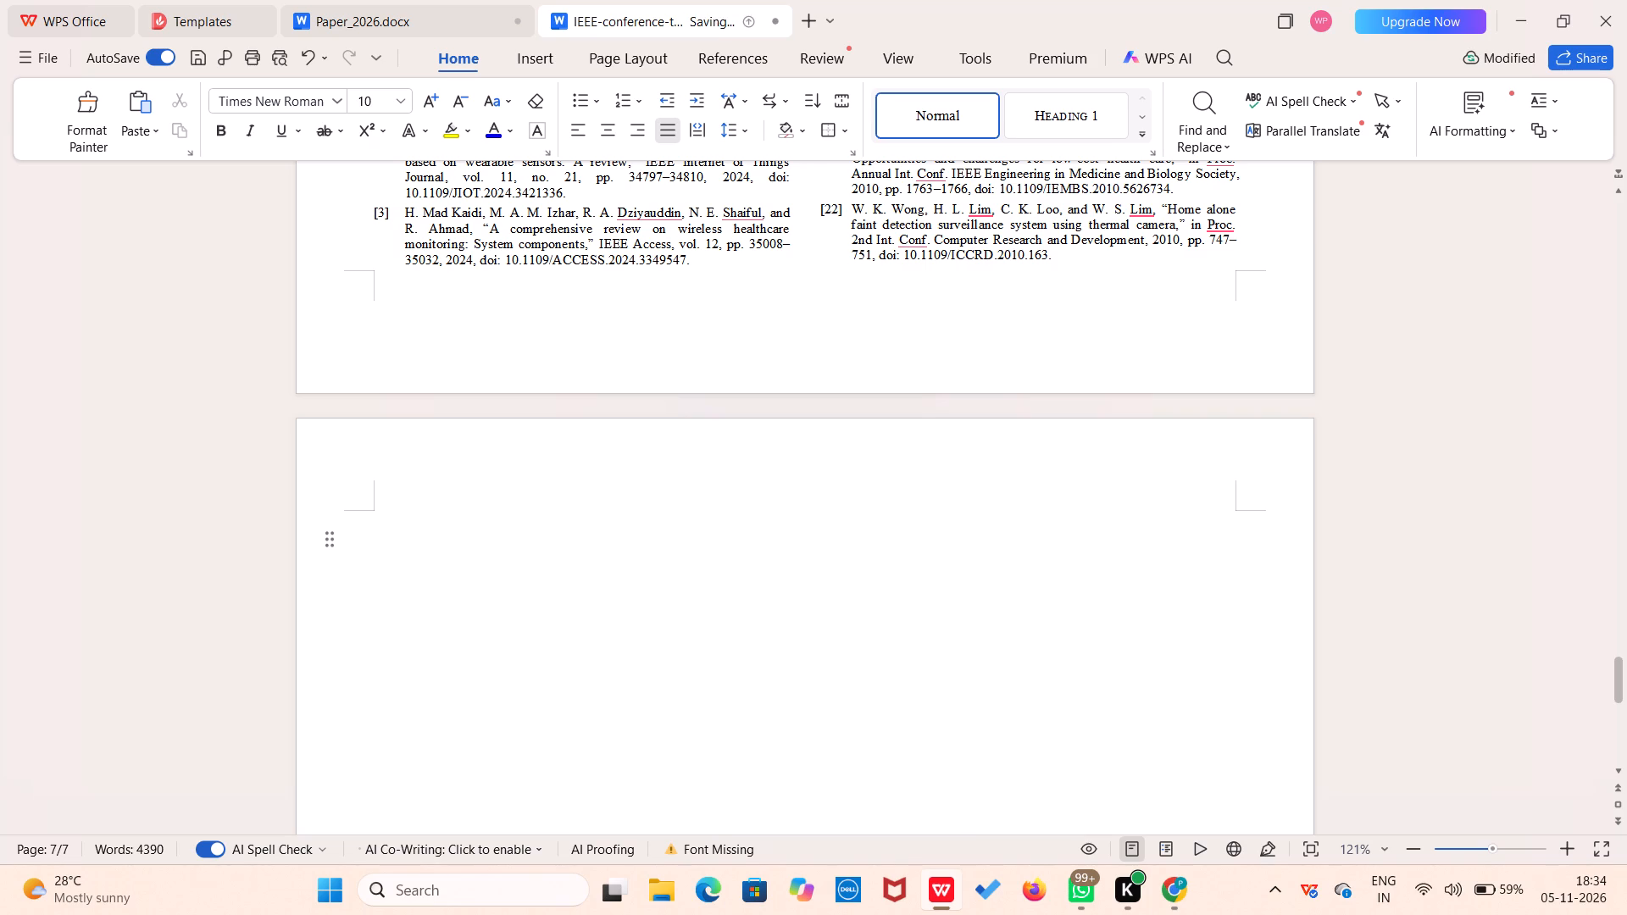
{"action": "key", "text": "BackSpace"}
{"action": "key", "text": "BackSpace"}
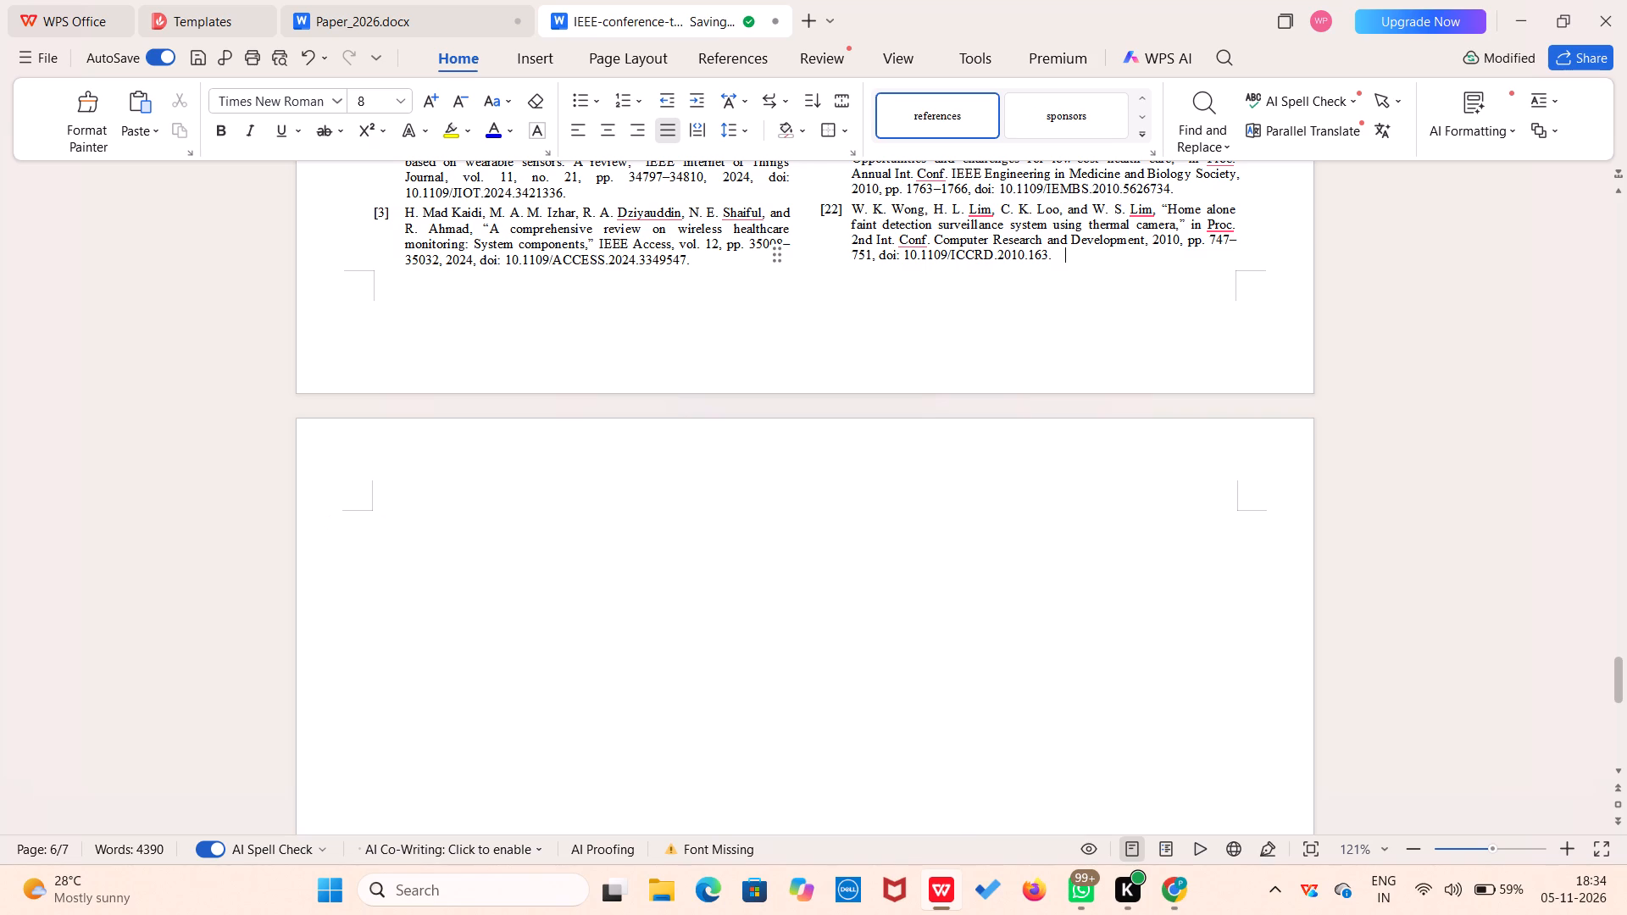
{"action": "left_click", "coordinate": [625, 596]}
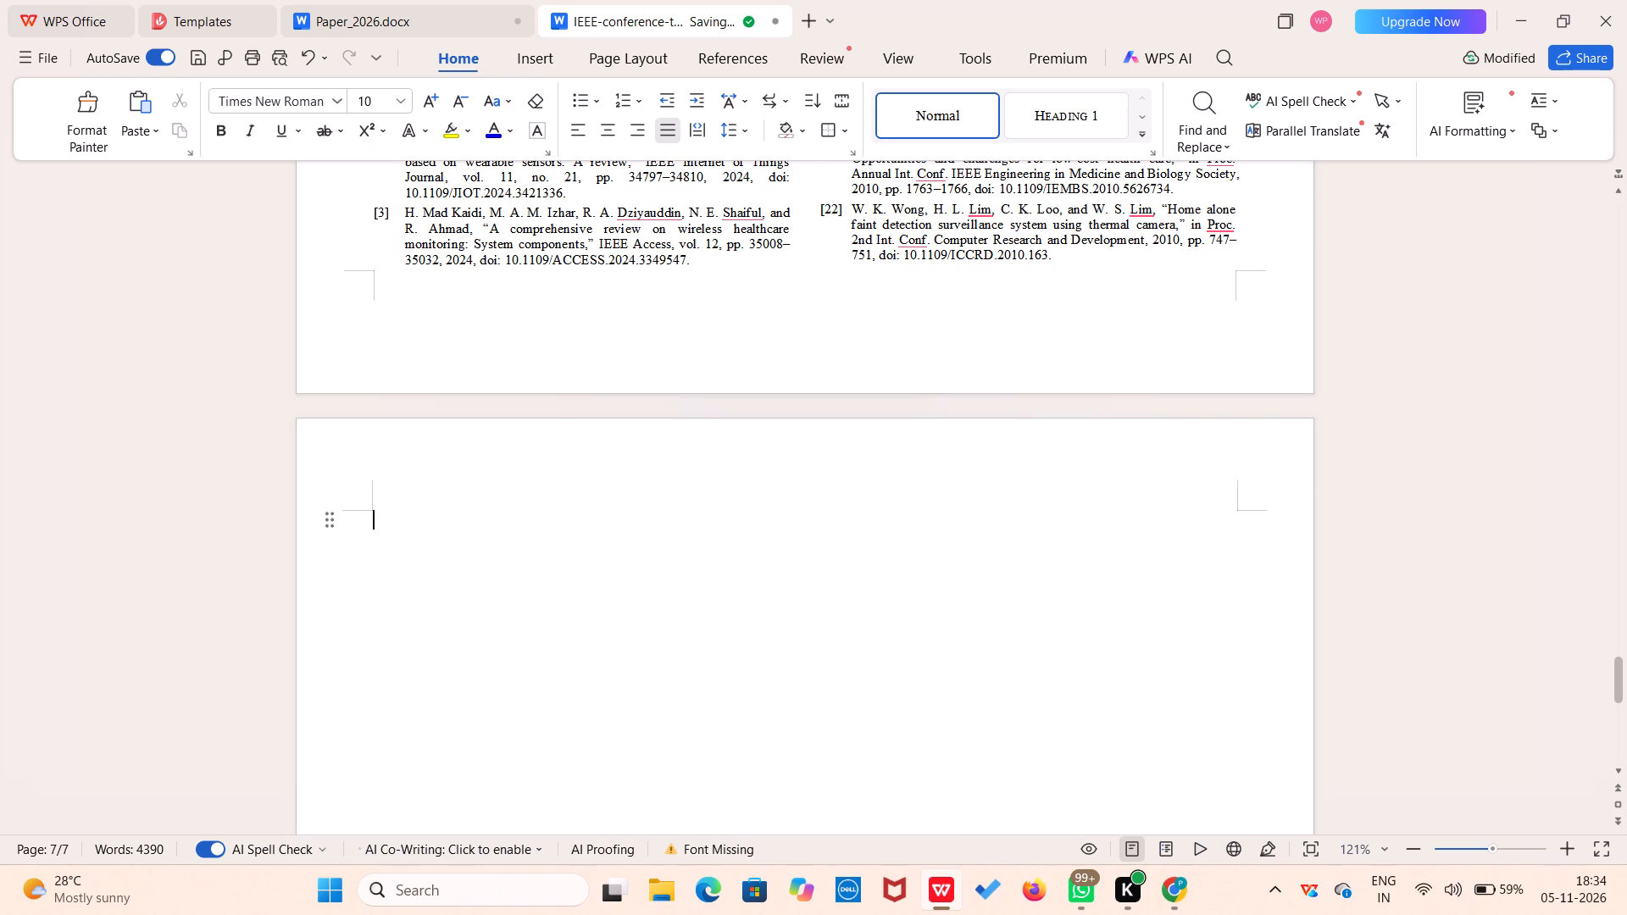
{"action": "key", "text": "ctrl+End"}
{"action": "key", "text": "BackSpace"}
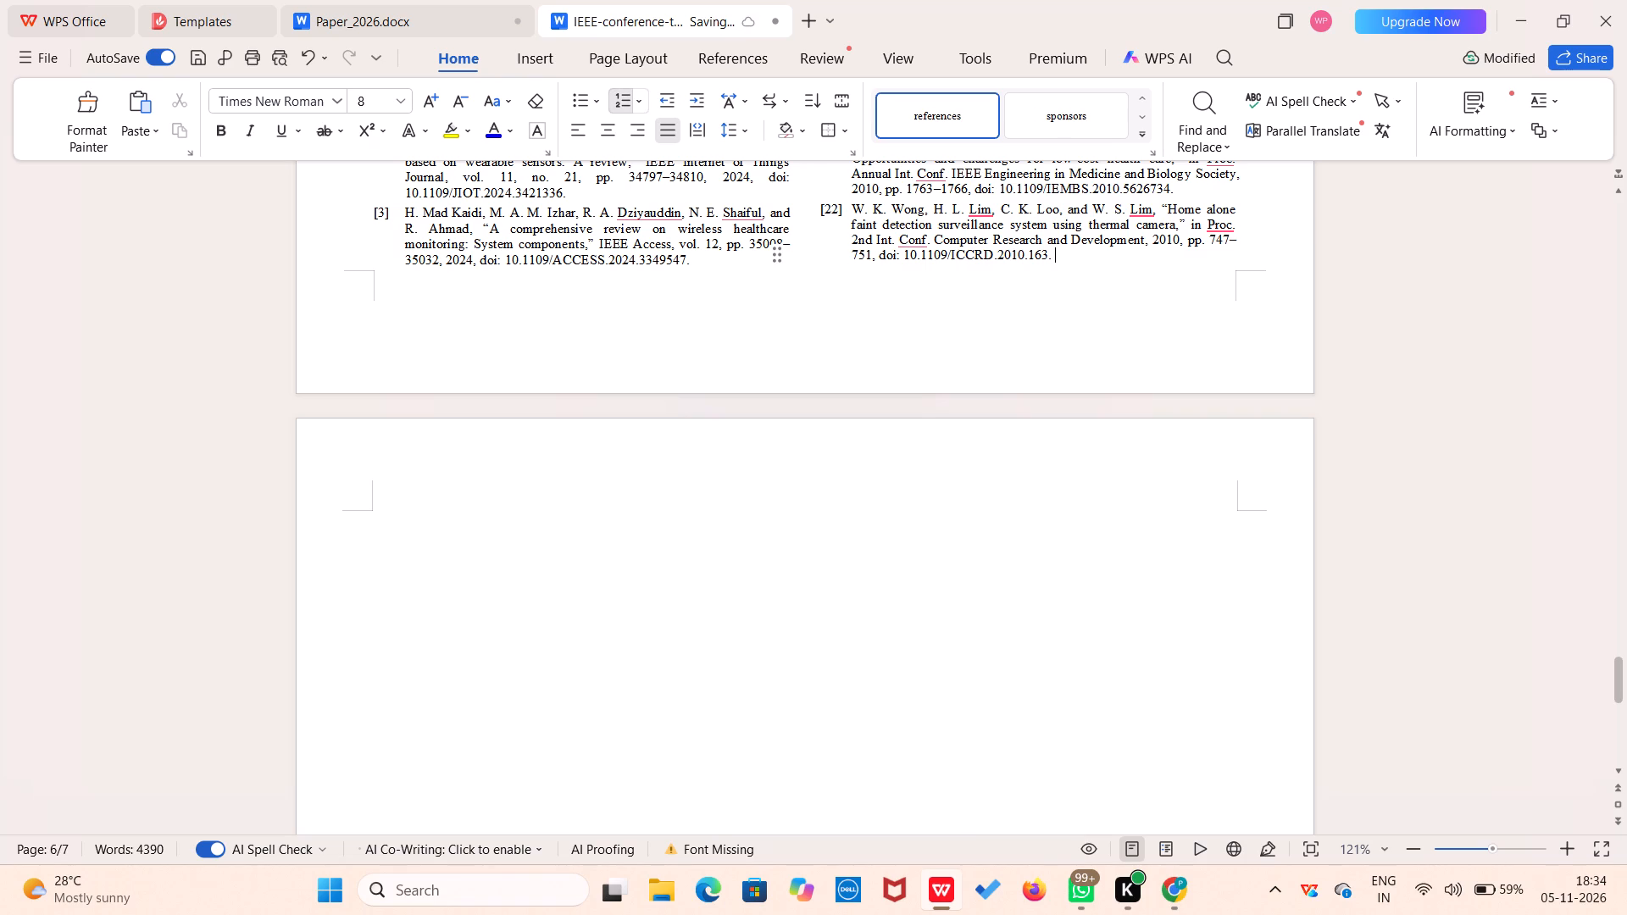
{"action": "left_click", "coordinate": [676, 623]}
{"action": "scroll", "coordinate": [676, 623], "scroll_direction": "down", "scroll_amount": 3}
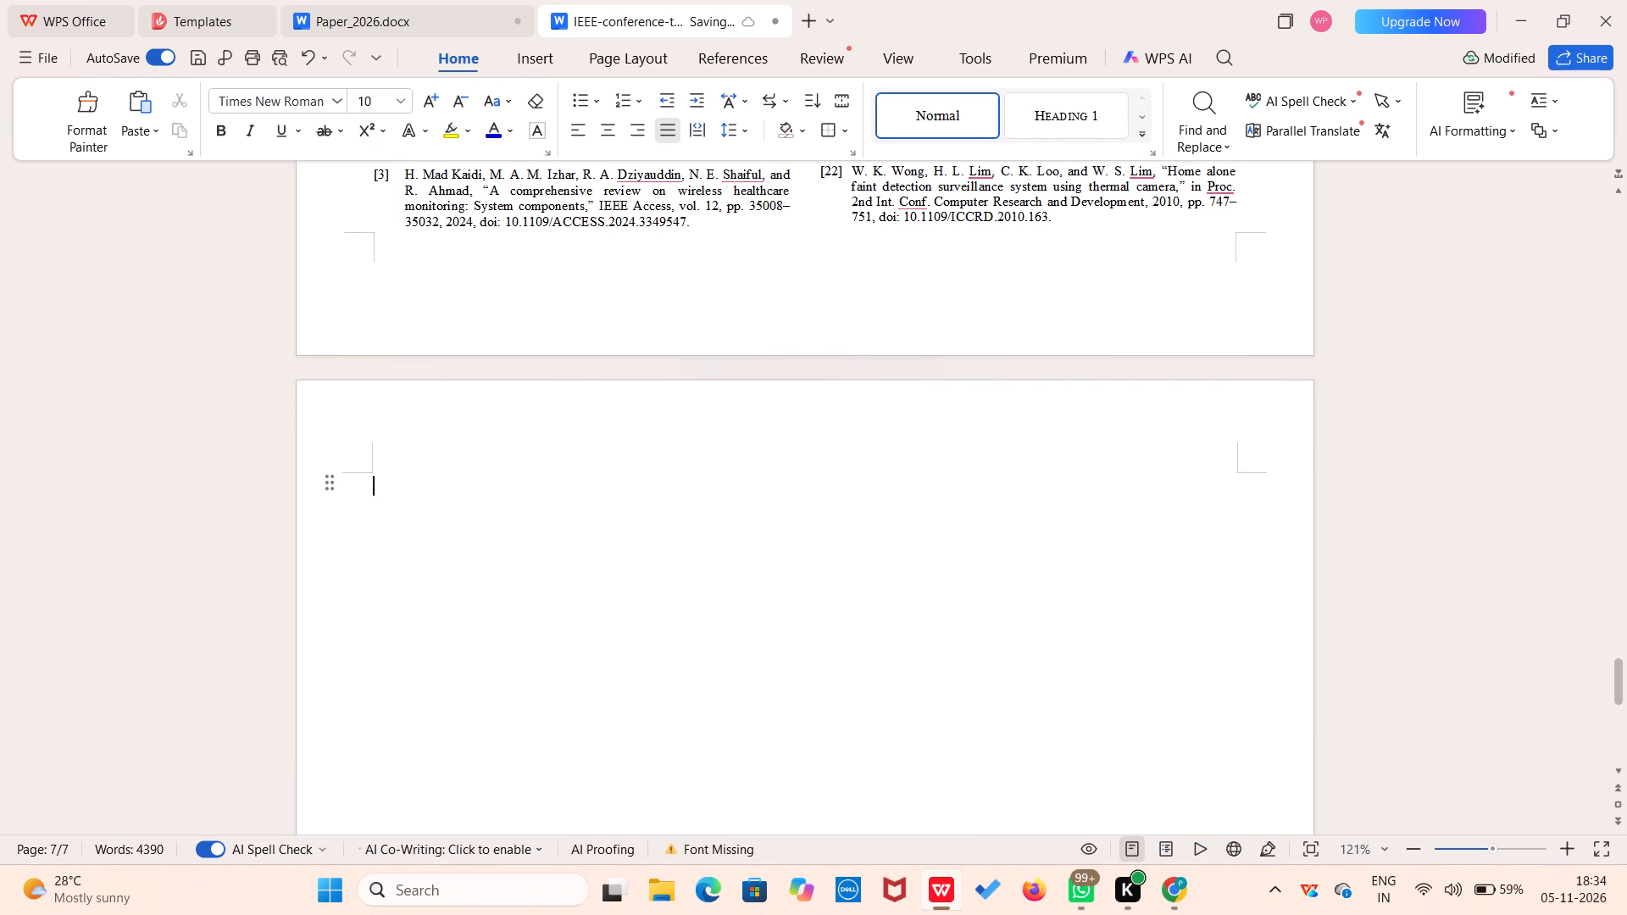
{"action": "scroll", "coordinate": [676, 623], "scroll_direction": "down", "scroll_amount": 12}
{"action": "scroll", "coordinate": [676, 623], "scroll_direction": "up", "scroll_amount": 6}
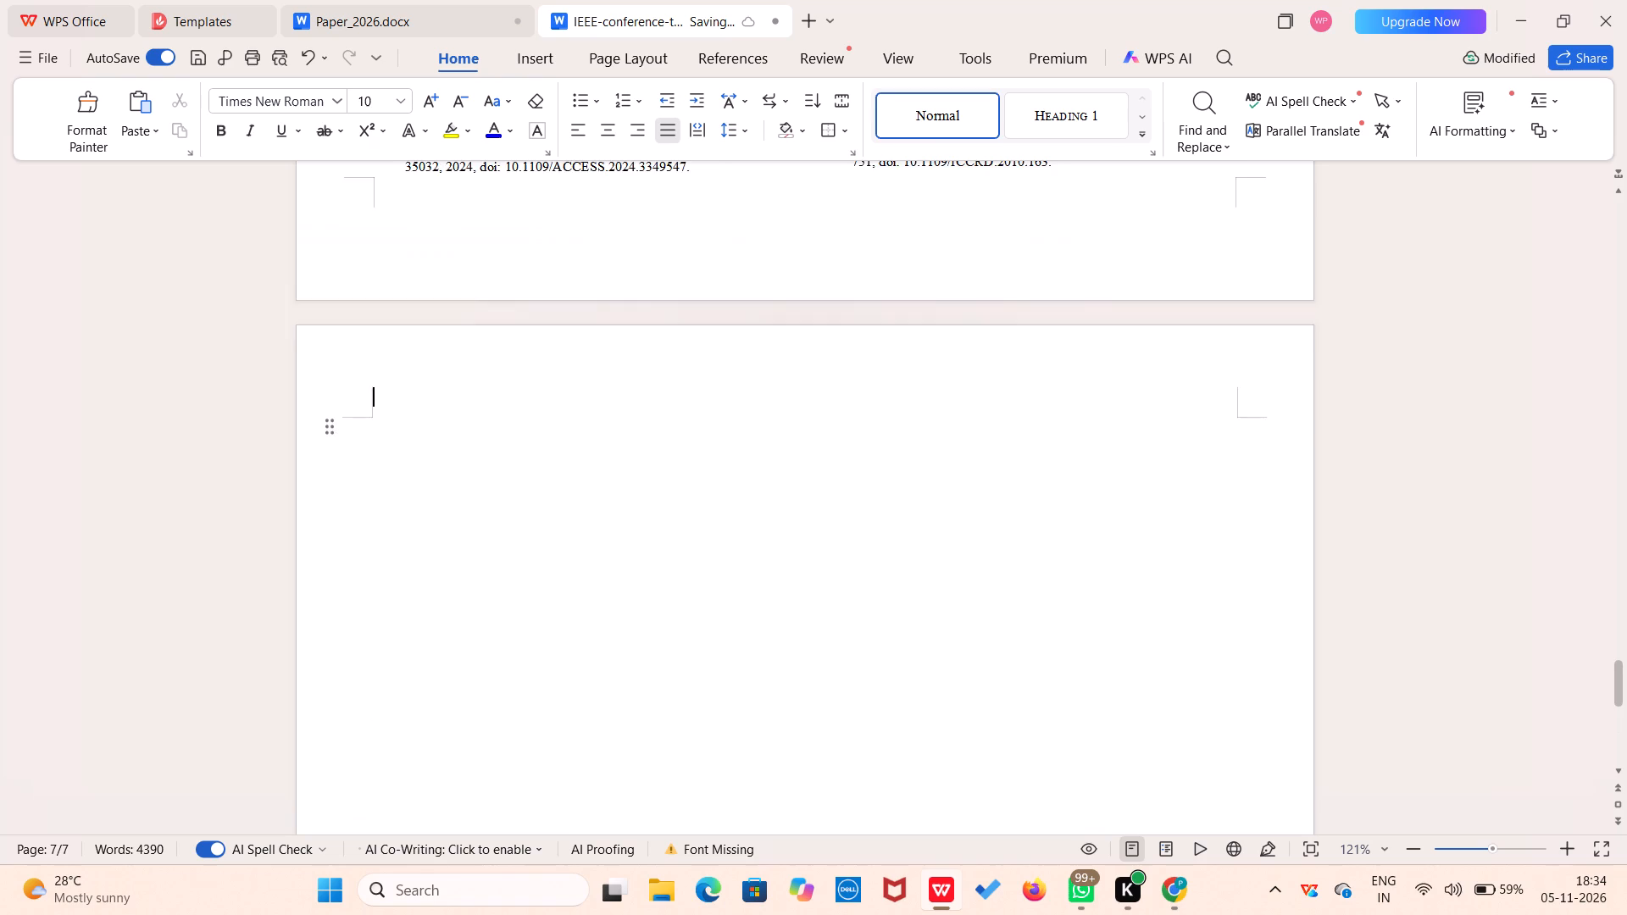
{"action": "scroll", "coordinate": [676, 623], "scroll_direction": "up", "scroll_amount": 3}
Switch to the ChatGPT conversation in the browser and review the final citation mapping from original to final reference numbers.
{"action": "key", "text": "alt+Tab"}
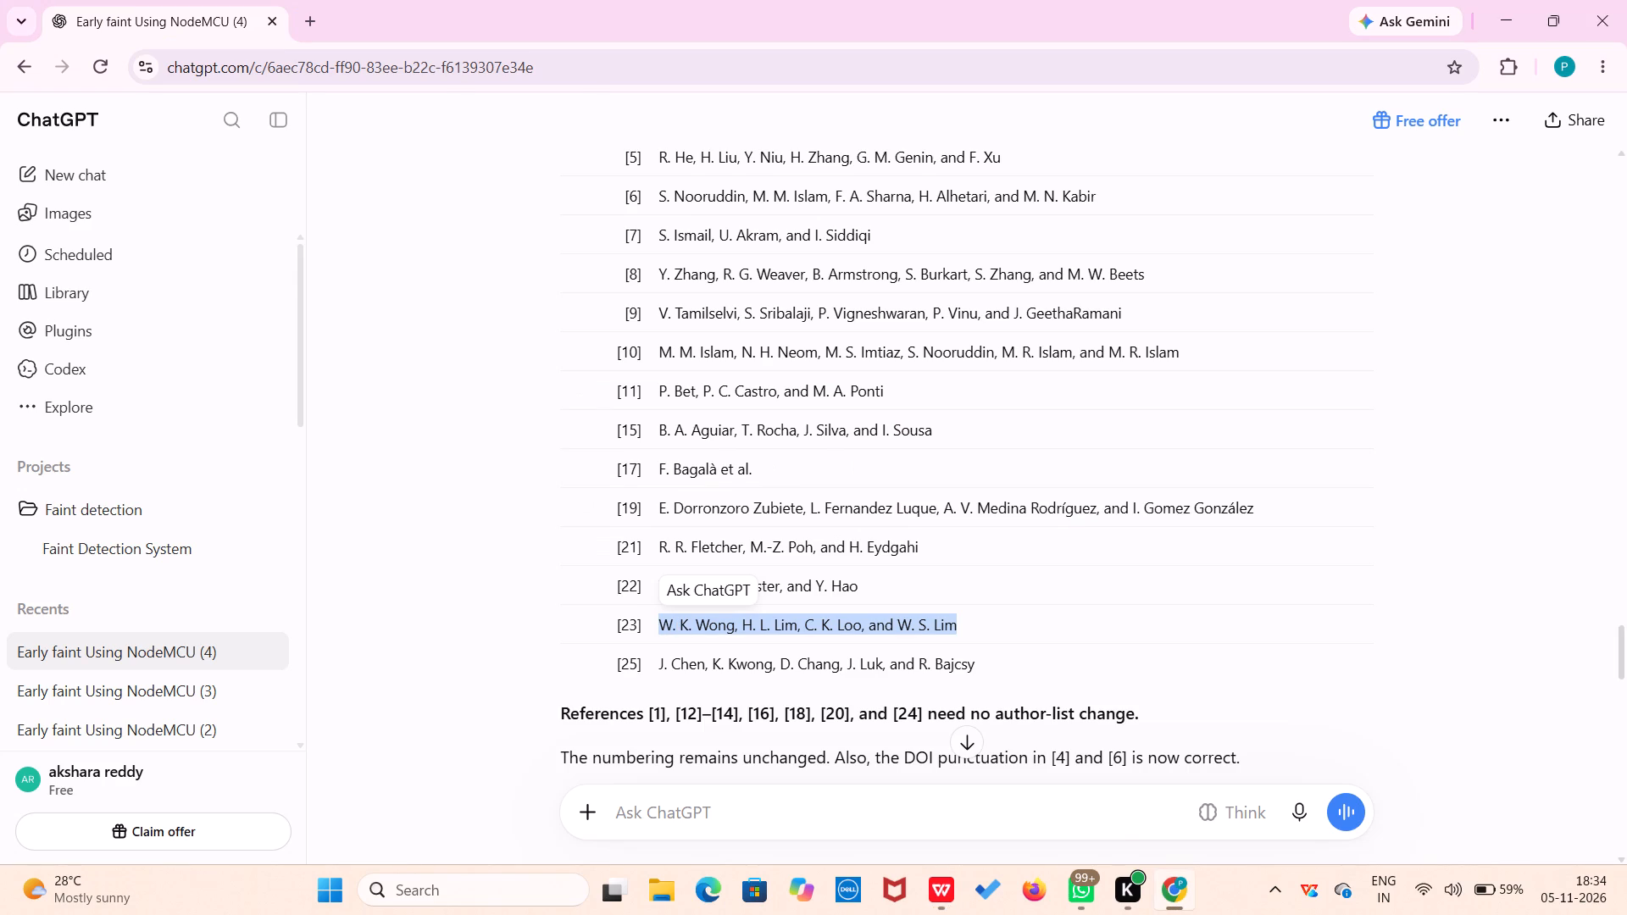
{"action": "scroll", "coordinate": [834, 708], "scroll_direction": "down", "scroll_amount": 8}
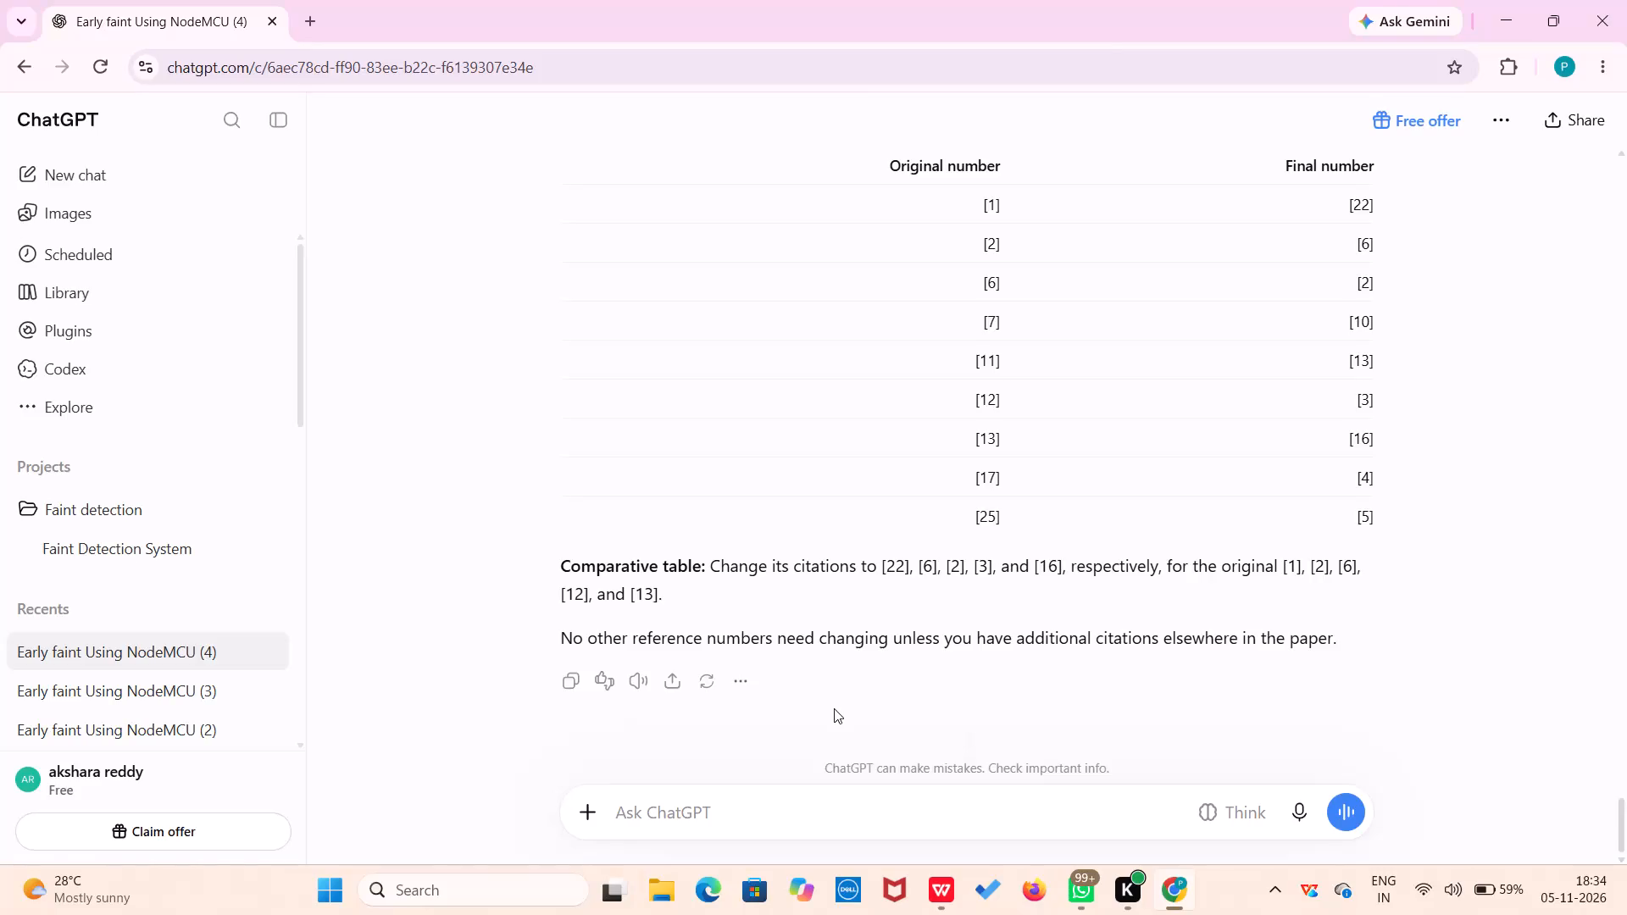
{"action": "scroll", "coordinate": [834, 708], "scroll_direction": "down", "scroll_amount": 1}
{"action": "scroll", "coordinate": [834, 708], "scroll_direction": "up", "scroll_amount": 3}
{"action": "left_click", "coordinate": [953, 672]}
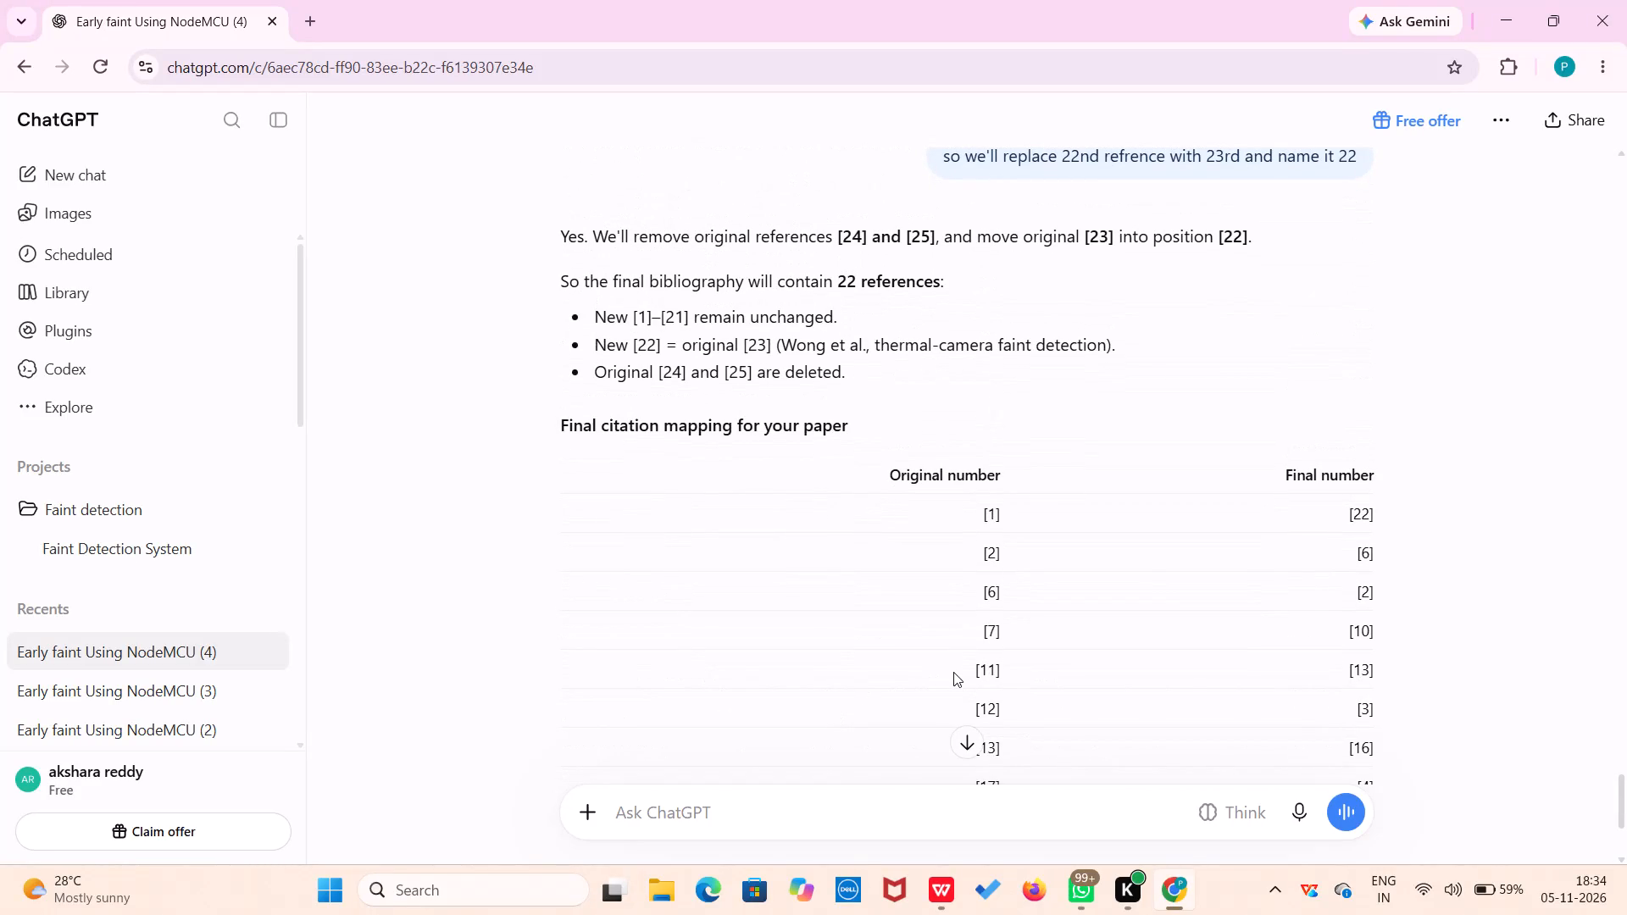
Return to the IEEE paper in WPS Office and search the document for "1".
{"action": "key", "text": "alt+Tab"}
{"action": "key", "text": "alt+Tab"}
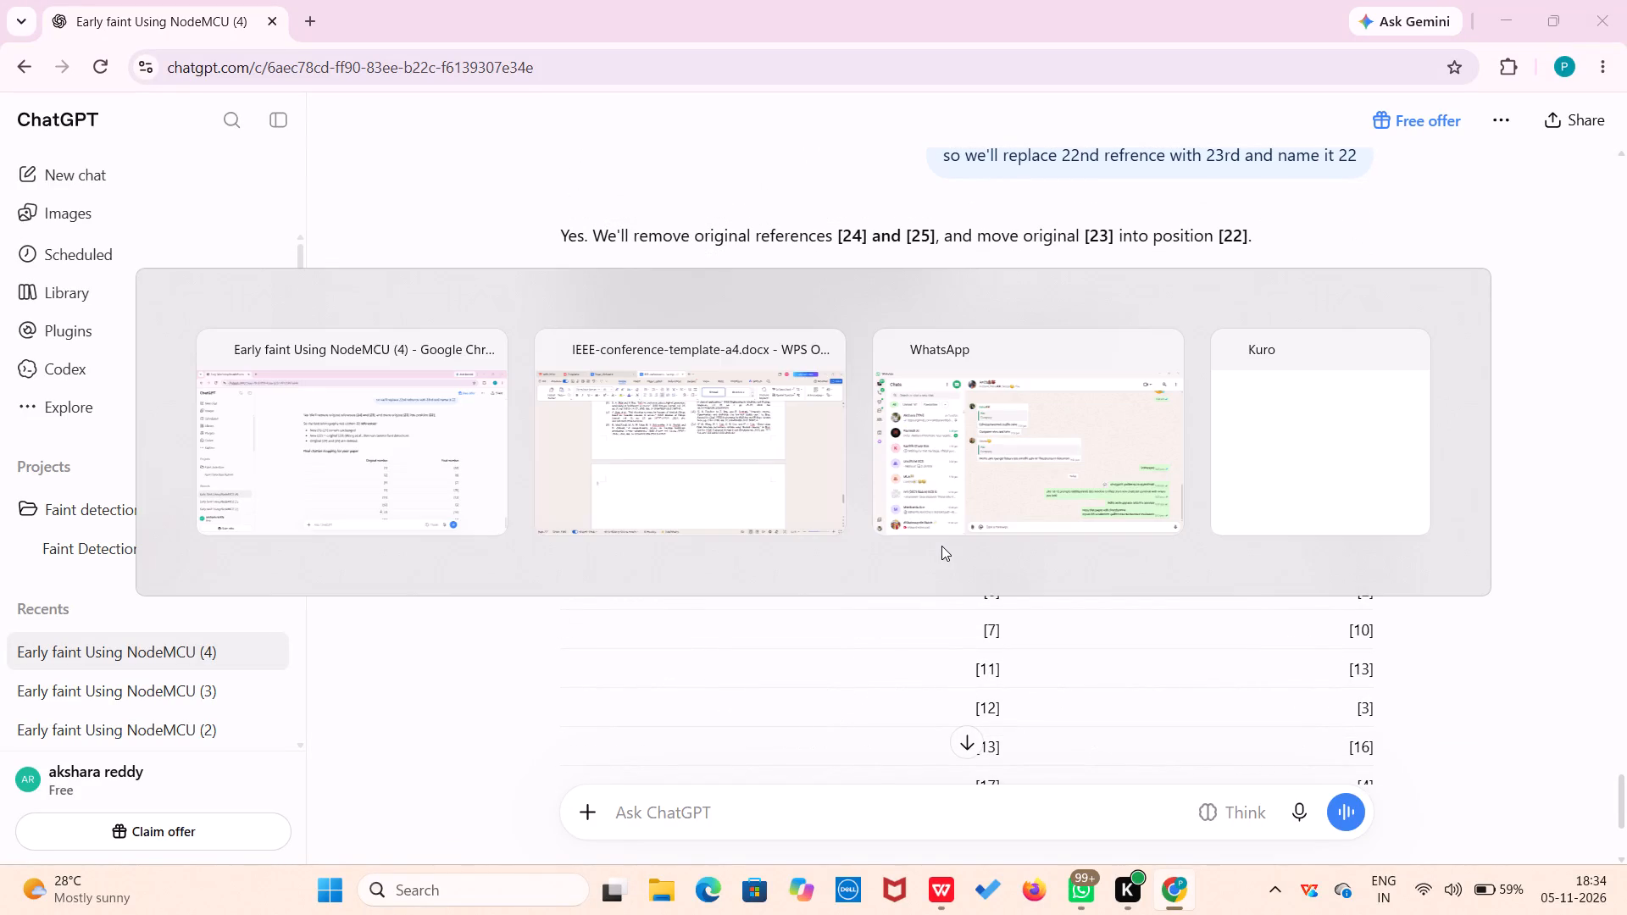
{"action": "key", "text": "alt+Tab"}
{"action": "scroll", "coordinate": [1103, 486], "scroll_direction": "up", "scroll_amount": 1}
{"action": "key", "text": "alt+Tab"}
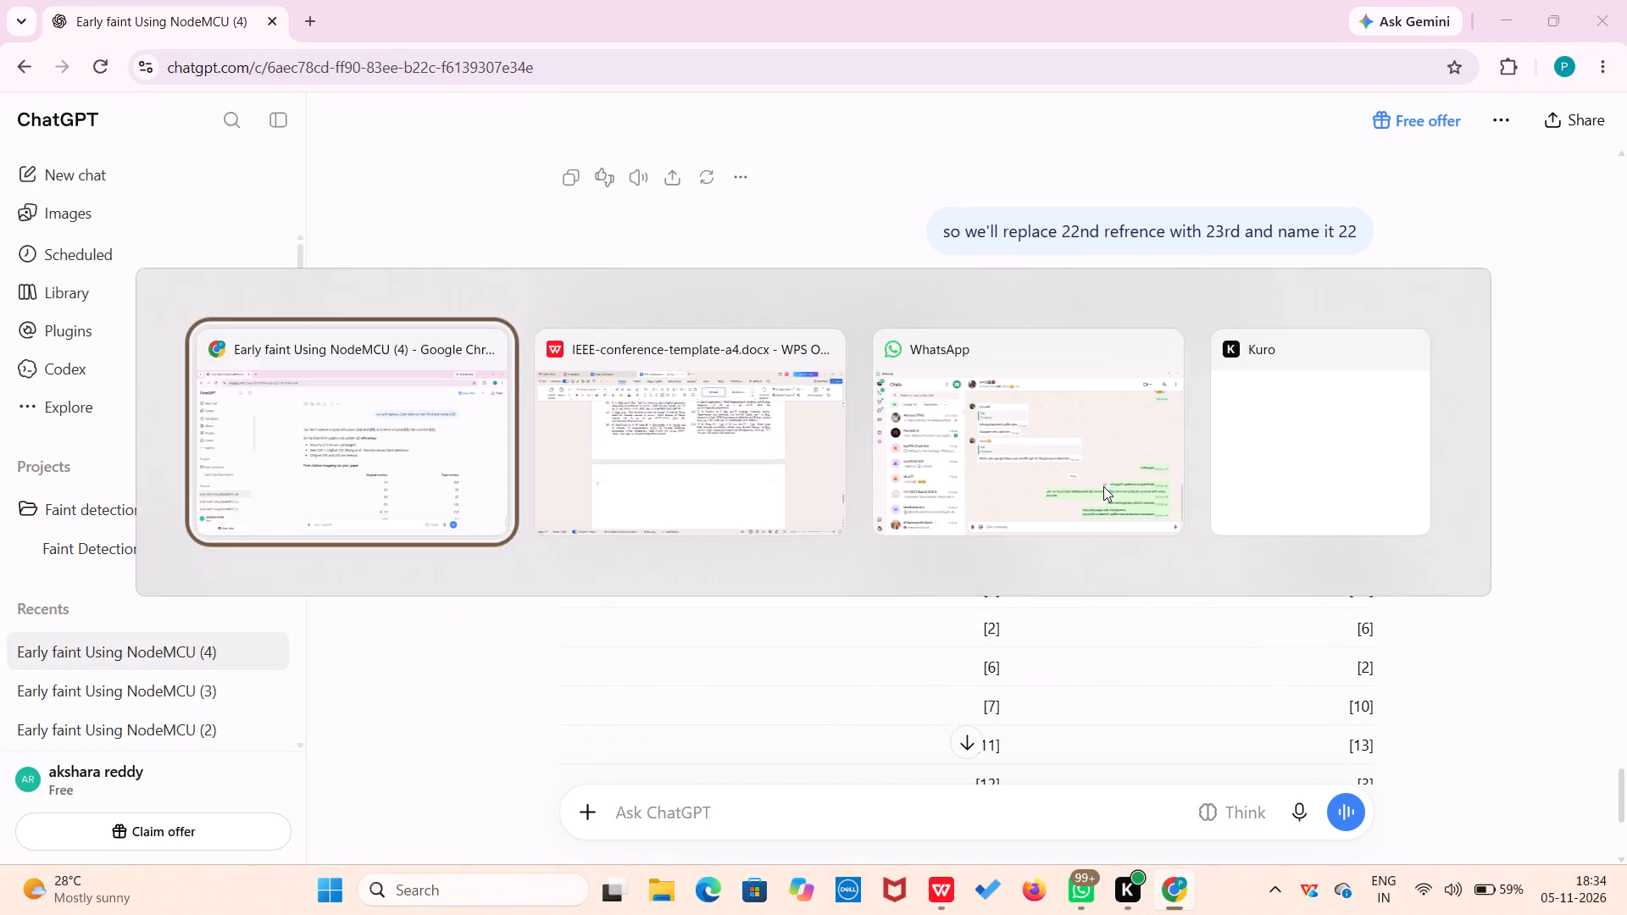
{"action": "key", "text": "alt+Tab"}
{"action": "key", "text": "alt+Tab"}
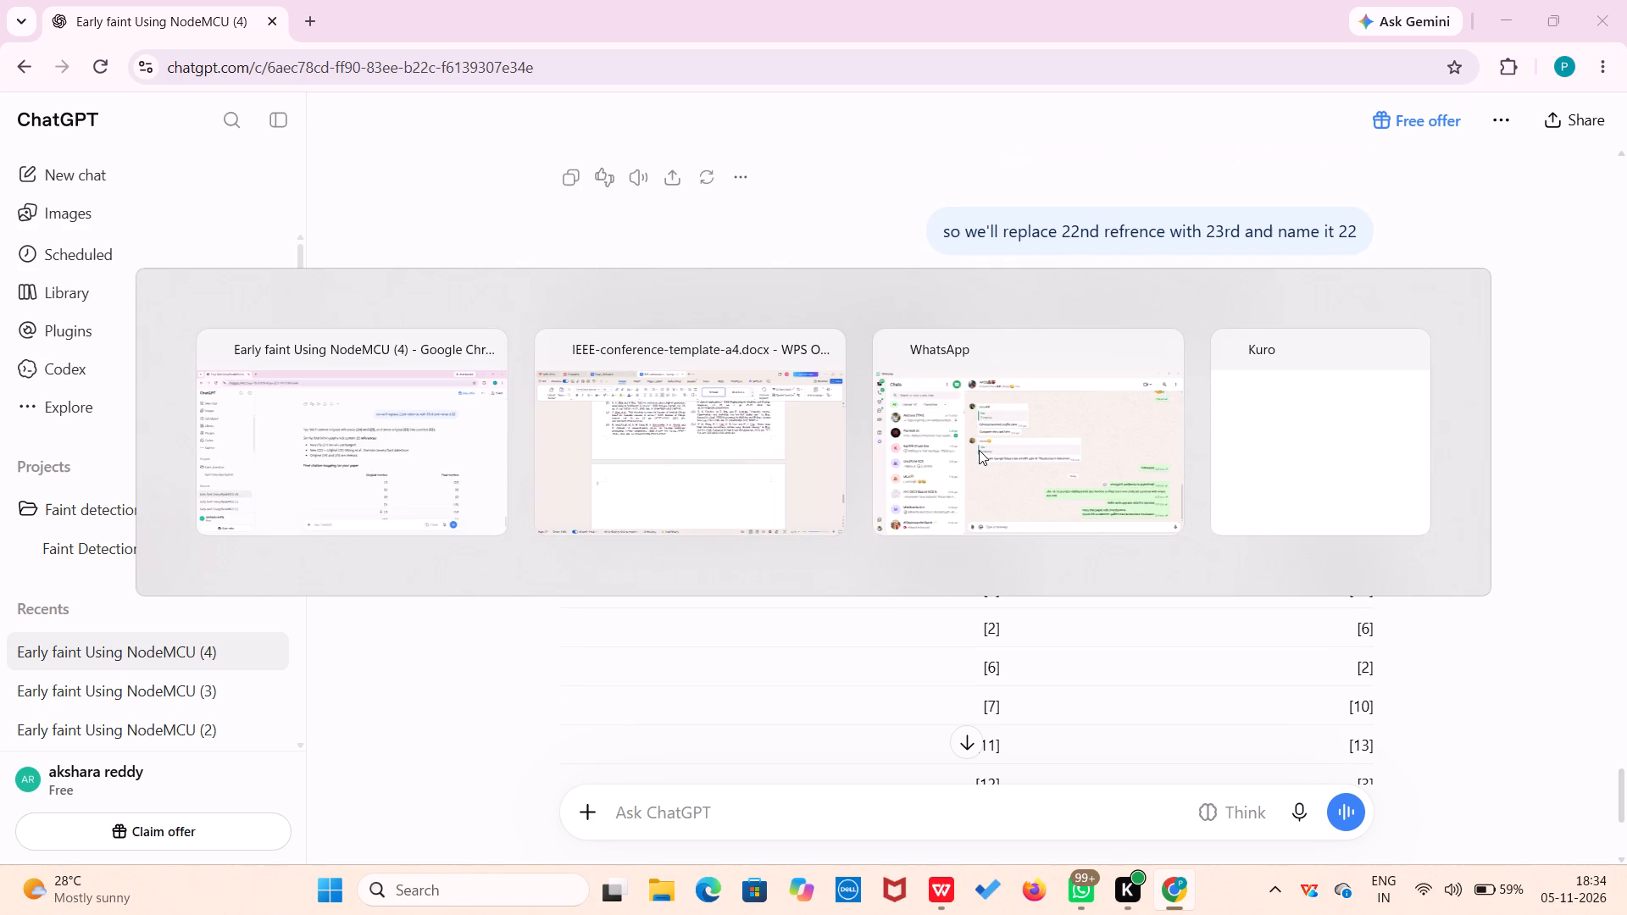
{"action": "key", "text": "alt+Right"}
{"action": "key", "text": "alt+Return"}
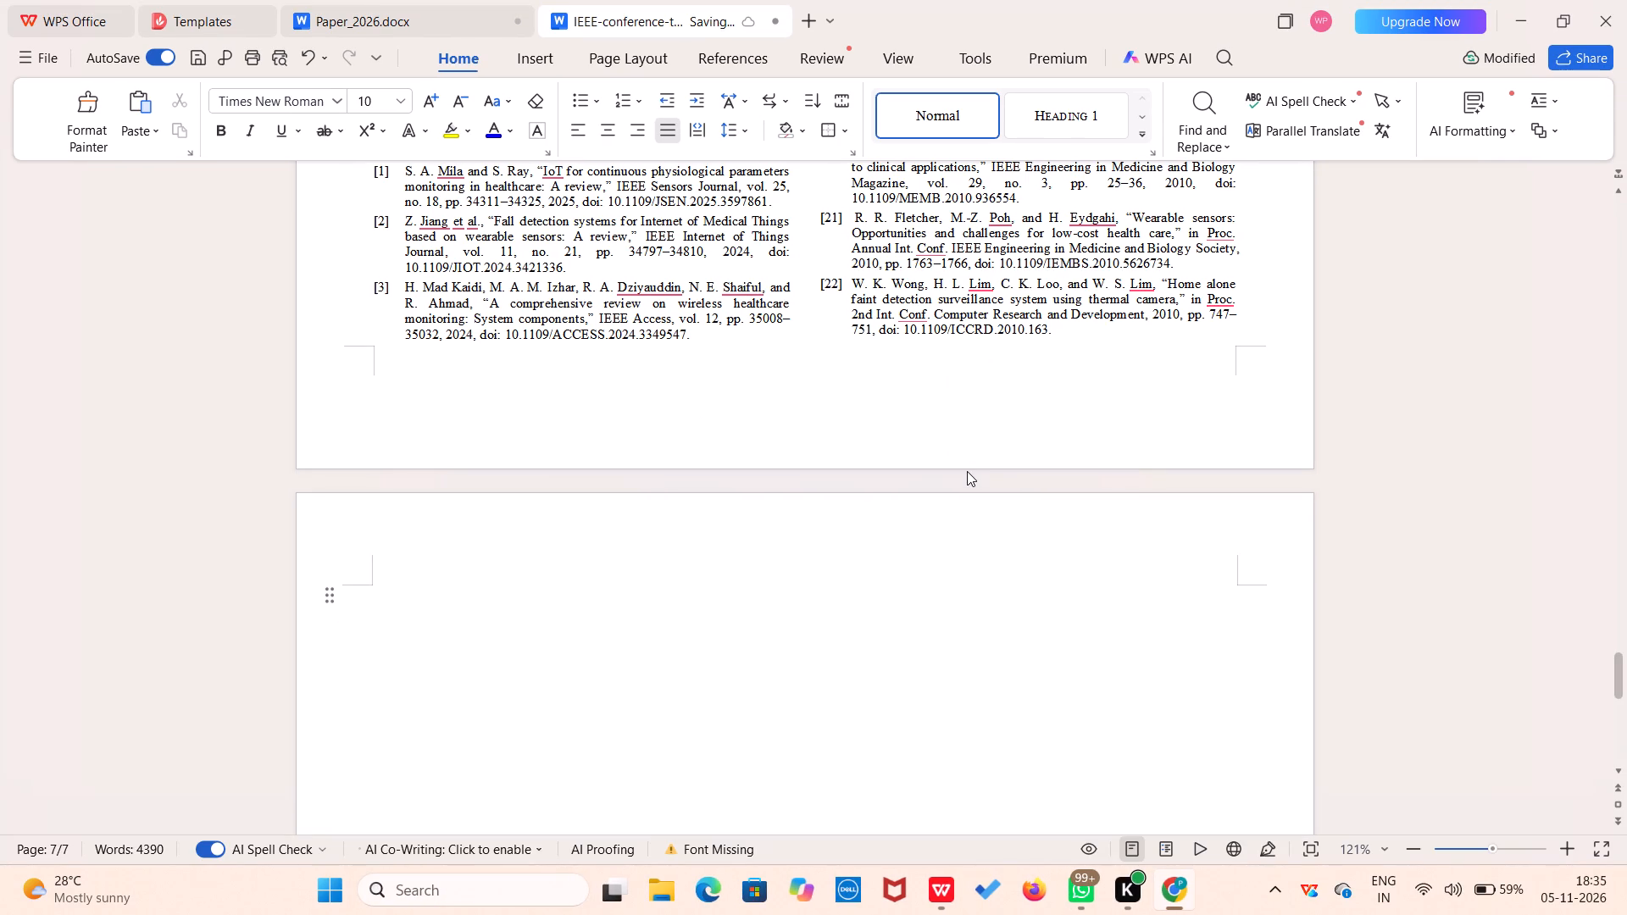
{"action": "scroll", "coordinate": [979, 450], "scroll_direction": "up", "scroll_amount": 1, "text": "alt"}
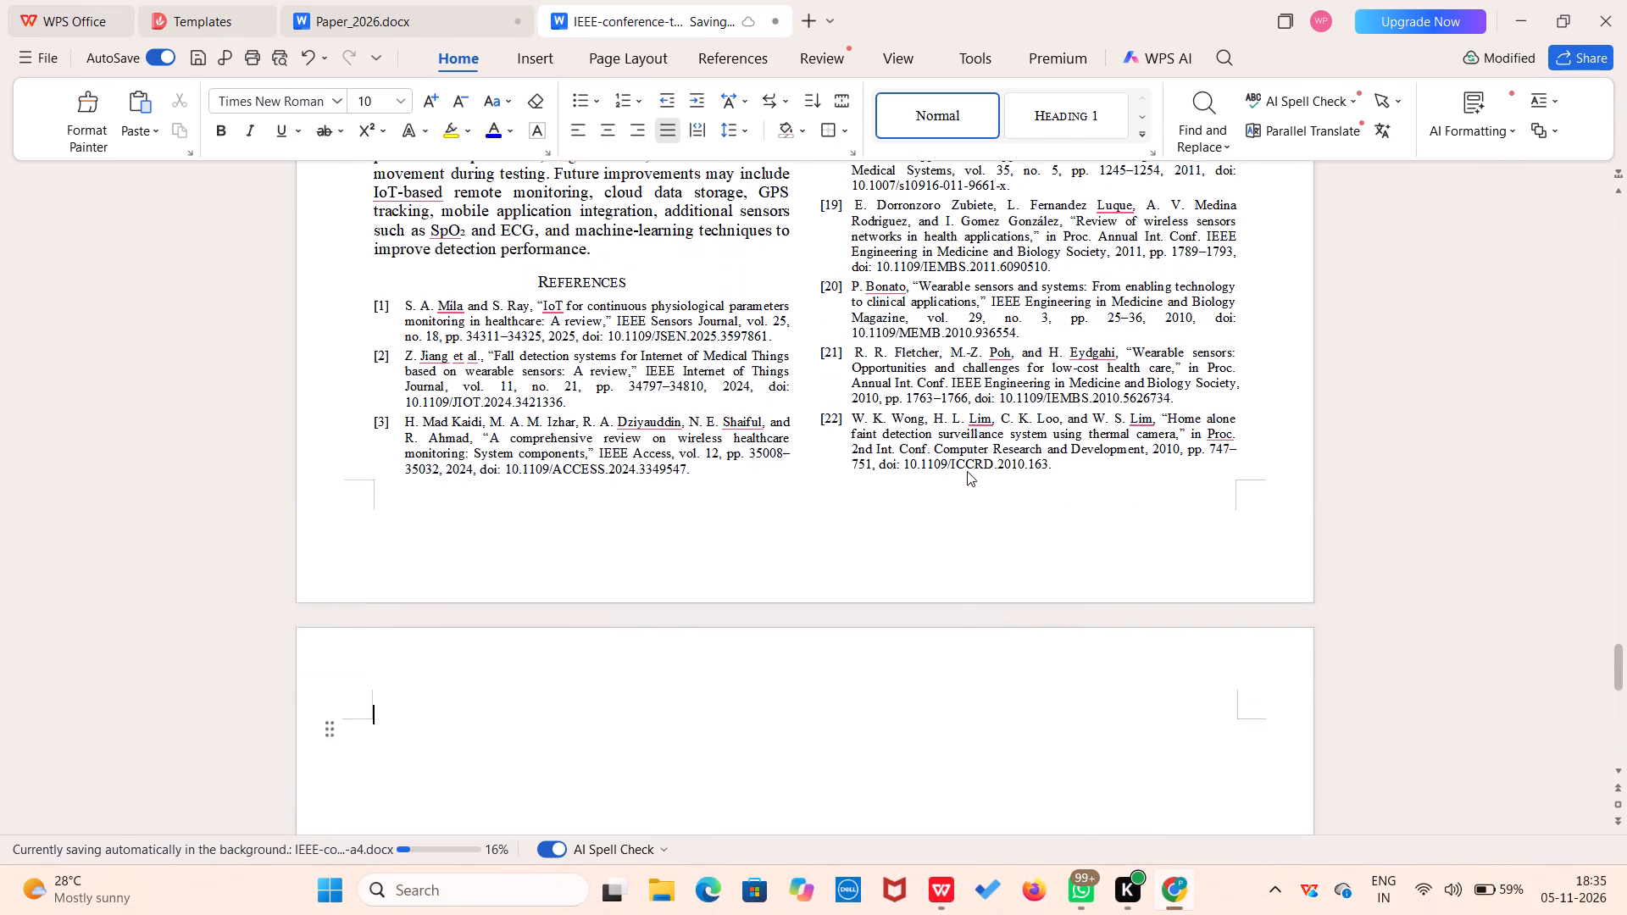
{"action": "scroll", "coordinate": [967, 471], "scroll_direction": "up", "scroll_amount": 1, "text": "alt"}
{"action": "left_click", "coordinate": [1194, 103], "text": "alt"}
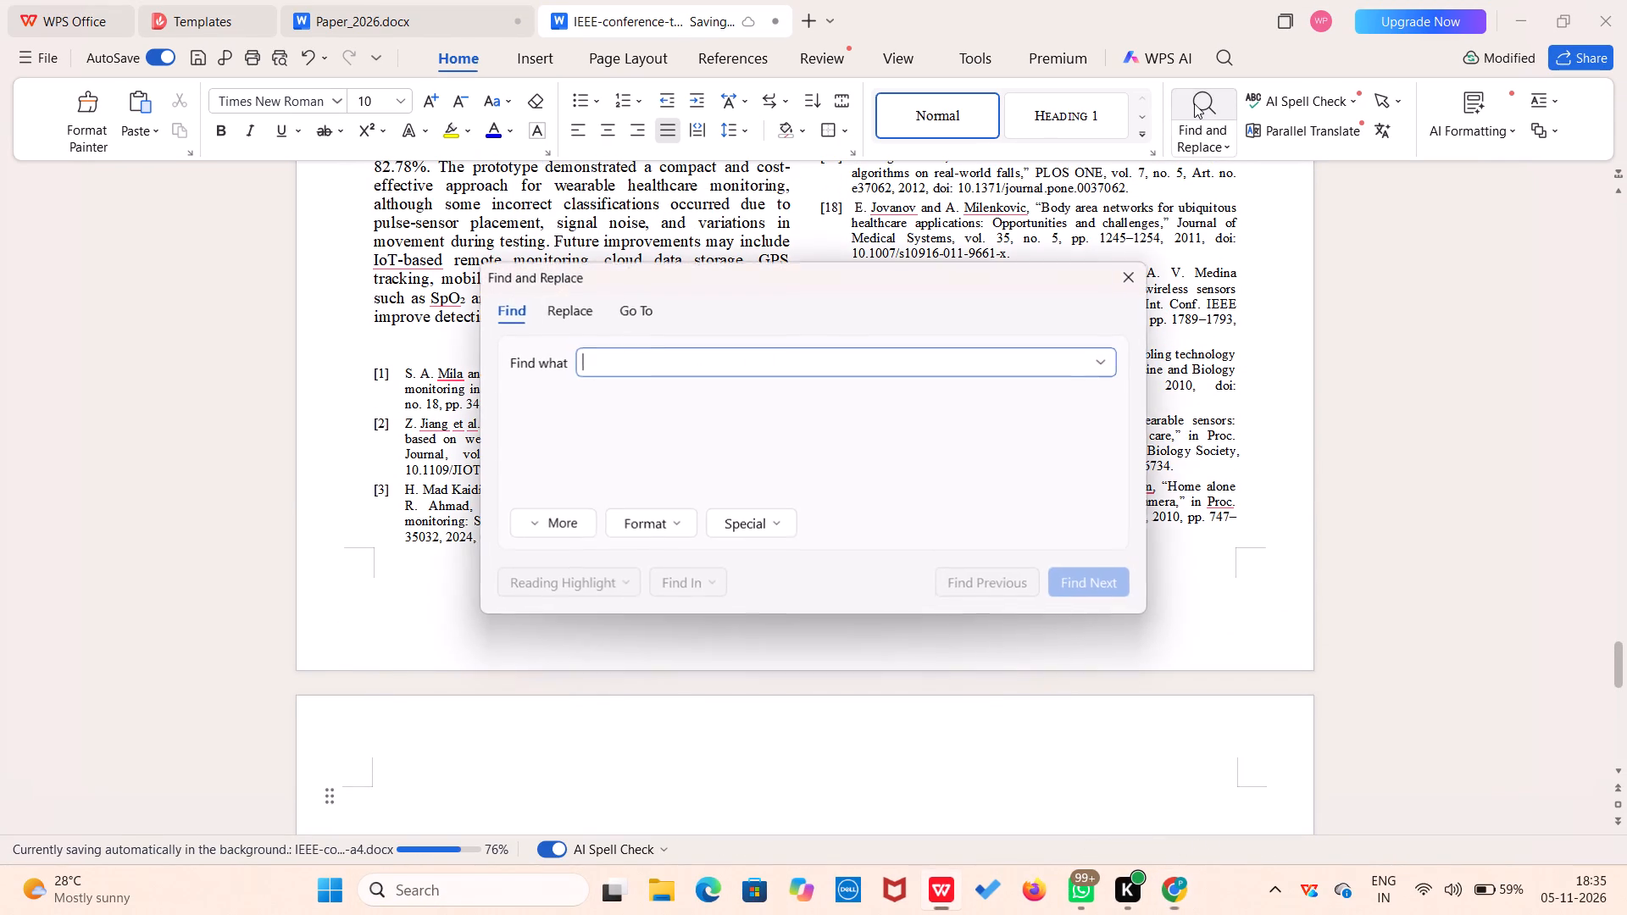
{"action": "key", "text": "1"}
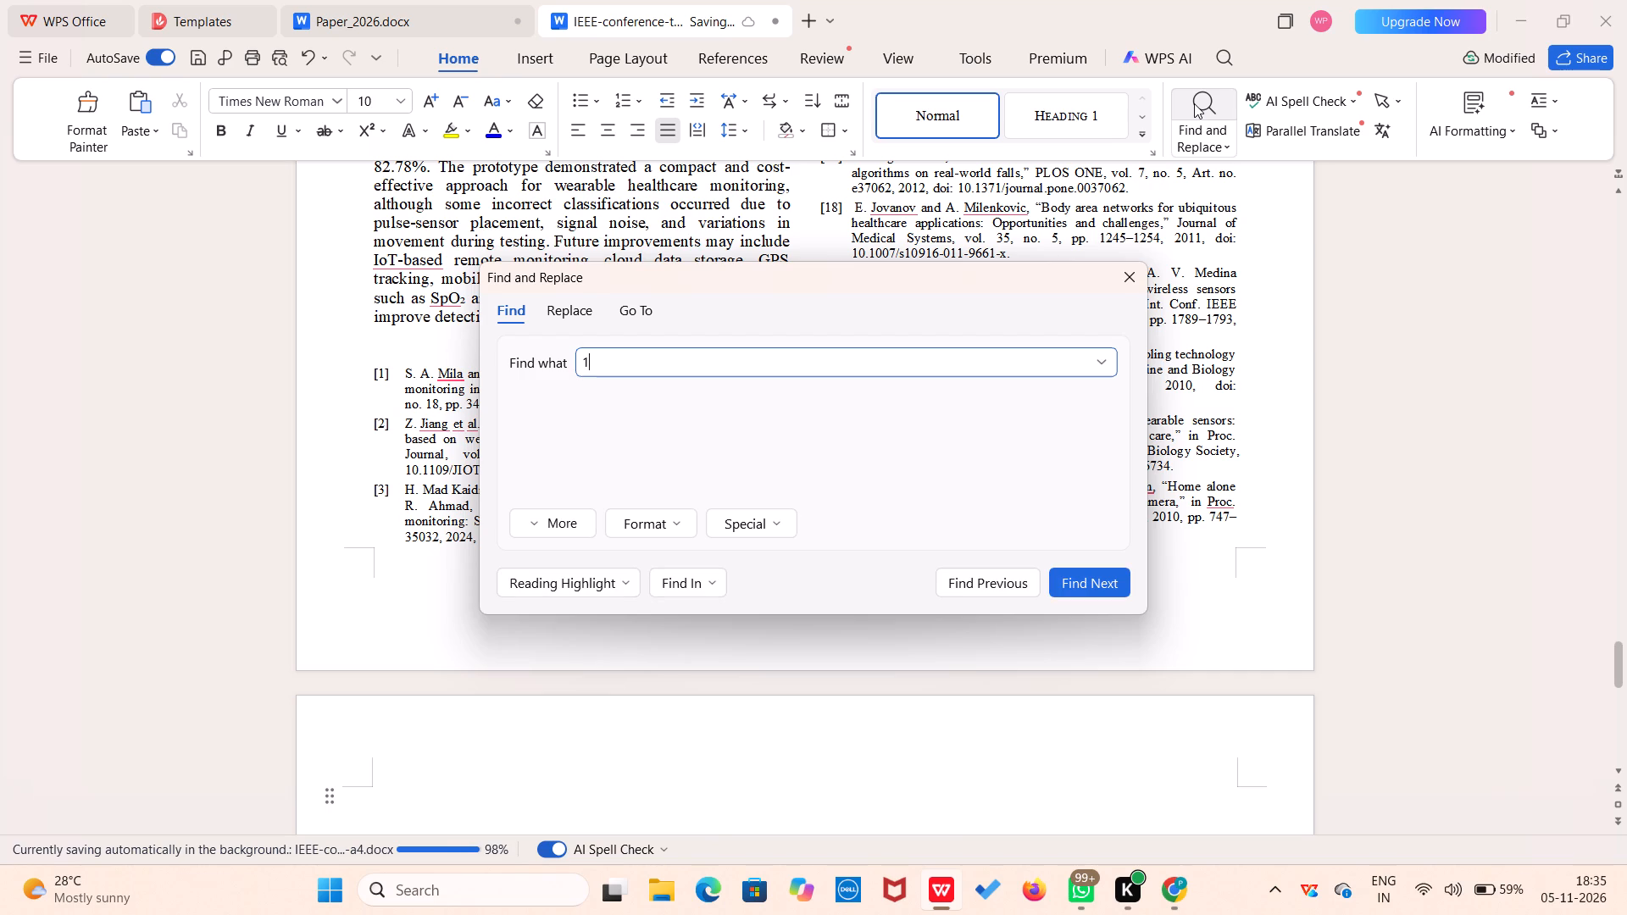
{"action": "key", "text": "Return"}
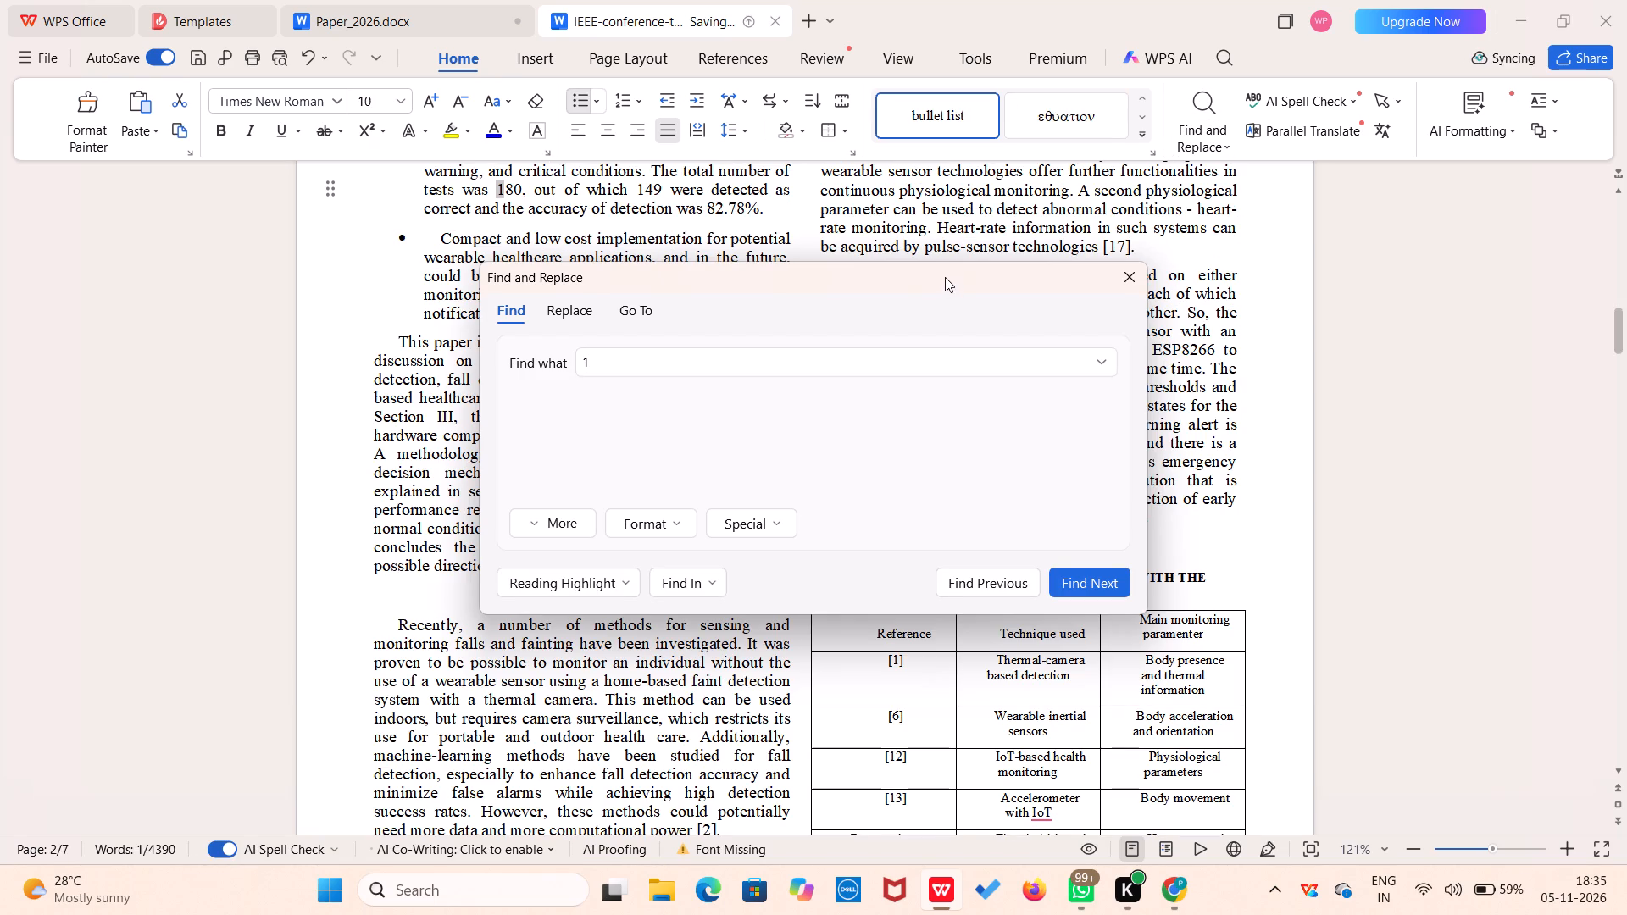
Move the Find and Replace window clear of the body text and find the next occurrence of "1".
{"action": "left_click_drag", "start_coordinate": [945, 273], "coordinate": [1412, 460], "text": "alt"}
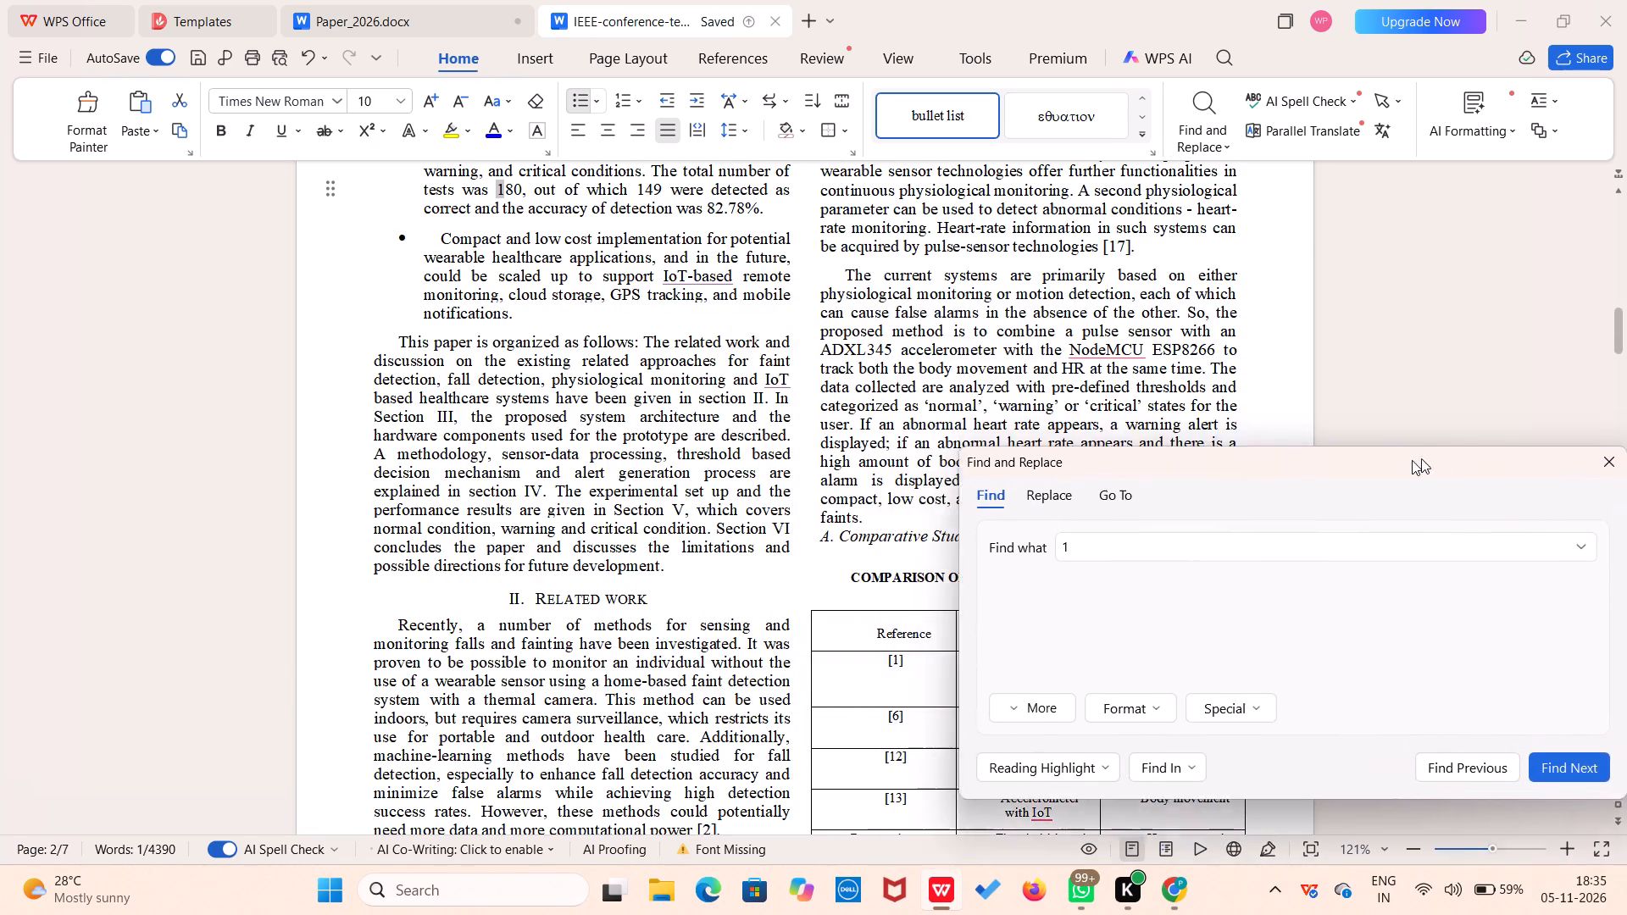
{"action": "left_click_drag", "start_coordinate": [1412, 460], "coordinate": [1318, 457], "text": "alt"}
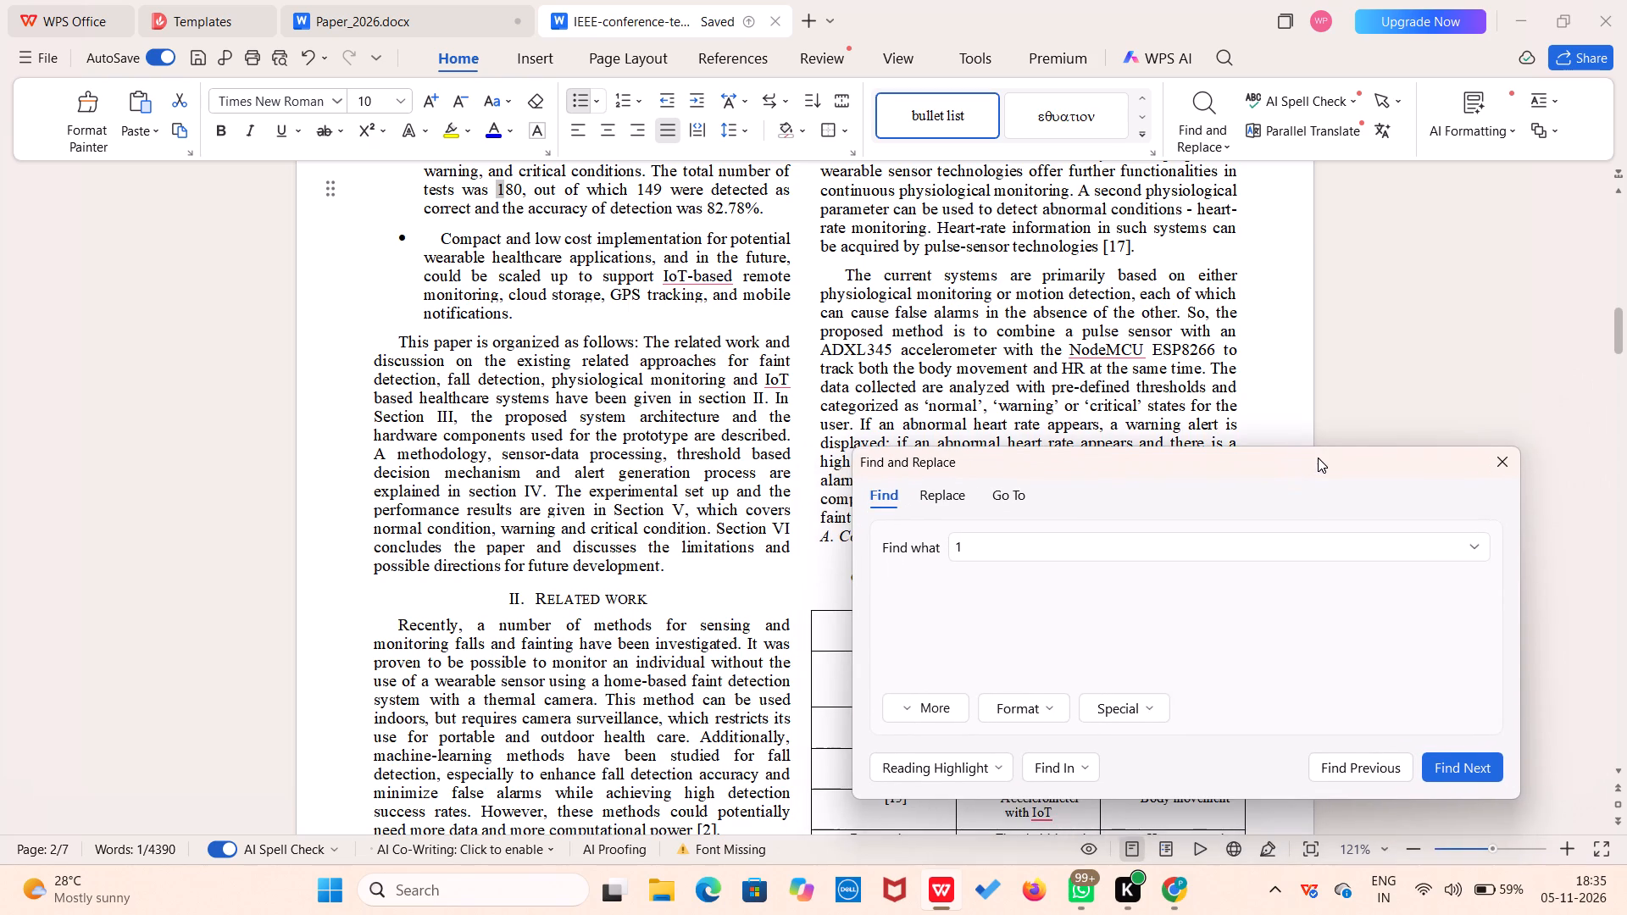
{"action": "left_click_drag", "start_coordinate": [1318, 457], "coordinate": [1299, 472], "text": "alt"}
{"action": "left_click", "coordinate": [1058, 563], "text": "alt"}
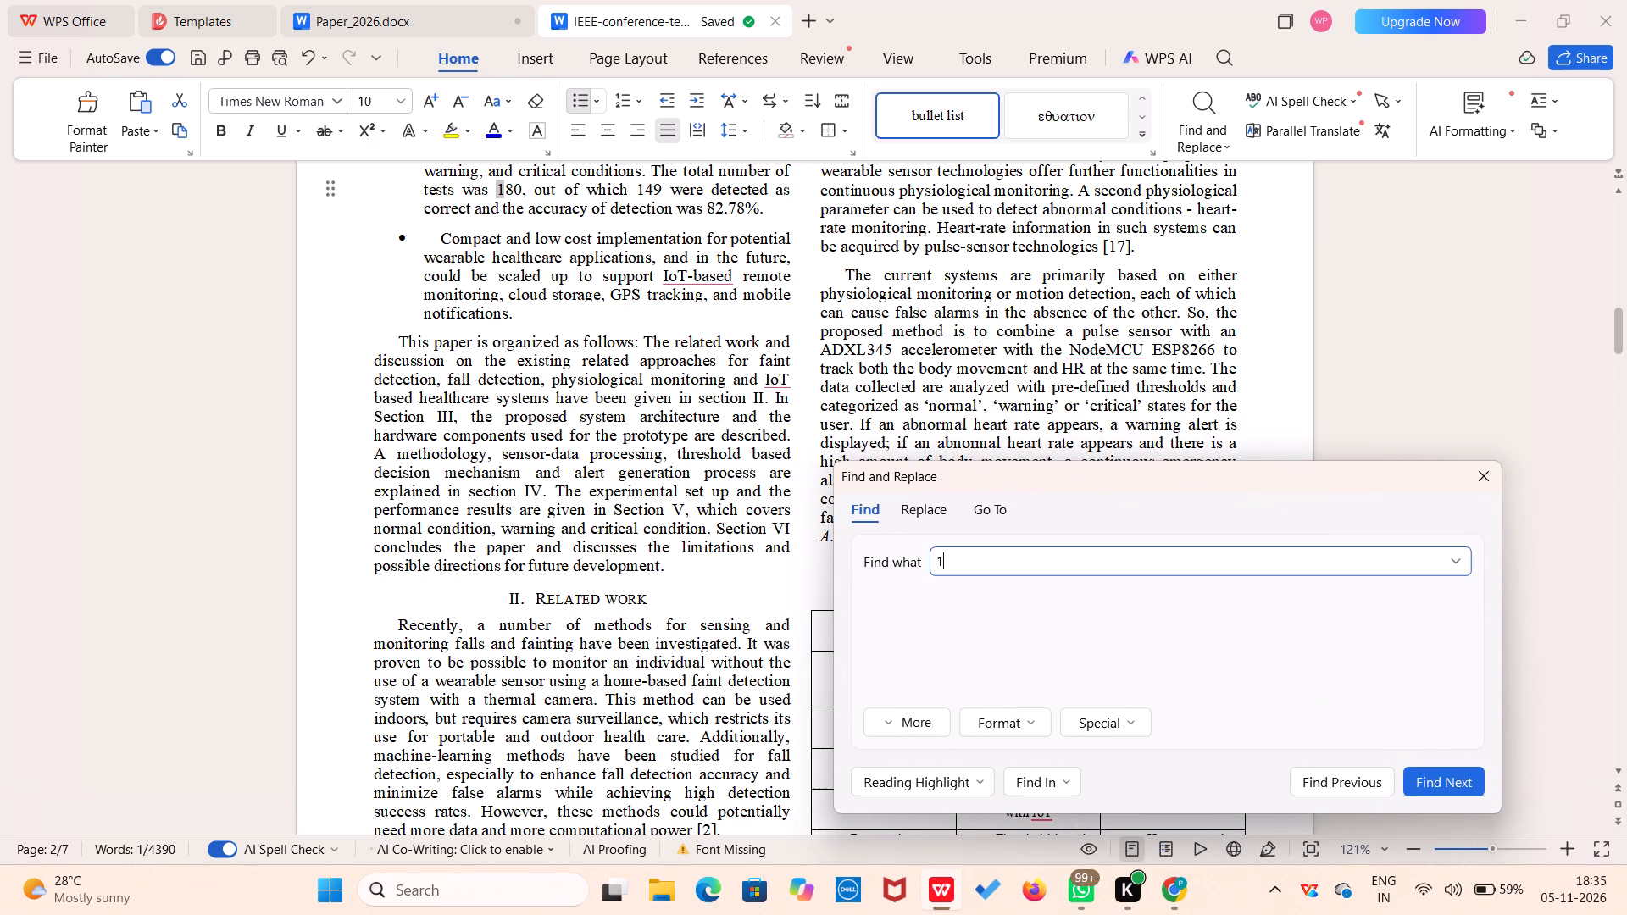
{"action": "key", "text": "Return"}
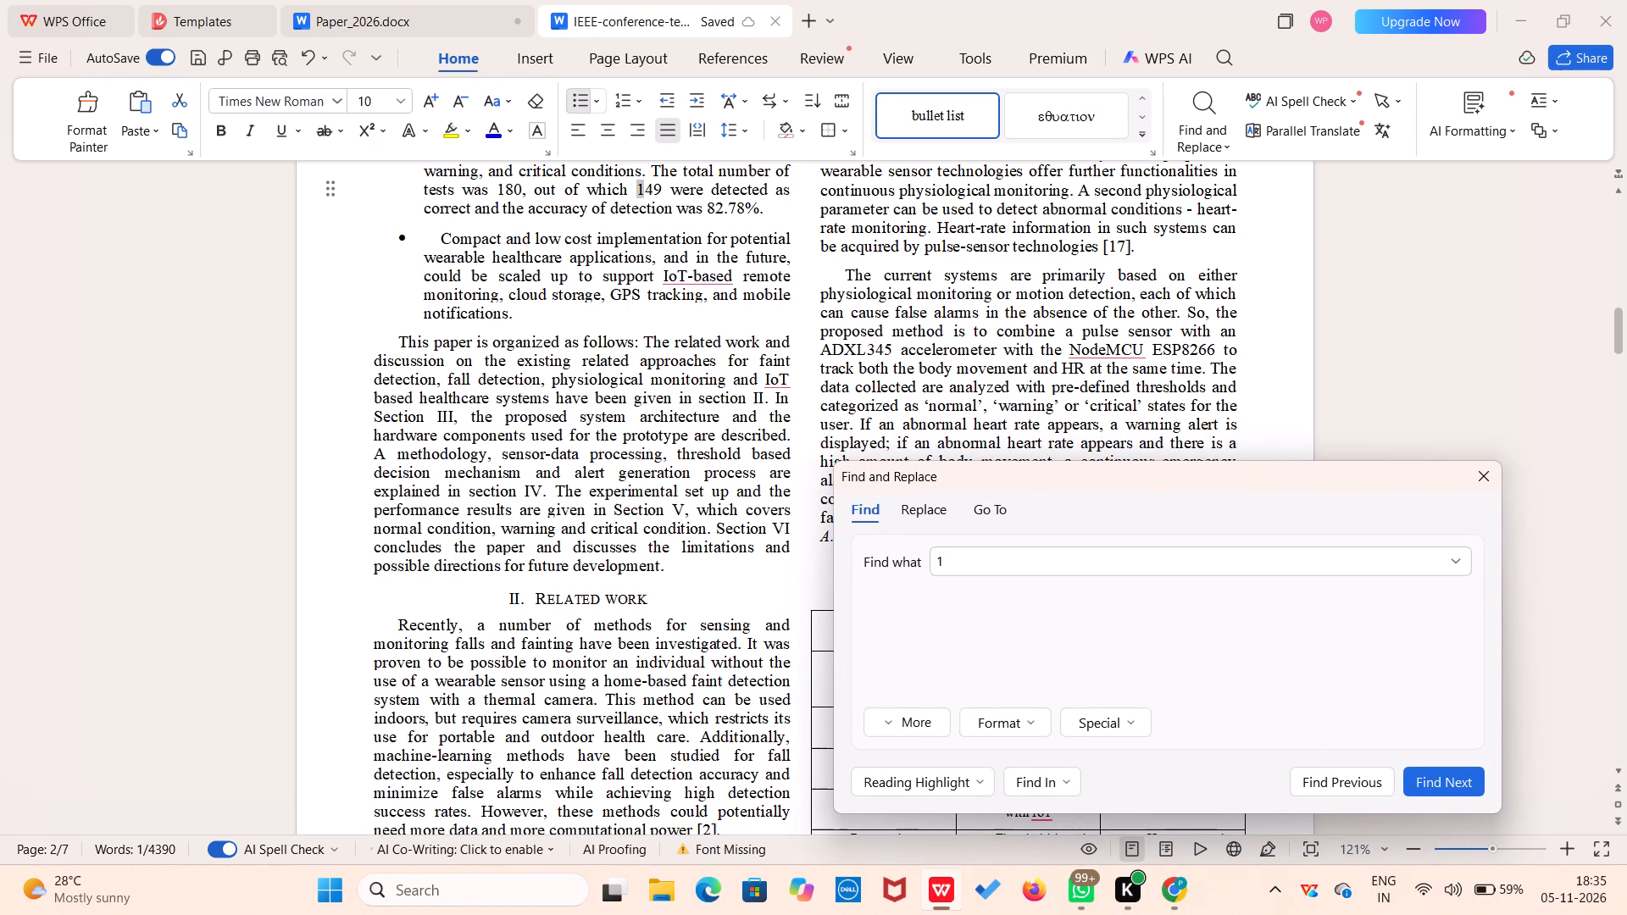
Replace the search term with [1] and find that citation in the paper.
{"action": "key", "text": "BackSpace"}
{"action": "left_click", "coordinate": [1058, 563], "text": "alt"}
{"action": "key", "text": "BackSpace"}
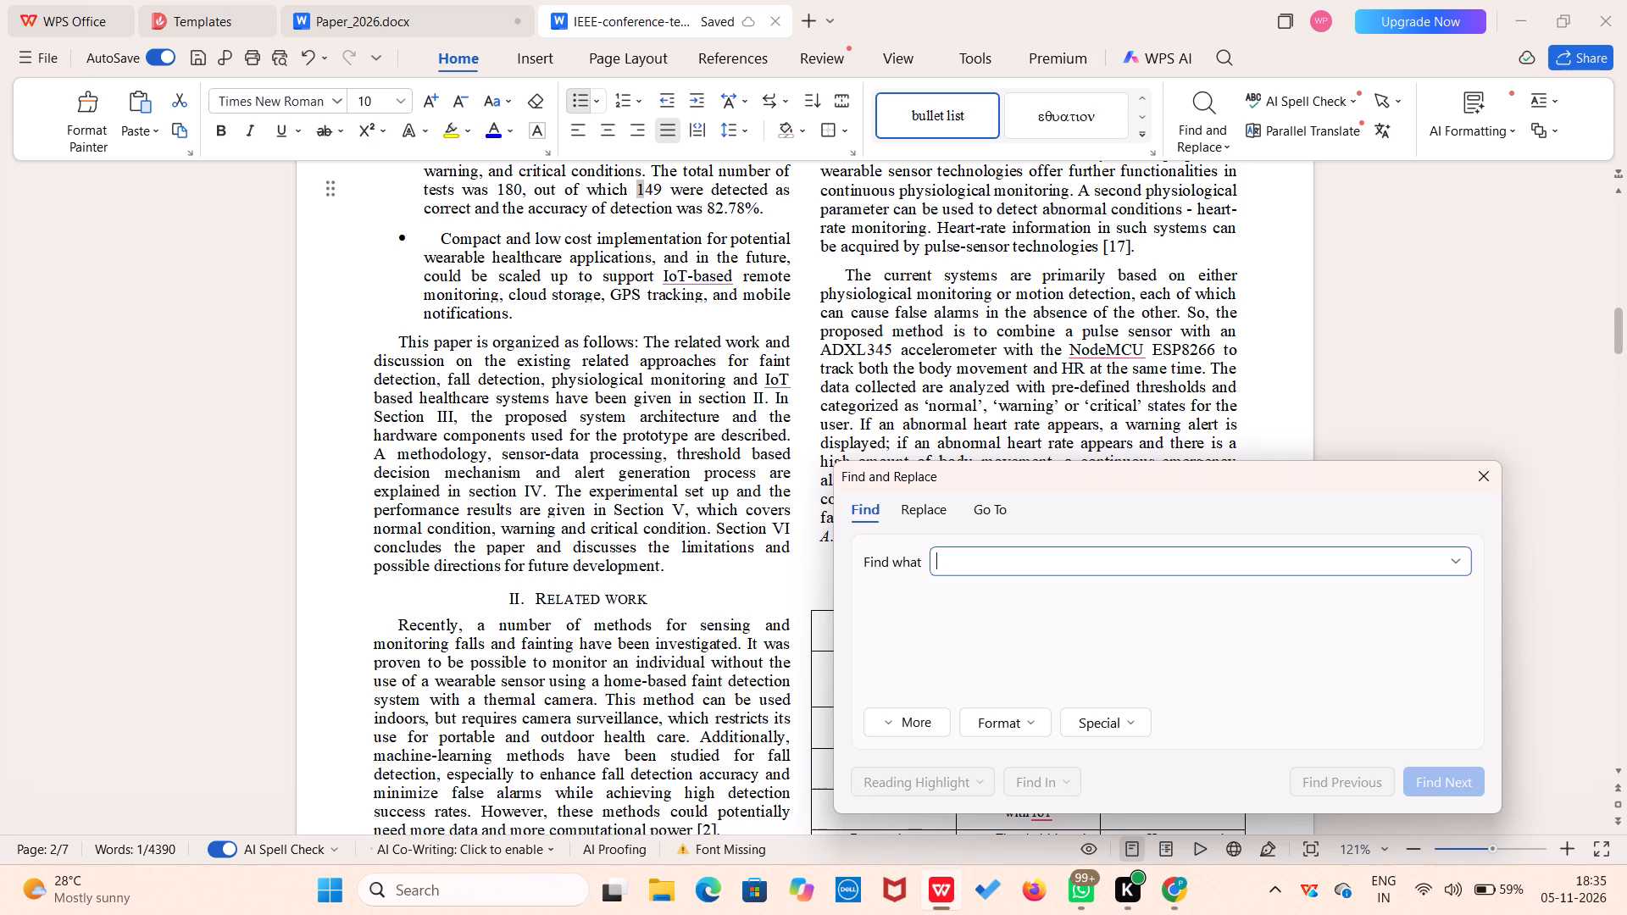
{"action": "type", "text": "[]"}
{"action": "key", "text": "Left"}
{"action": "key", "text": "1"}
{"action": "key", "text": "Return"}
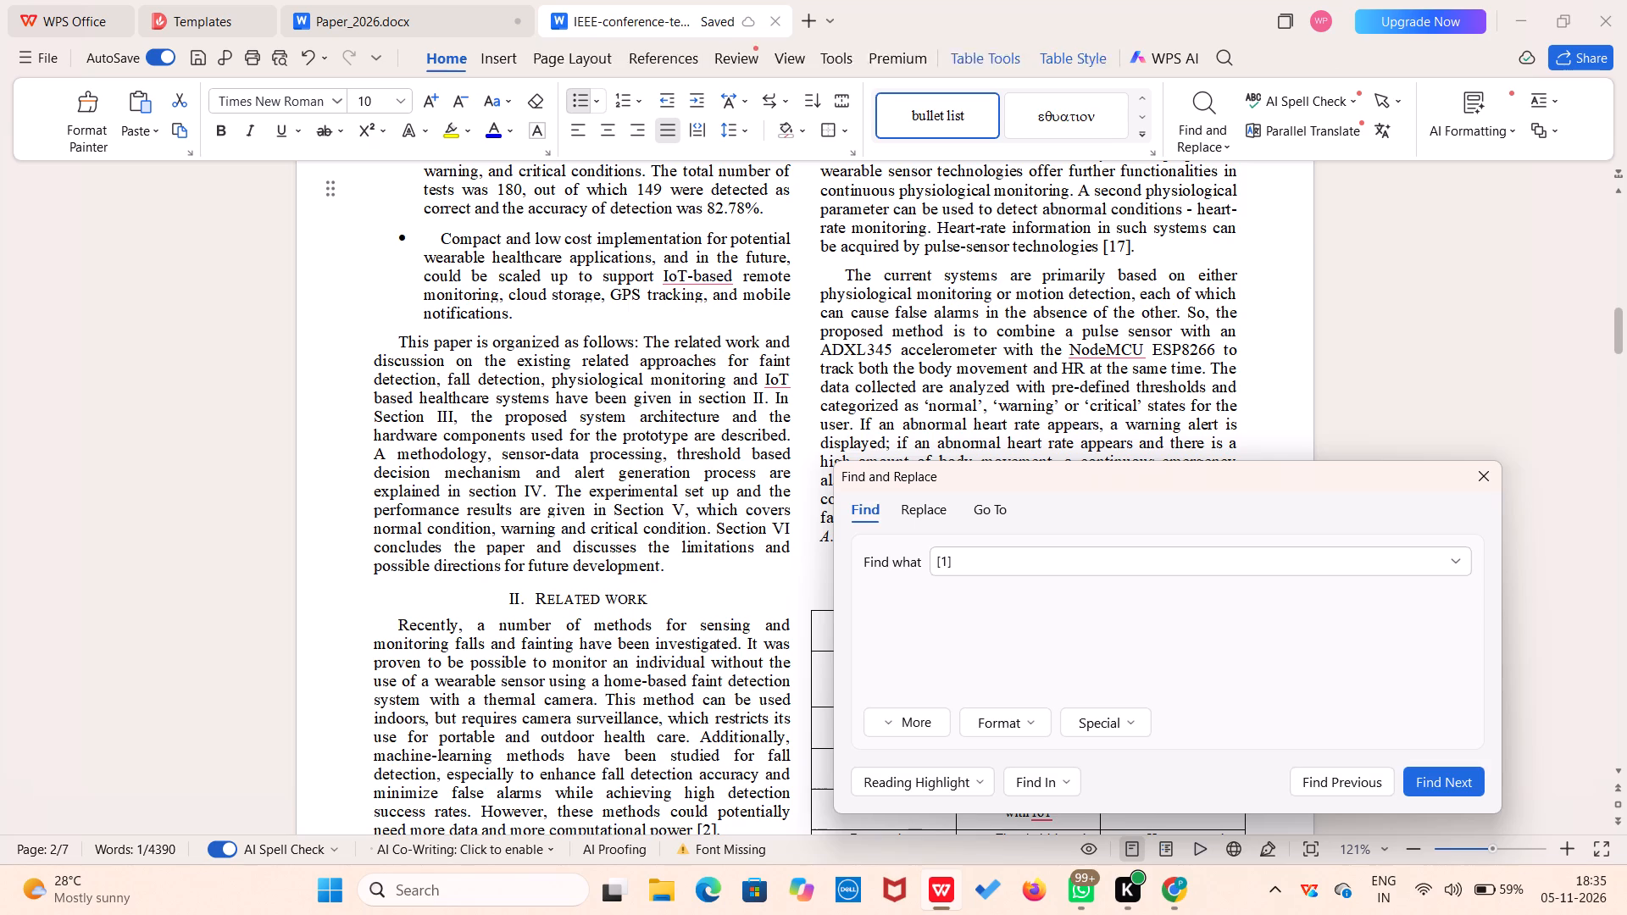
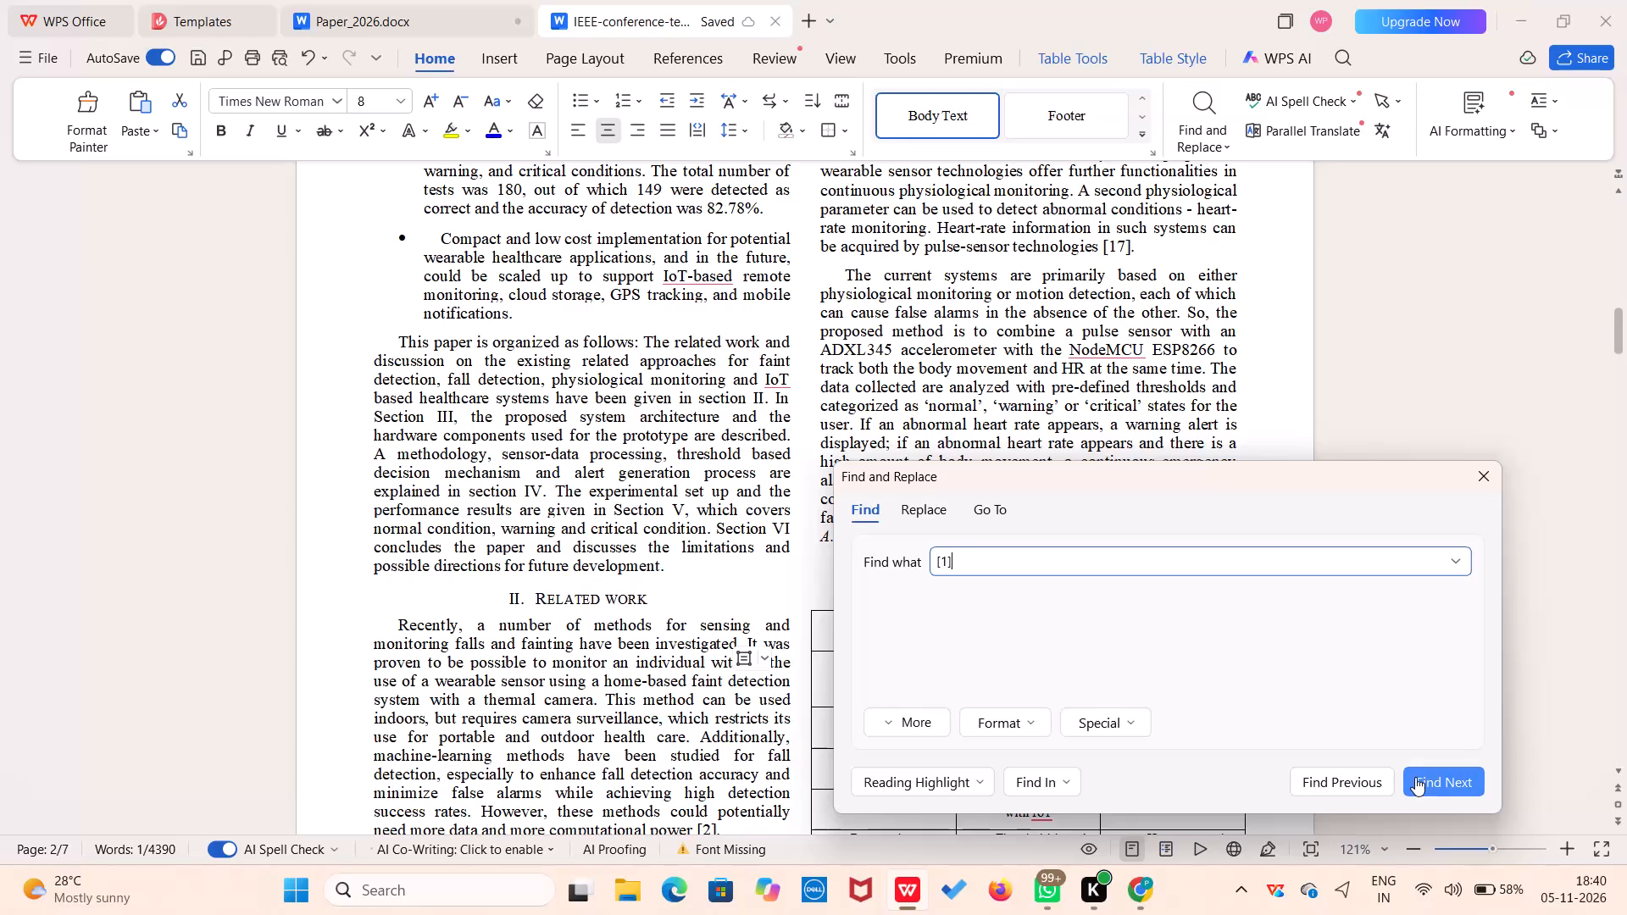
Step forward and back through the [1] citations, checking the comparison table, Related Work and Introduction text for occurrences.
{"action": "left_click", "coordinate": [1415, 777], "text": "alt"}
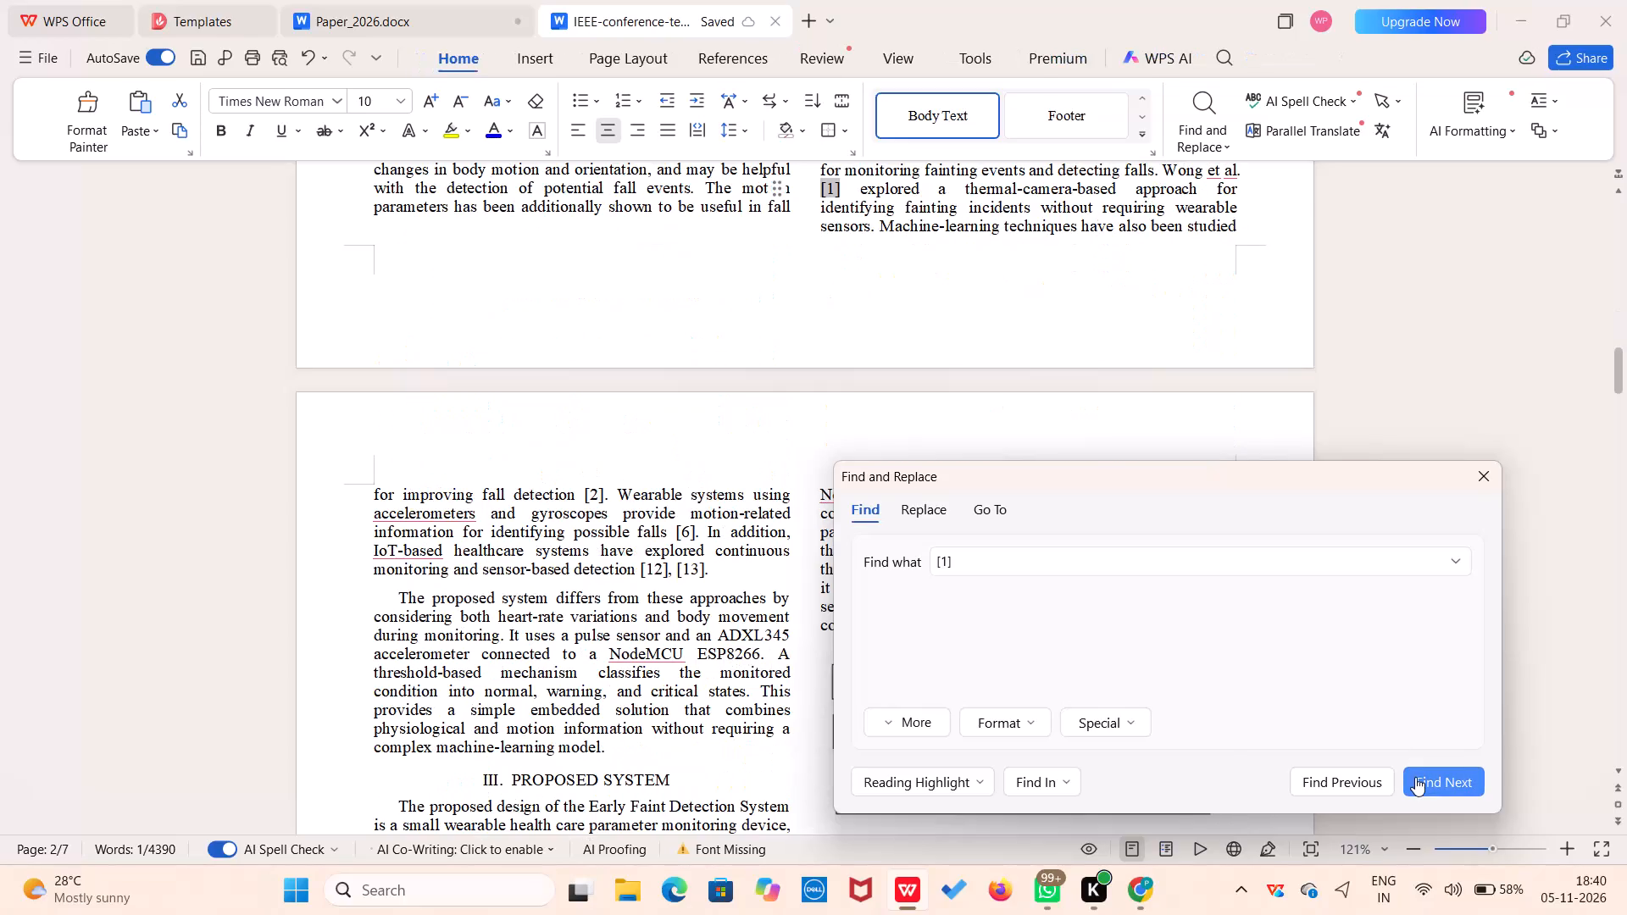
{"action": "left_click", "coordinate": [1313, 774], "text": "alt"}
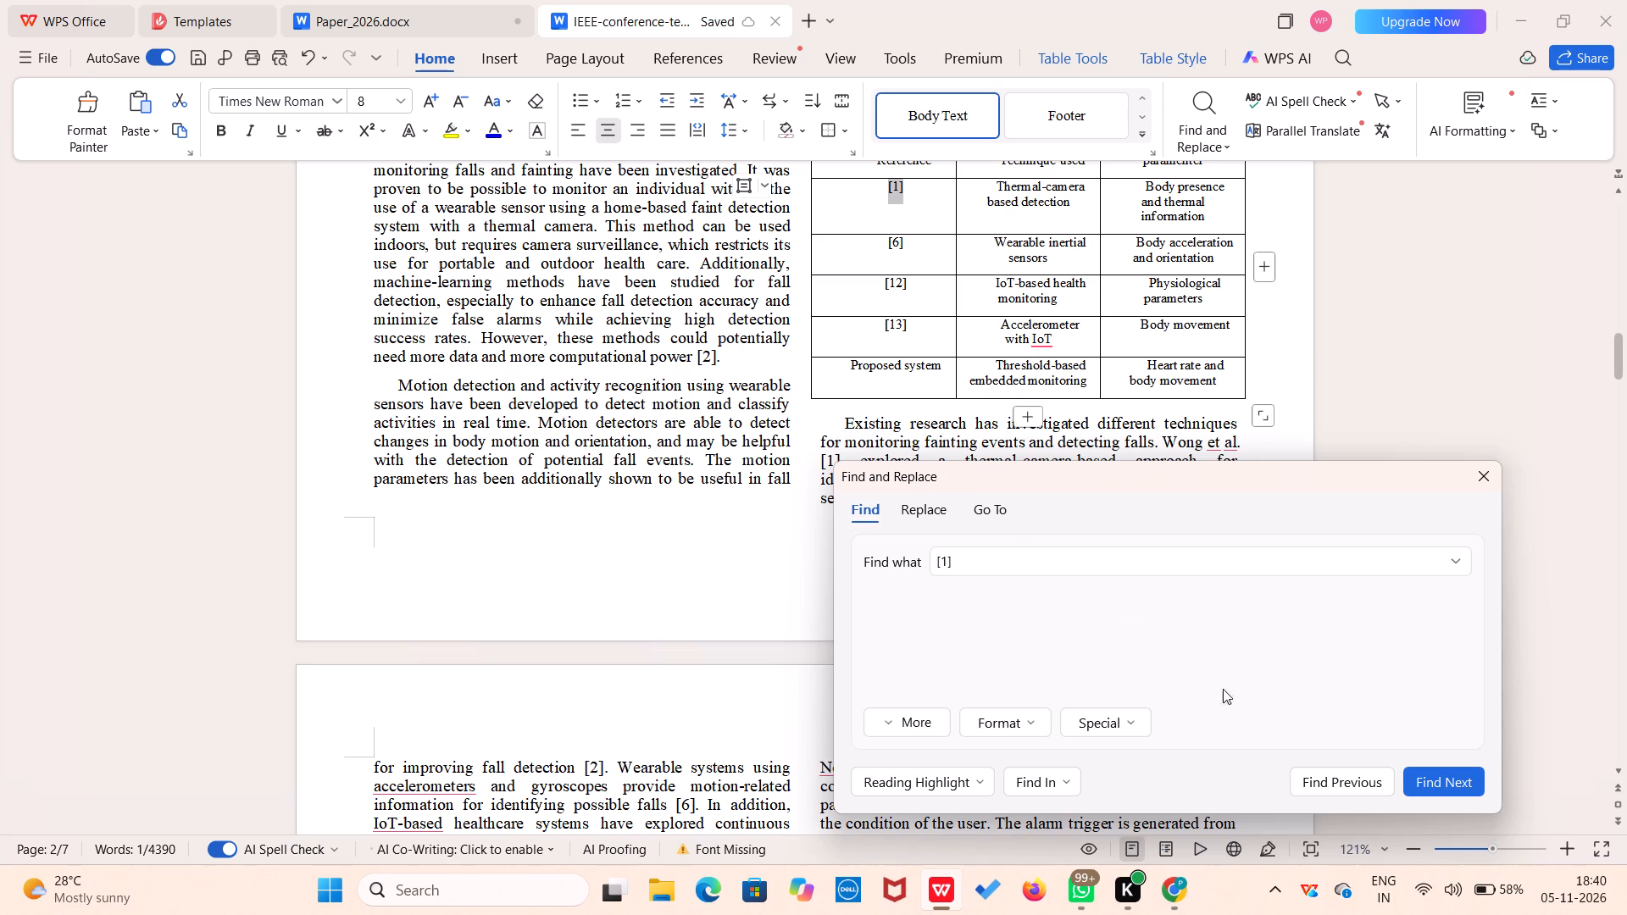
{"action": "left_click", "coordinate": [1336, 785], "text": "alt"}
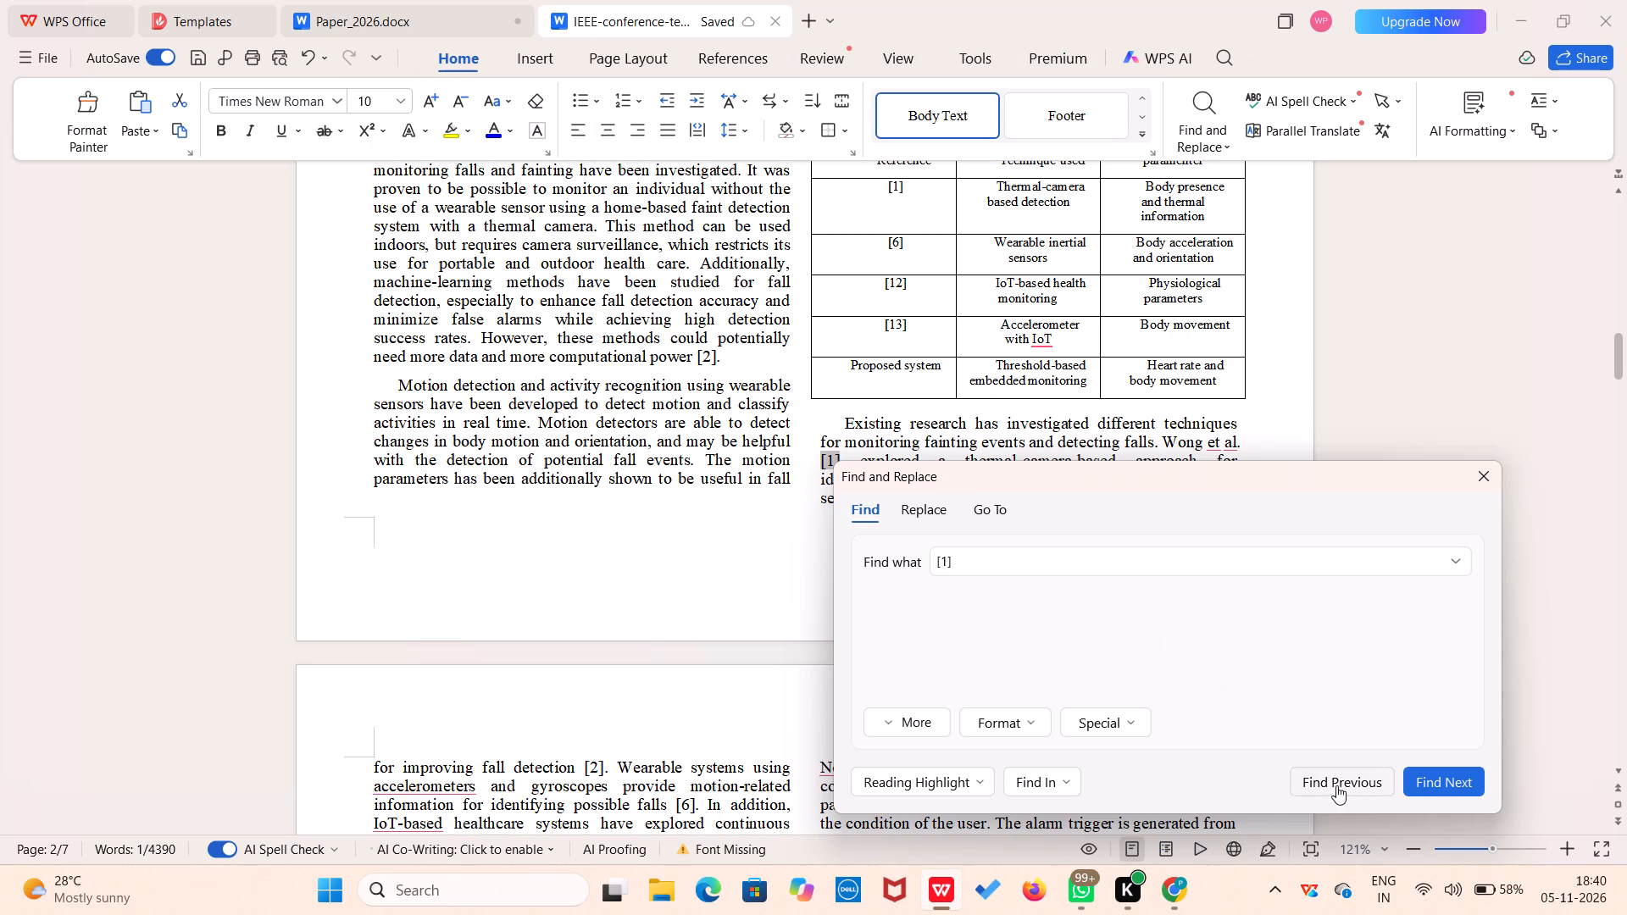
{"action": "scroll", "coordinate": [791, 586], "scroll_direction": "up", "scroll_amount": 6, "text": "alt"}
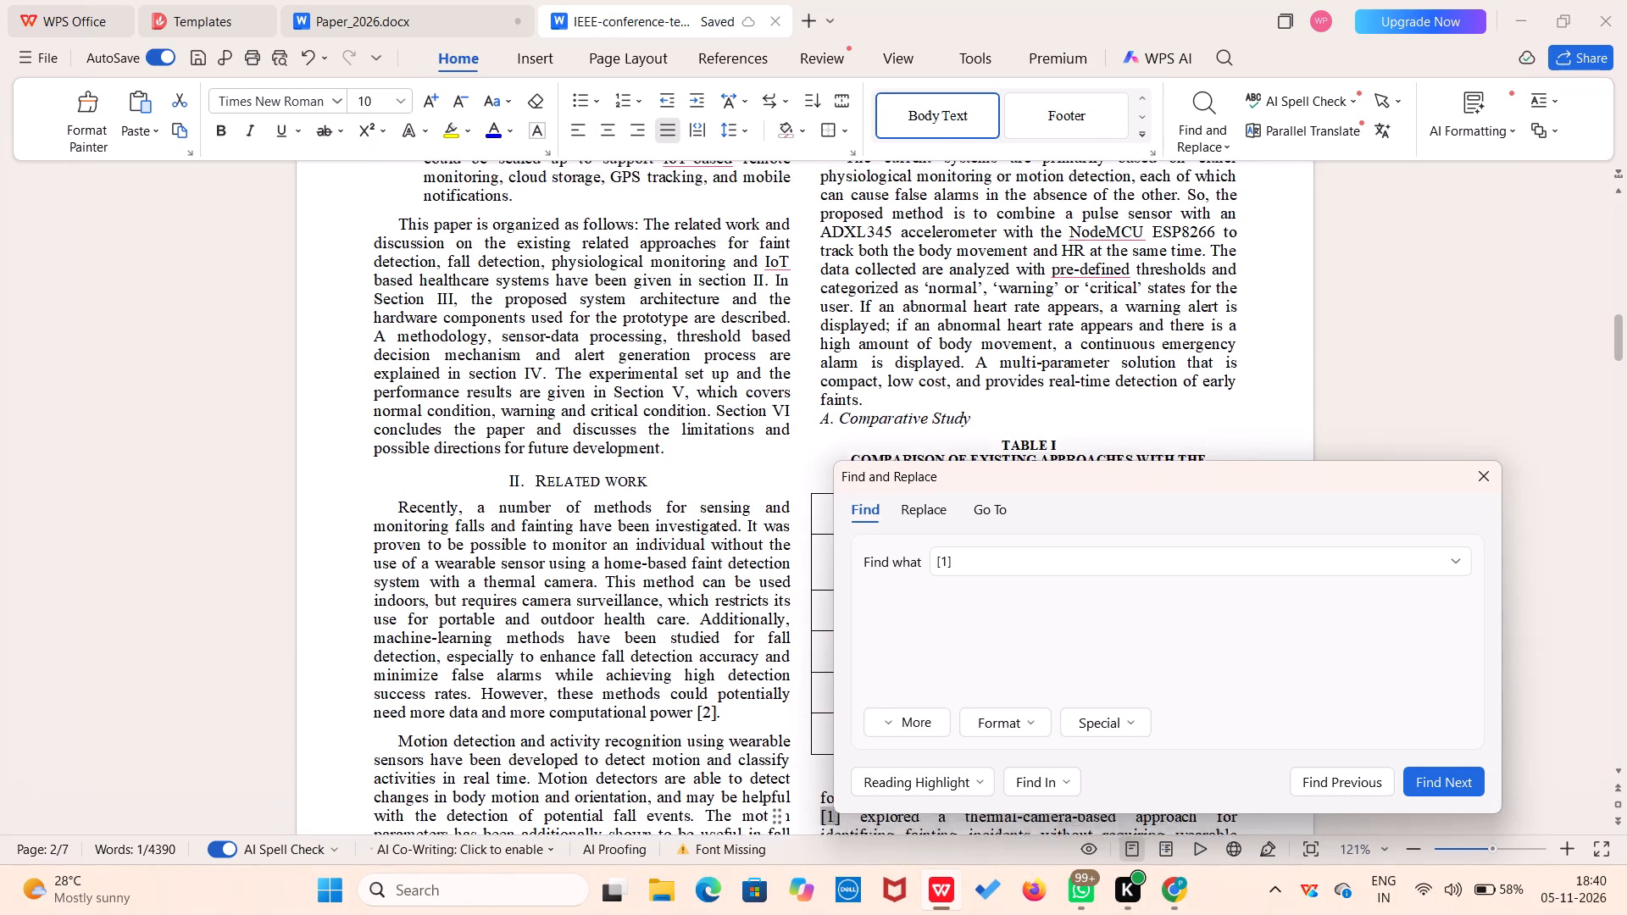
{"action": "scroll", "coordinate": [791, 586], "scroll_direction": "up", "scroll_amount": 2, "text": "alt"}
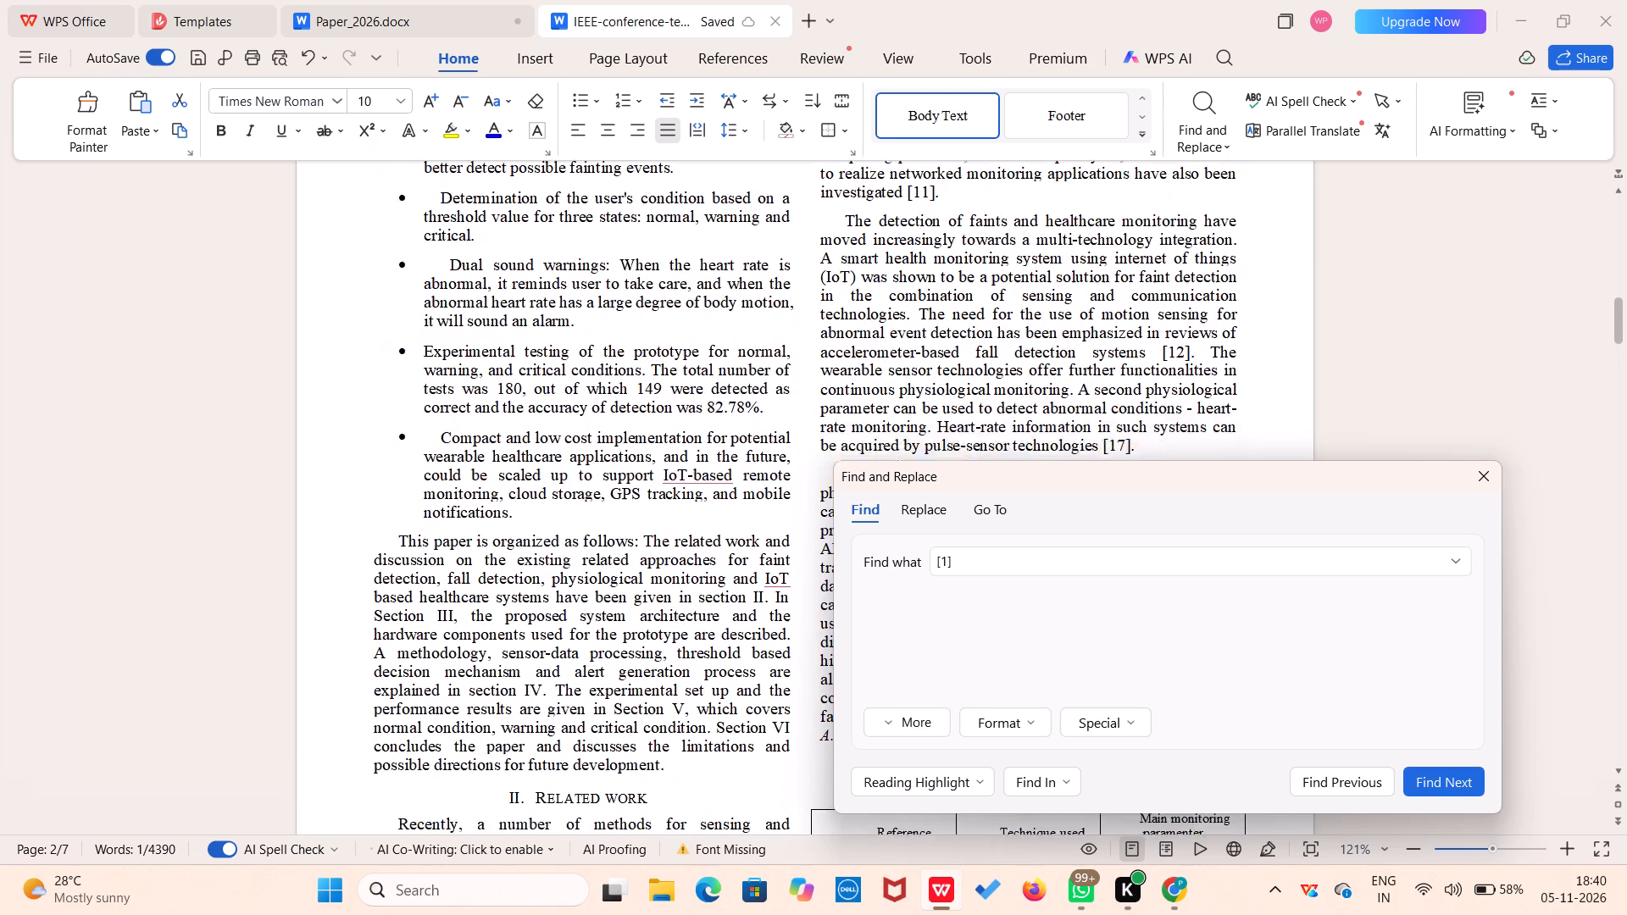
{"action": "scroll", "coordinate": [791, 586], "scroll_direction": "up", "scroll_amount": 13, "text": "alt"}
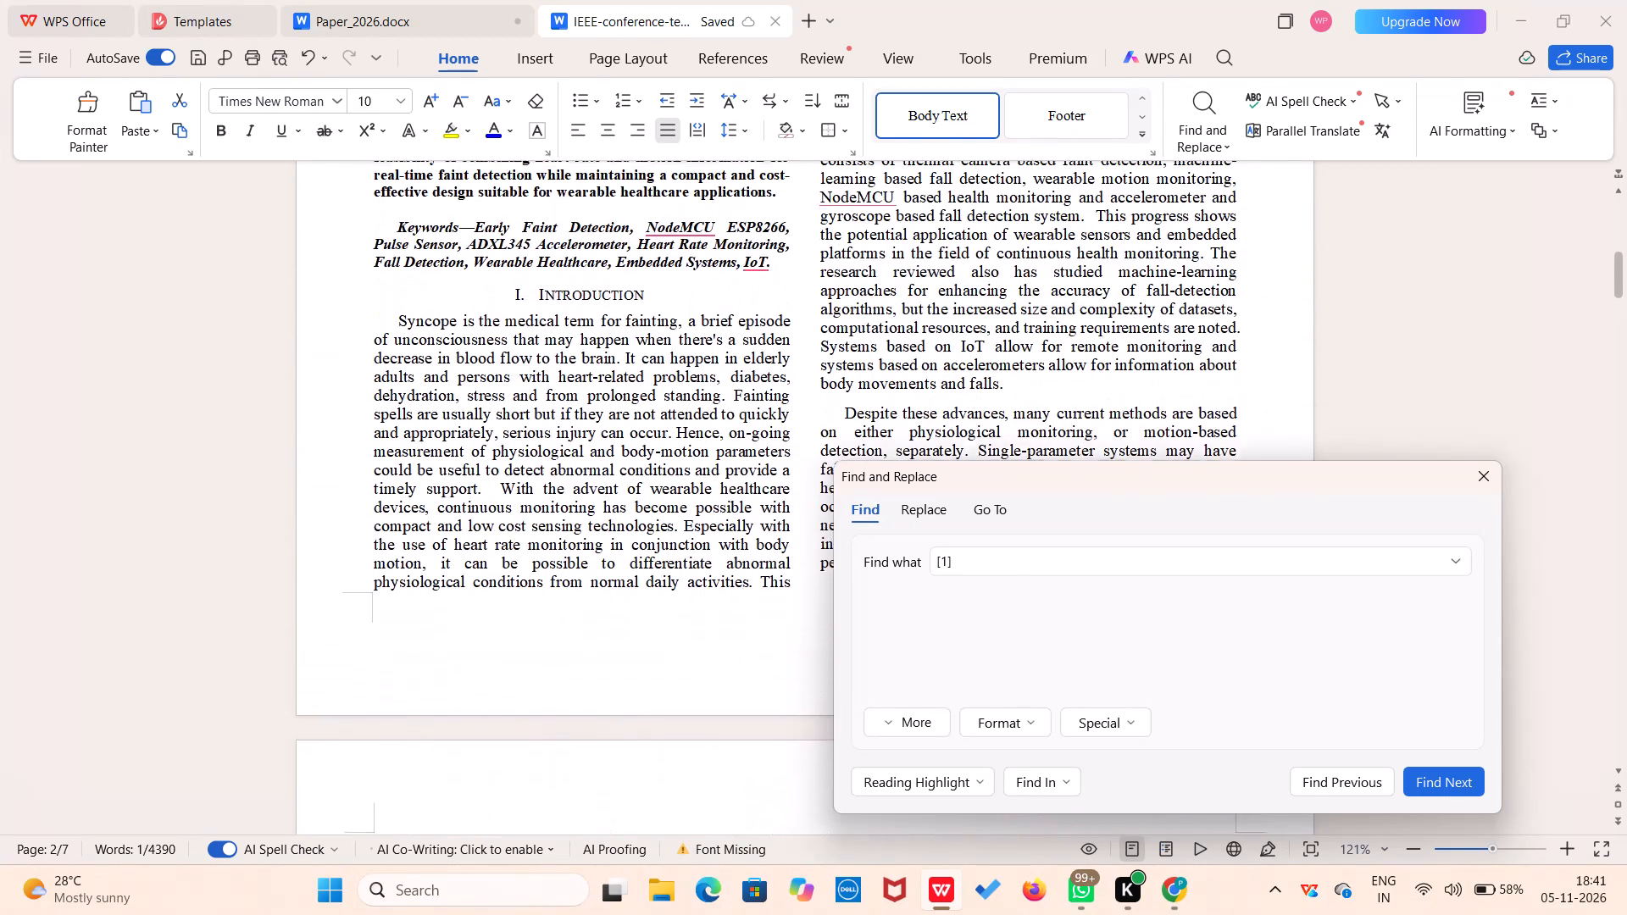
{"action": "scroll", "coordinate": [791, 586], "scroll_direction": "up", "scroll_amount": 1, "text": "alt"}
{"action": "scroll", "coordinate": [791, 586], "scroll_direction": "down", "scroll_amount": 4, "text": "alt"}
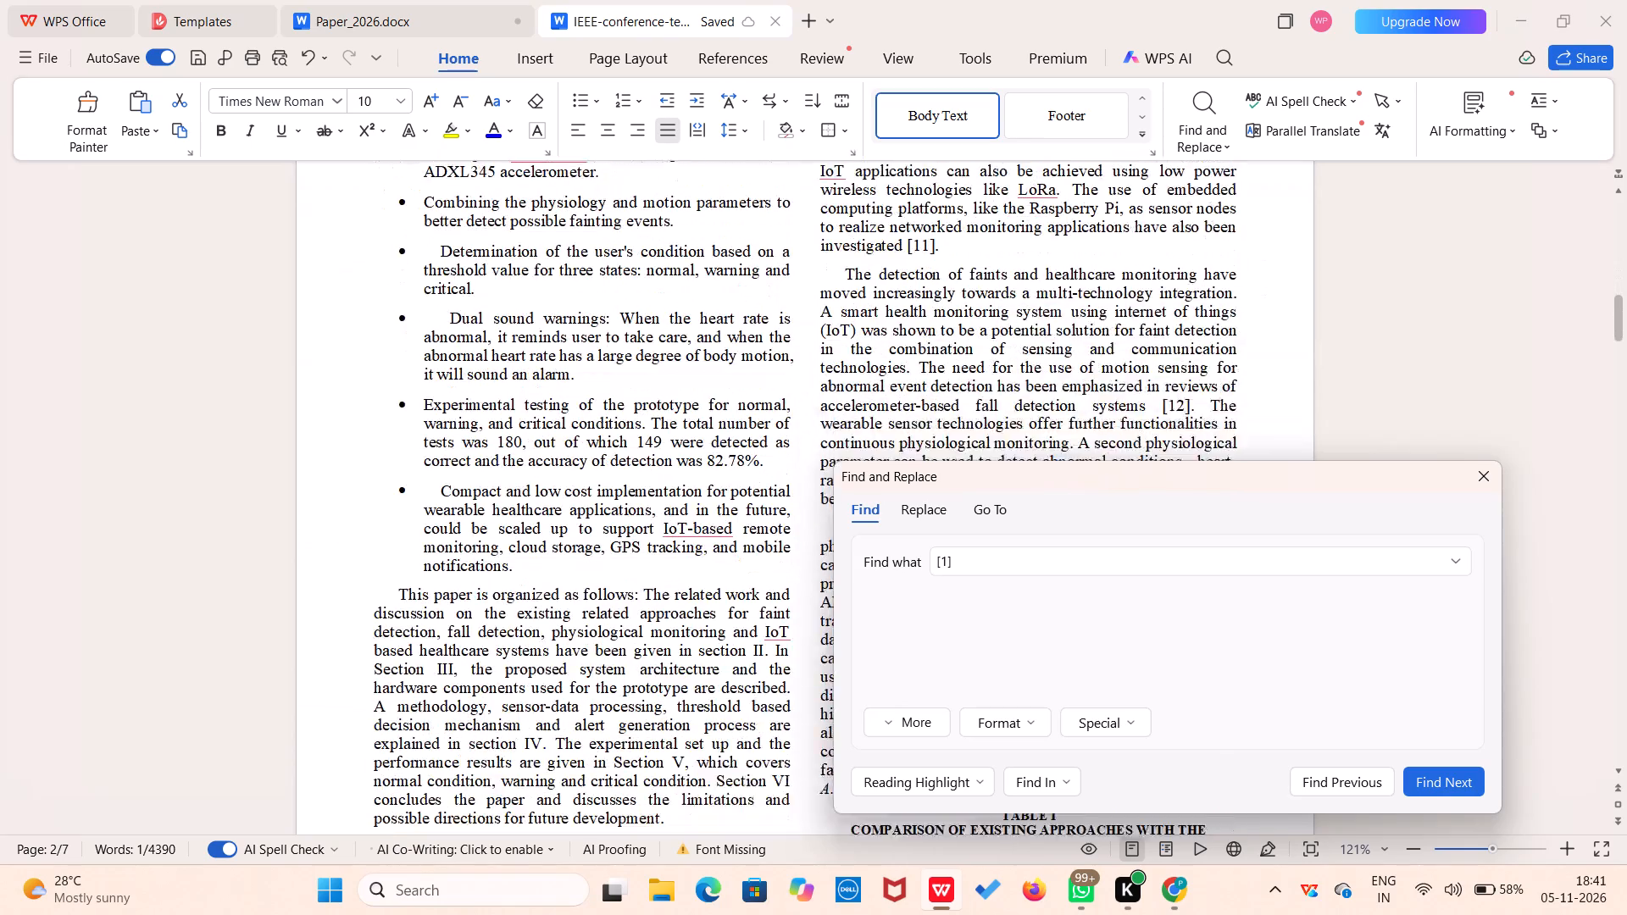
{"action": "left_click", "coordinate": [1352, 778], "text": "alt"}
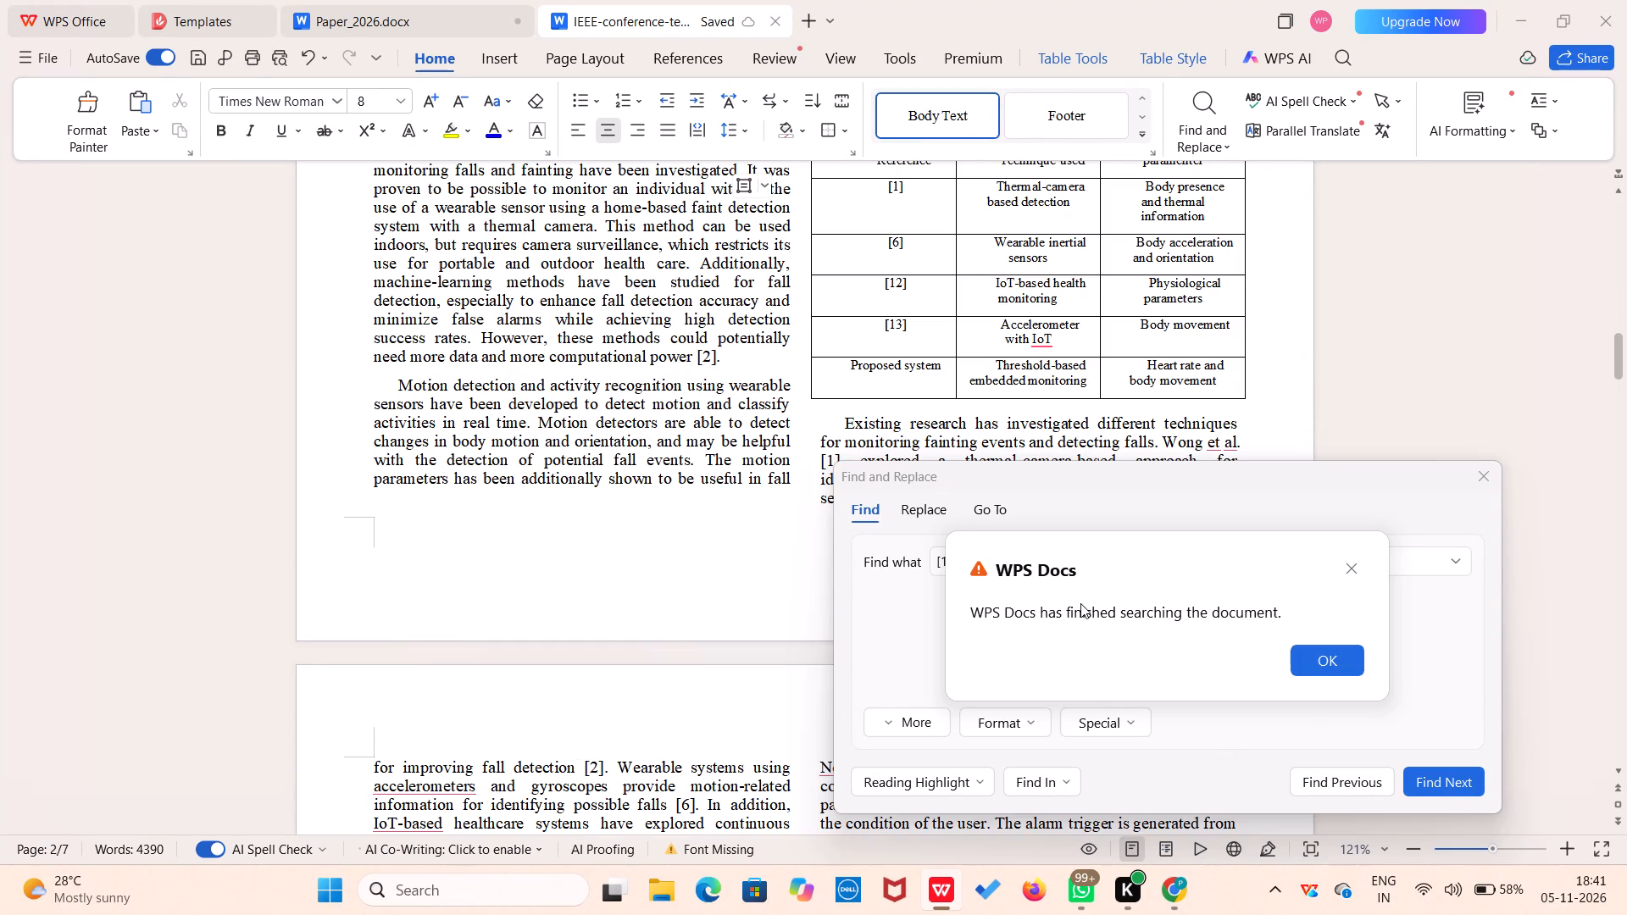
{"action": "left_click", "coordinate": [1319, 669], "text": "alt"}
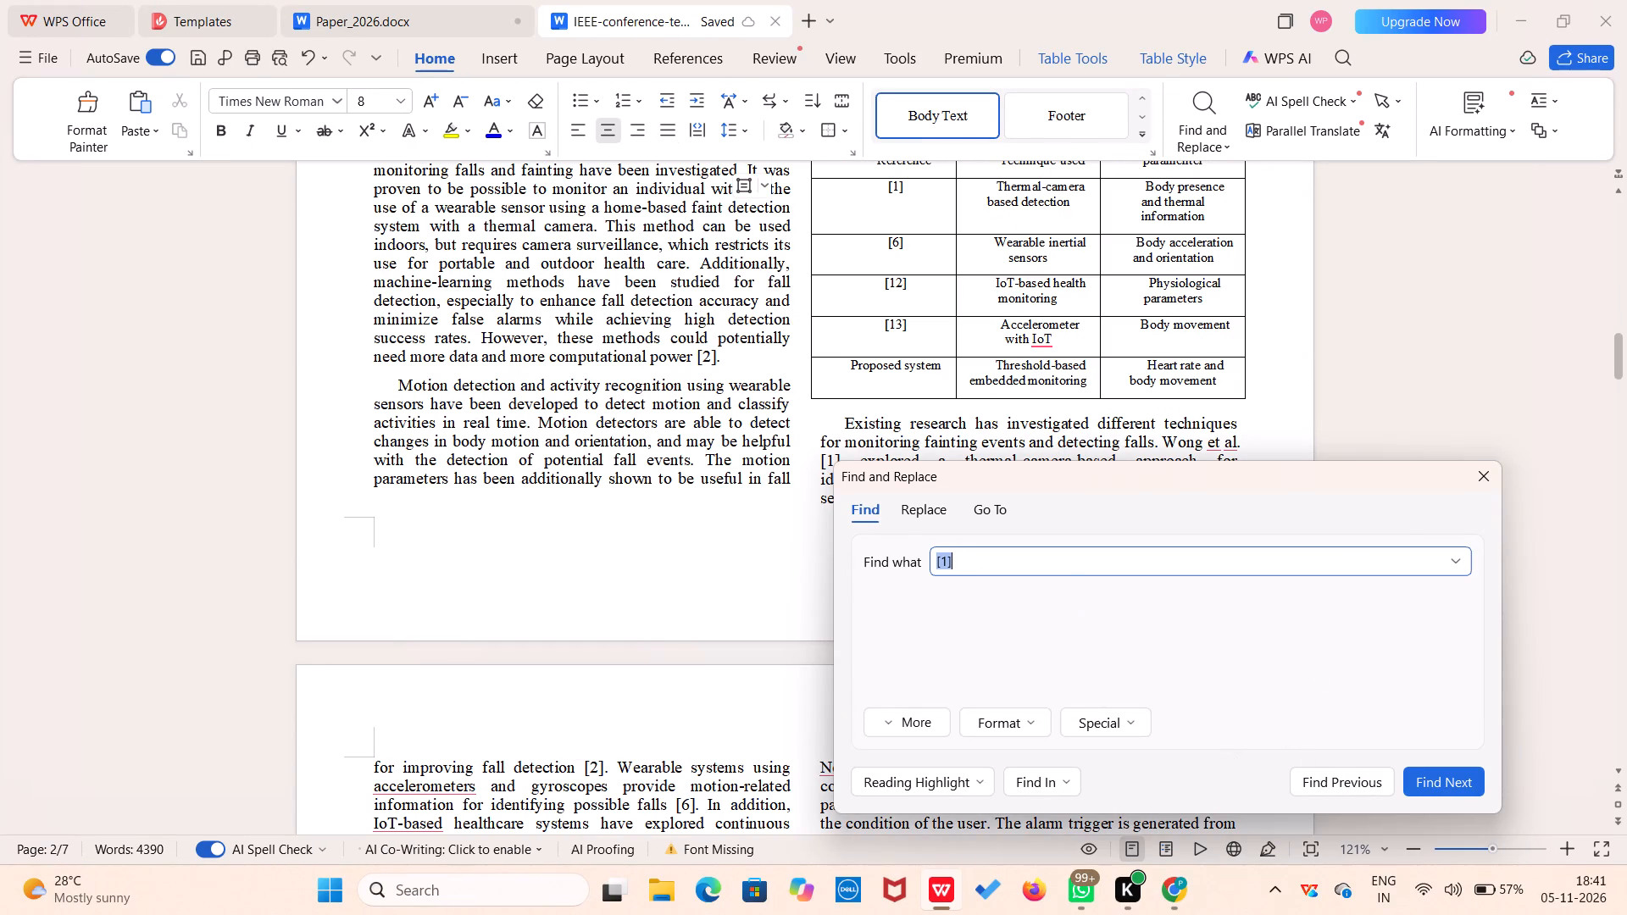
Change the thermal-camera row's reference in Table I from [1] to [22].
{"action": "scroll", "coordinate": [913, 254], "scroll_direction": "up", "scroll_amount": 1, "text": "alt"}
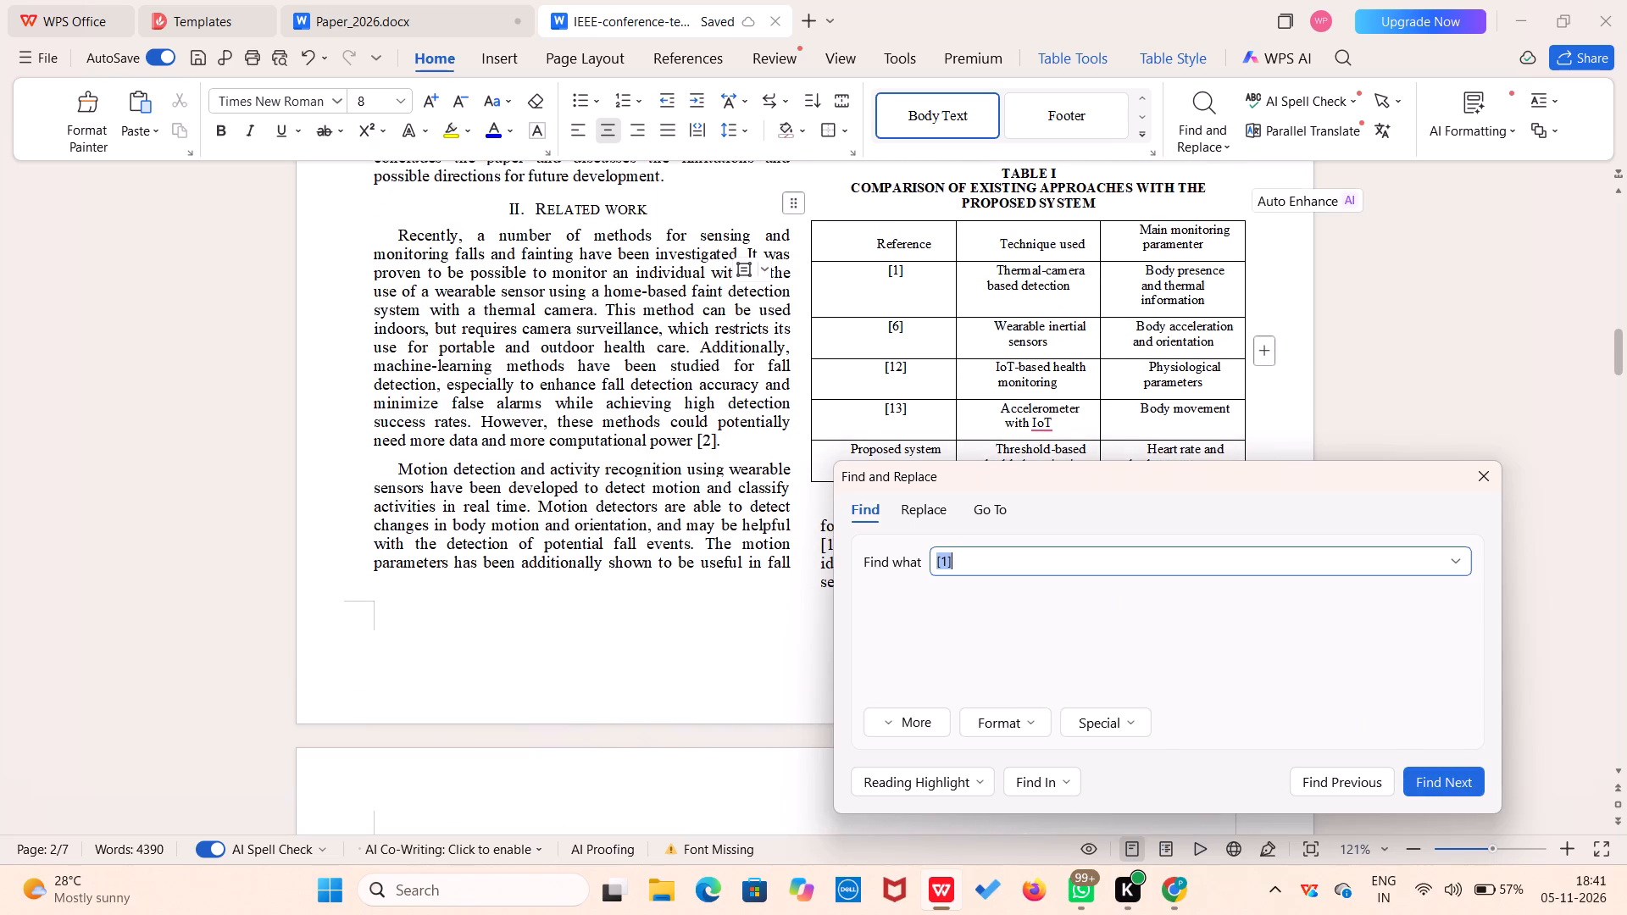
{"action": "left_click", "coordinate": [899, 276], "text": "alt"}
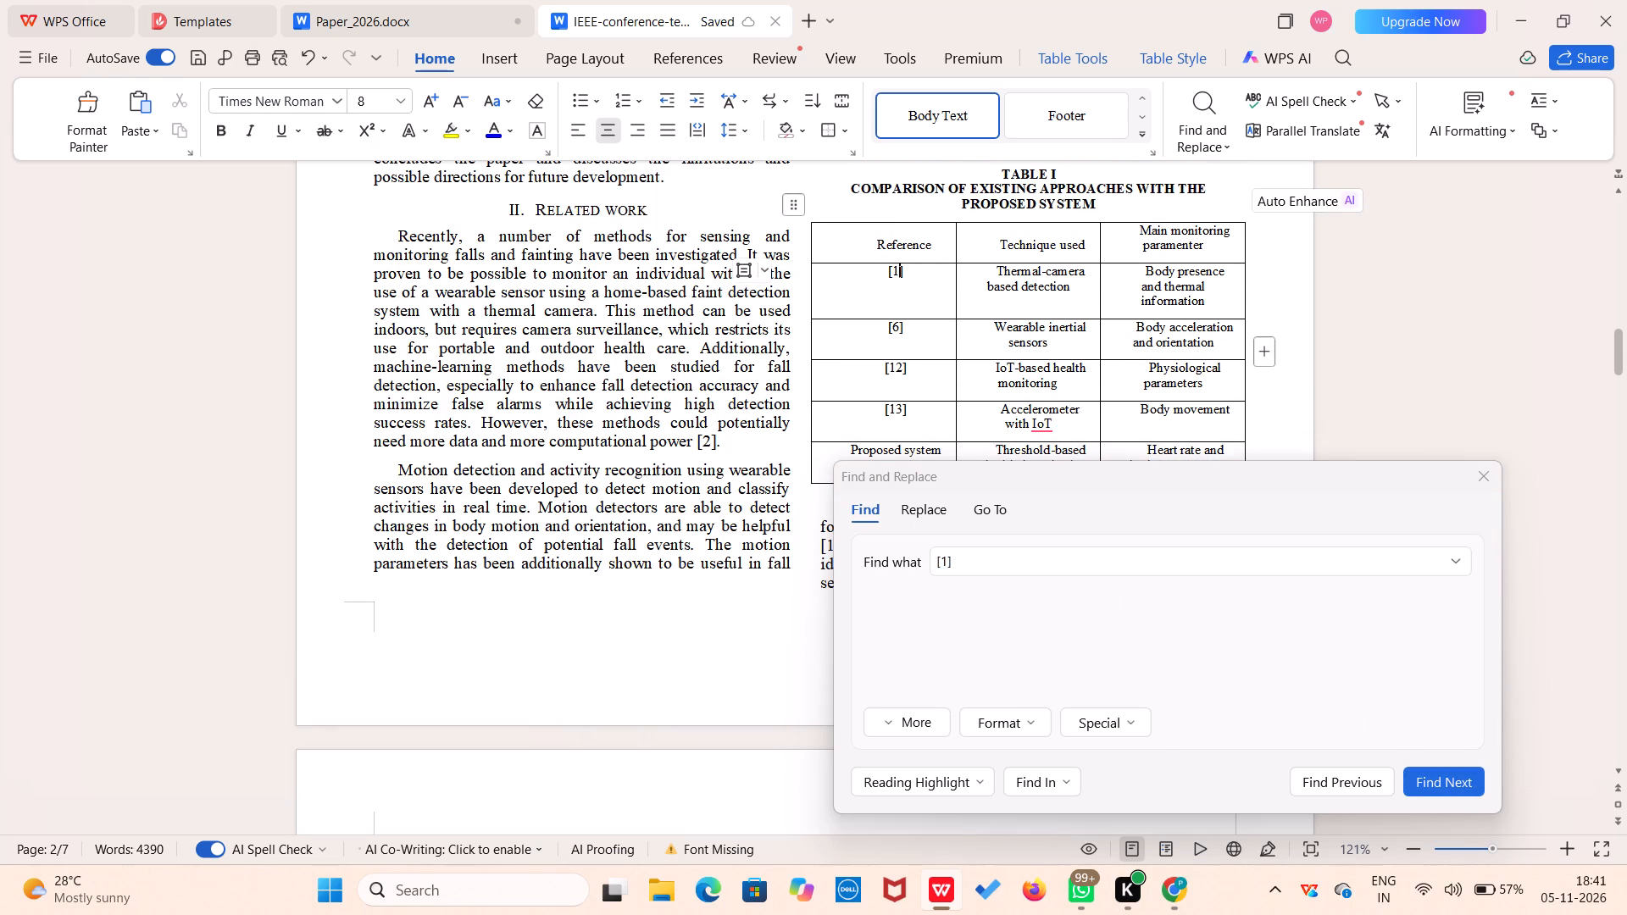
{"action": "key", "text": "BackSpace"}
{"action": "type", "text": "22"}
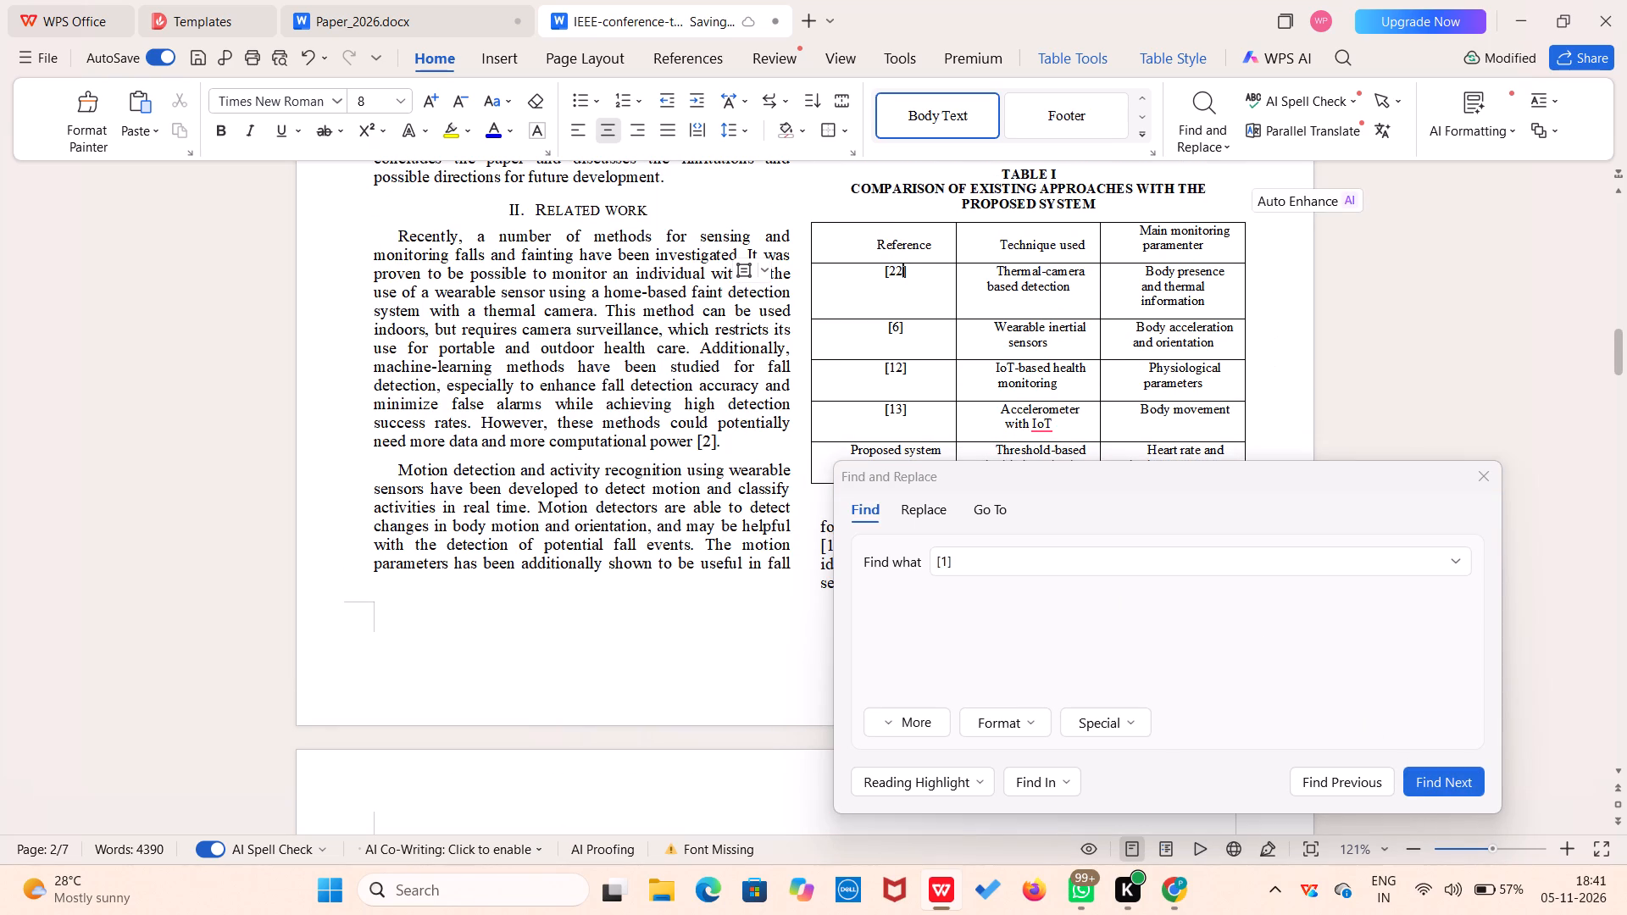
Check ChatGPT's final citation mapping in Chrome, then find the next [1] citation in the paper, after Wong et al., and open it for editing.
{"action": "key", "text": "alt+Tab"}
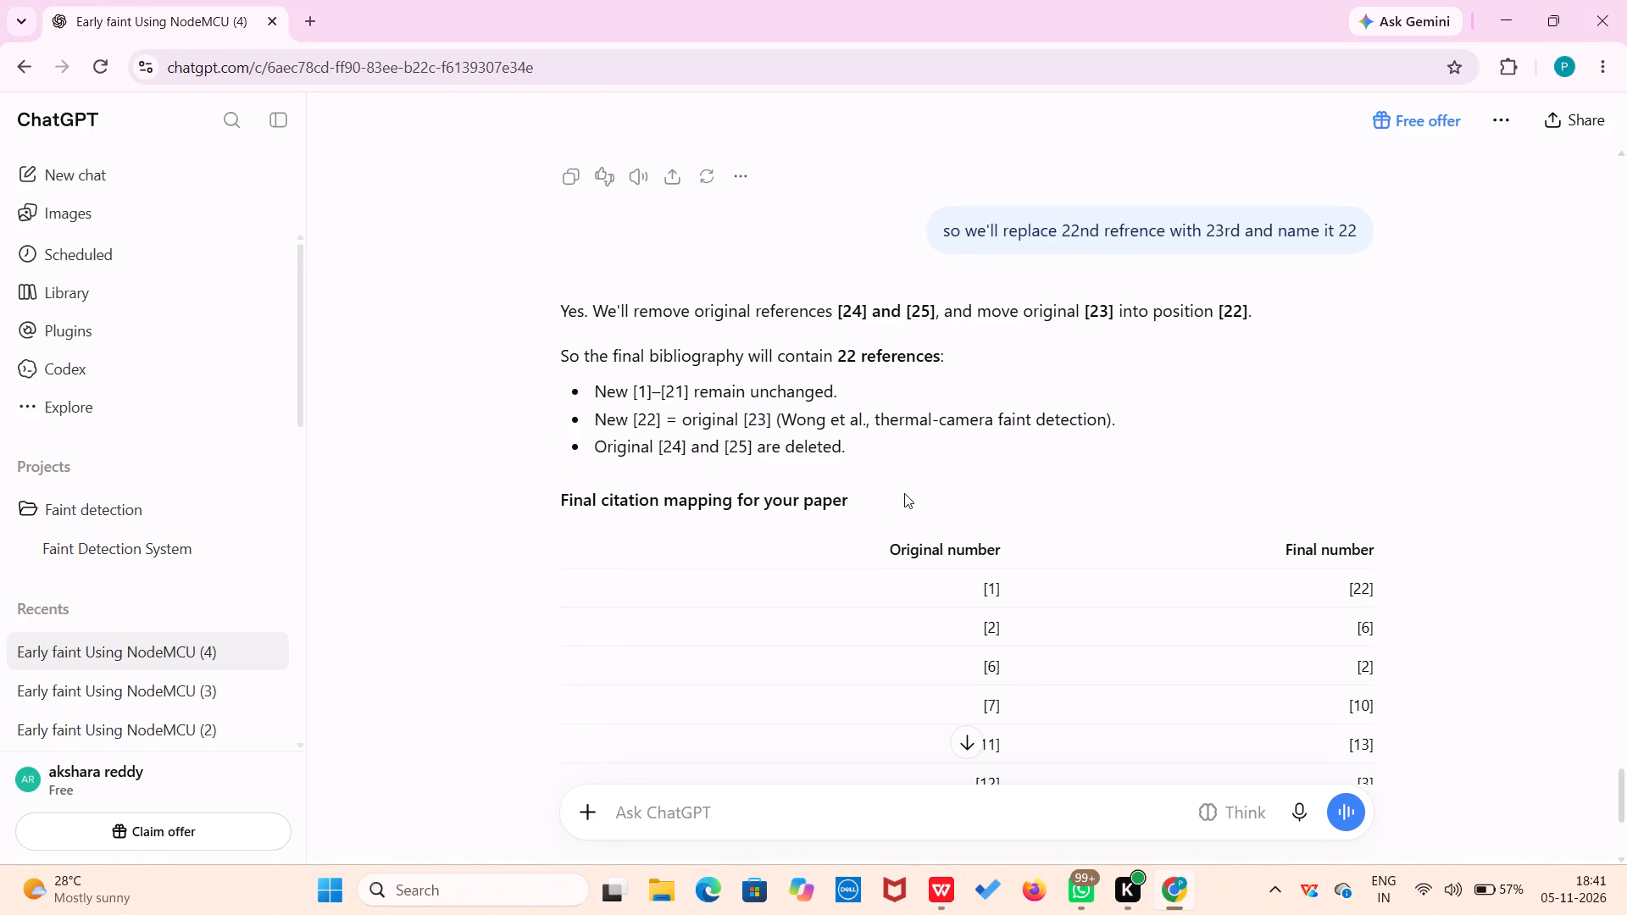
{"action": "scroll", "coordinate": [904, 493], "scroll_direction": "down", "scroll_amount": 1}
{"action": "key", "text": "alt+Tab"}
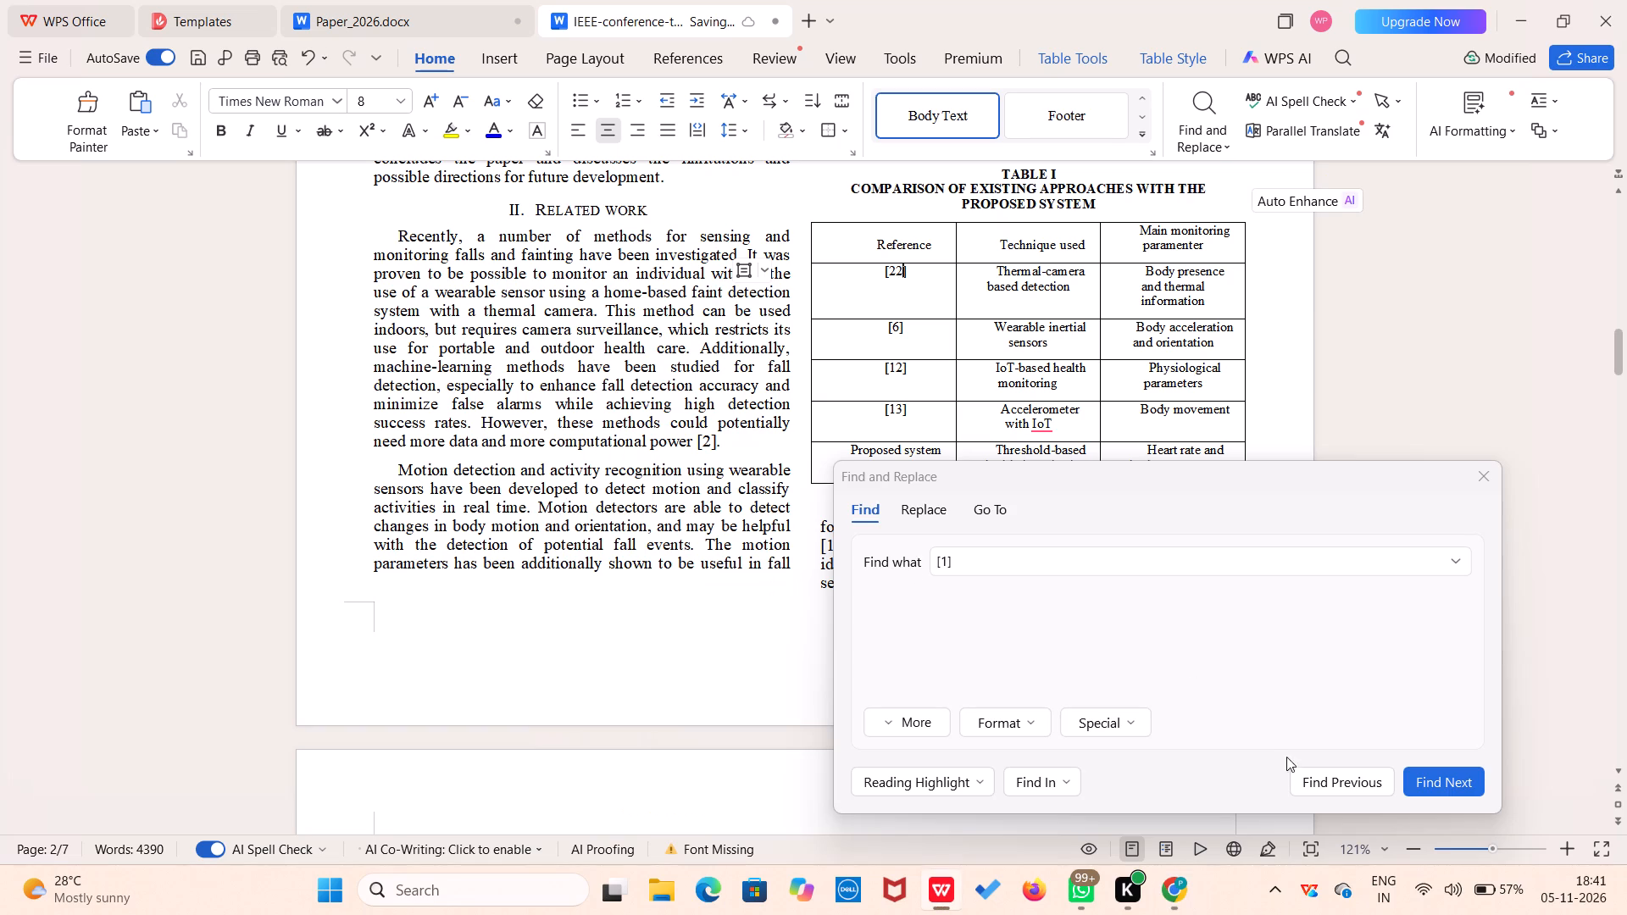
{"action": "left_click", "coordinate": [1414, 768]}
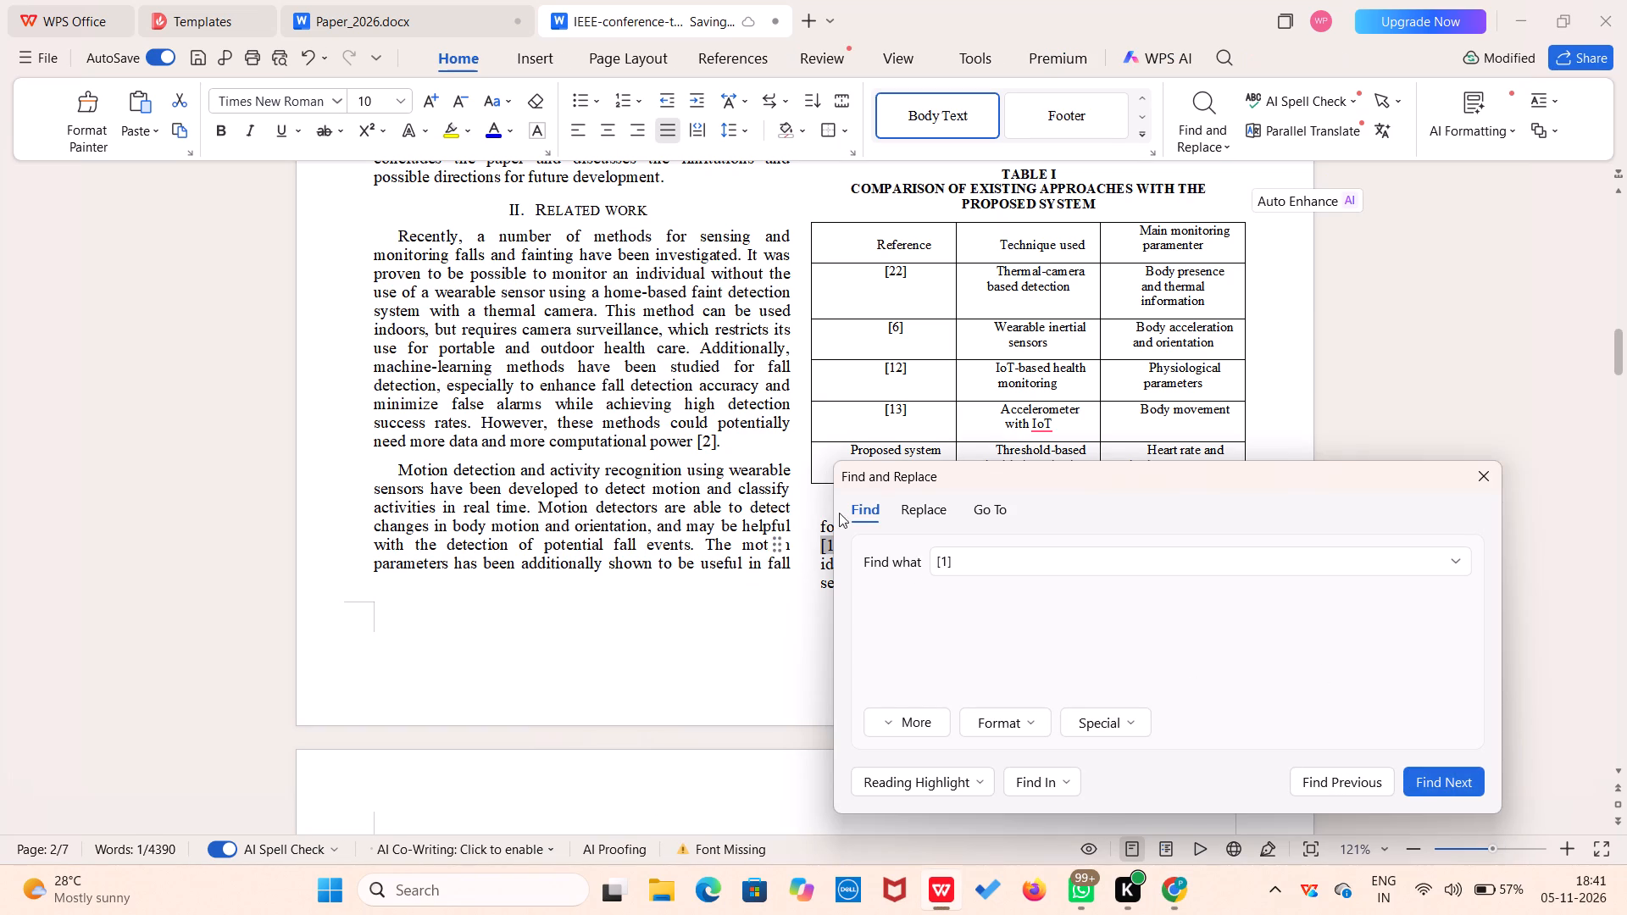
{"action": "scroll", "coordinate": [807, 539], "scroll_direction": "down", "scroll_amount": 1}
{"action": "left_click", "coordinate": [836, 438]}
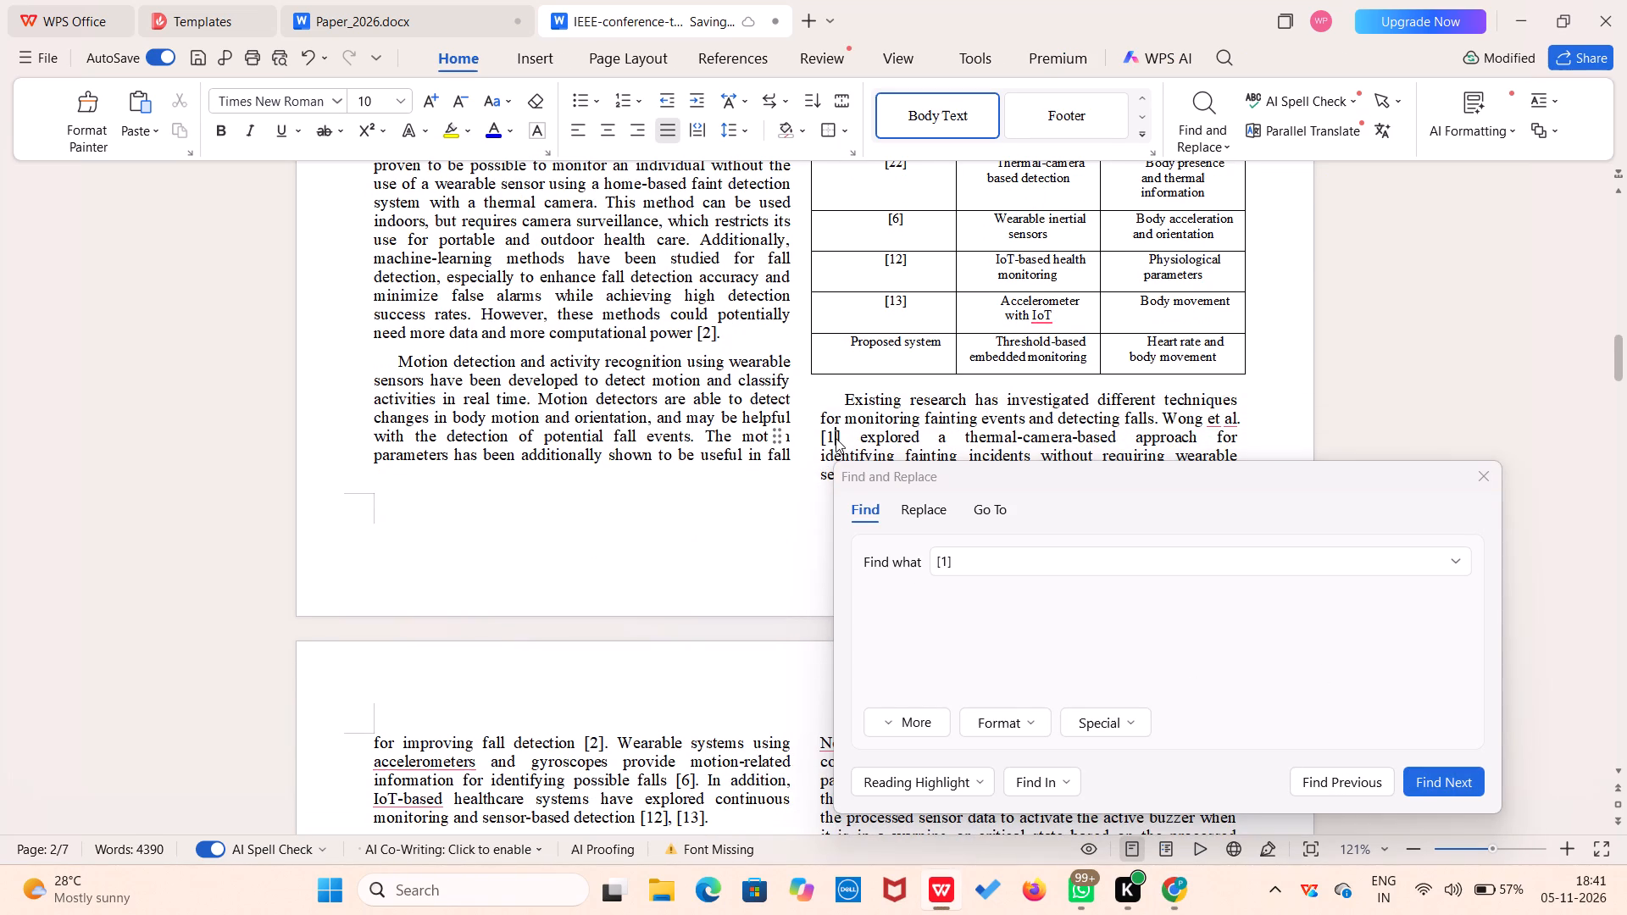
{"action": "key", "text": "BackSpace"}
{"action": "type", "text": "22"}
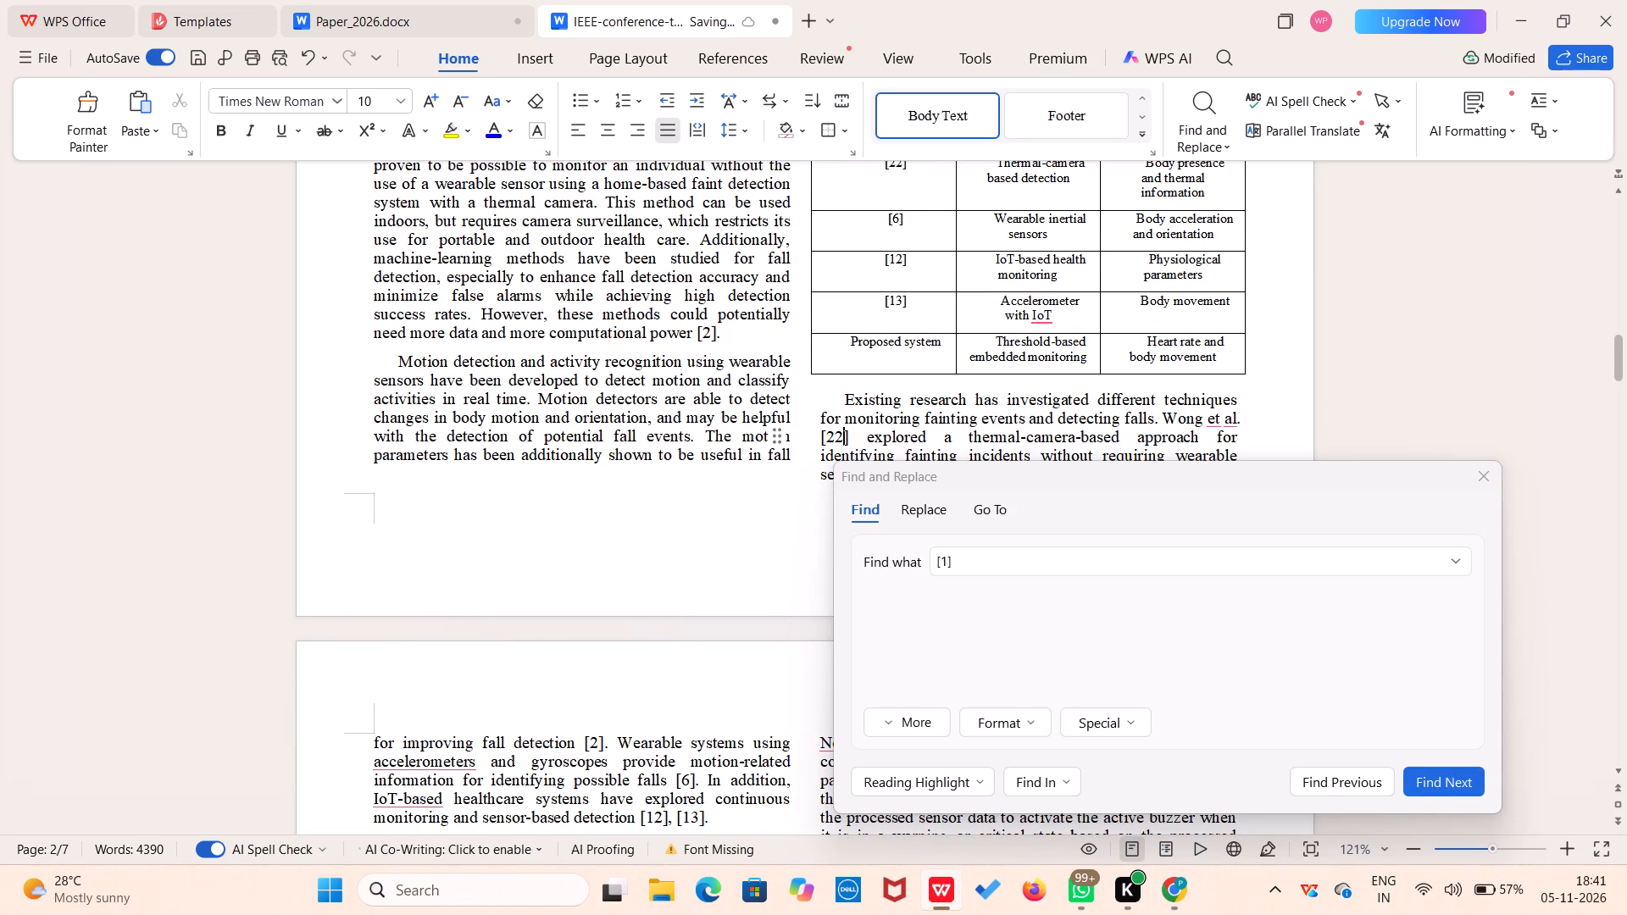
{"action": "scroll", "coordinate": [833, 438], "scroll_direction": "down", "scroll_amount": 1}
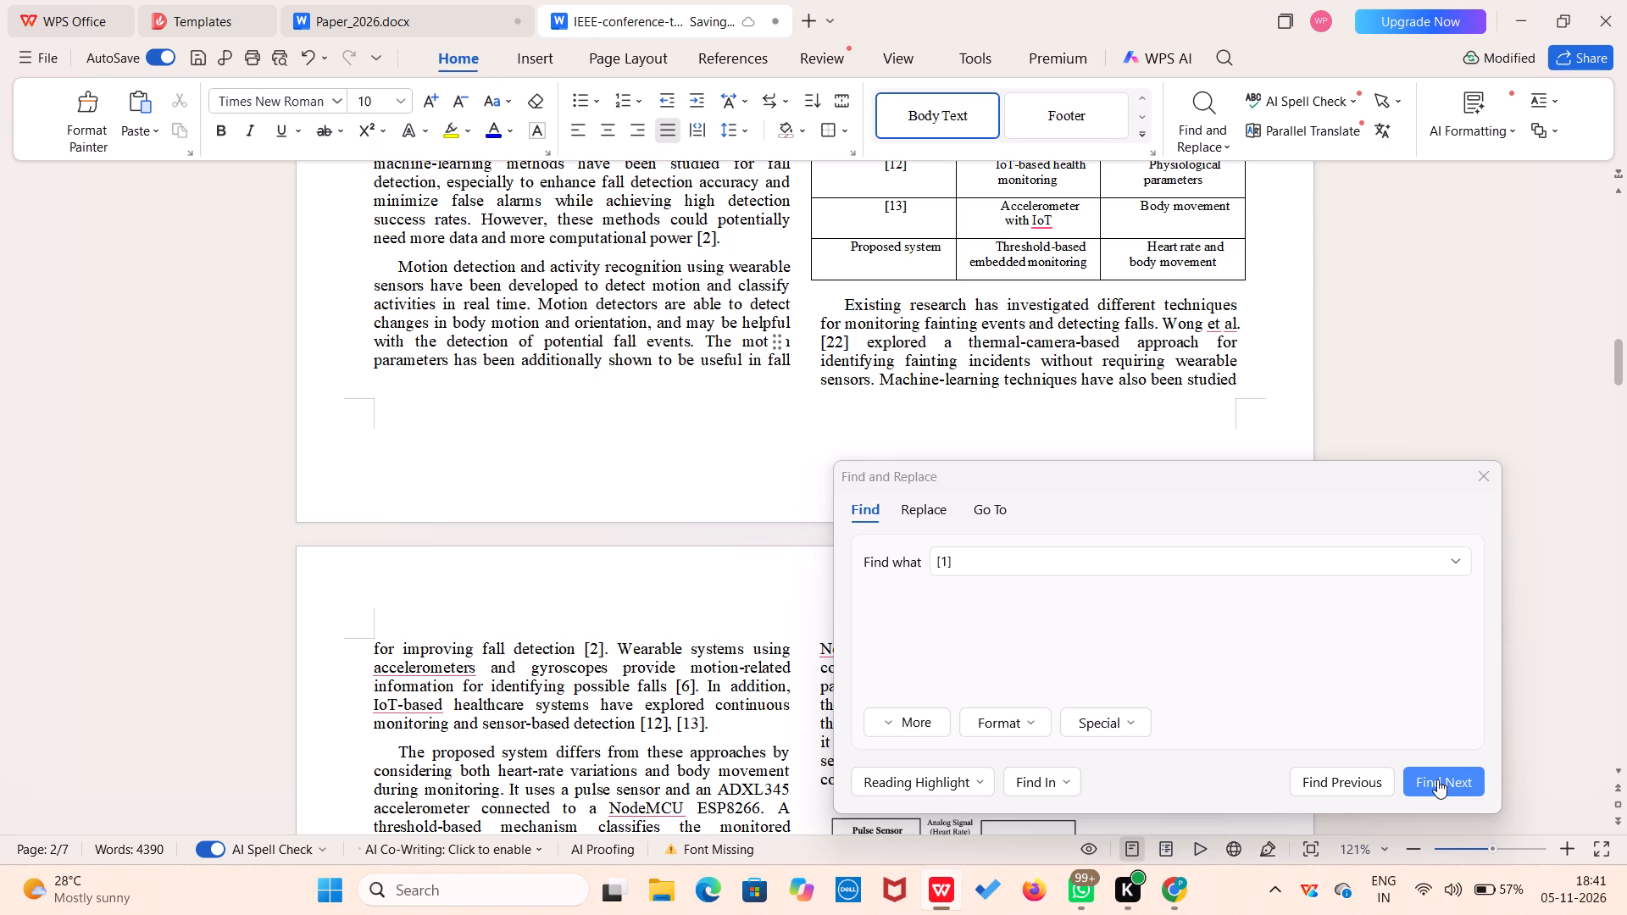
{"action": "left_click", "coordinate": [1437, 779]}
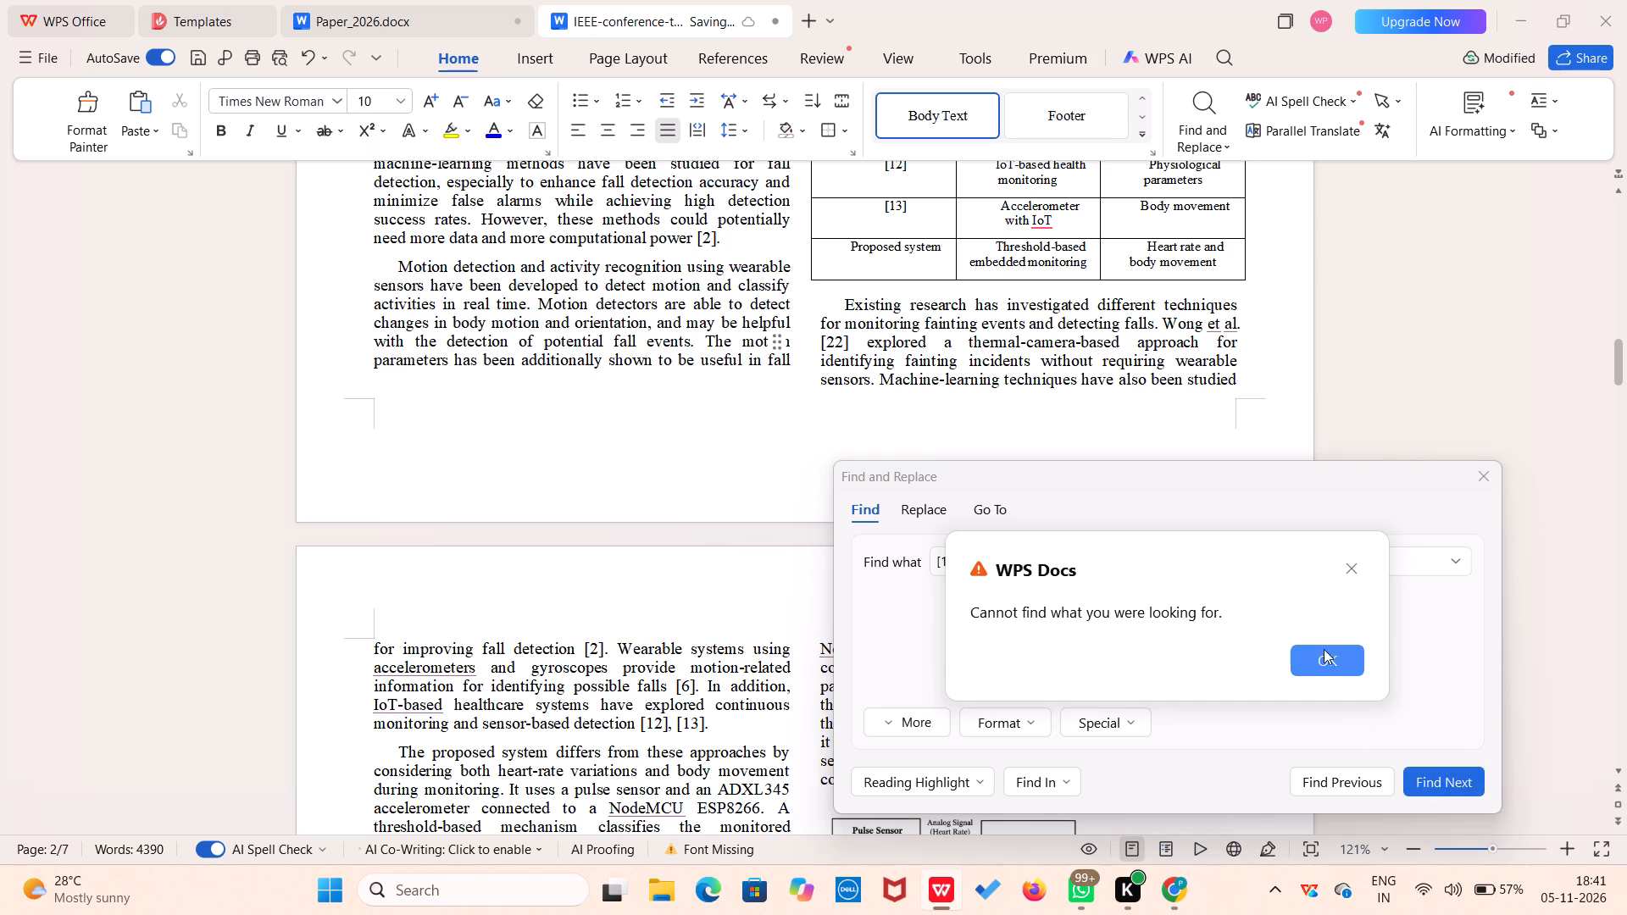
{"action": "left_click", "coordinate": [1340, 658]}
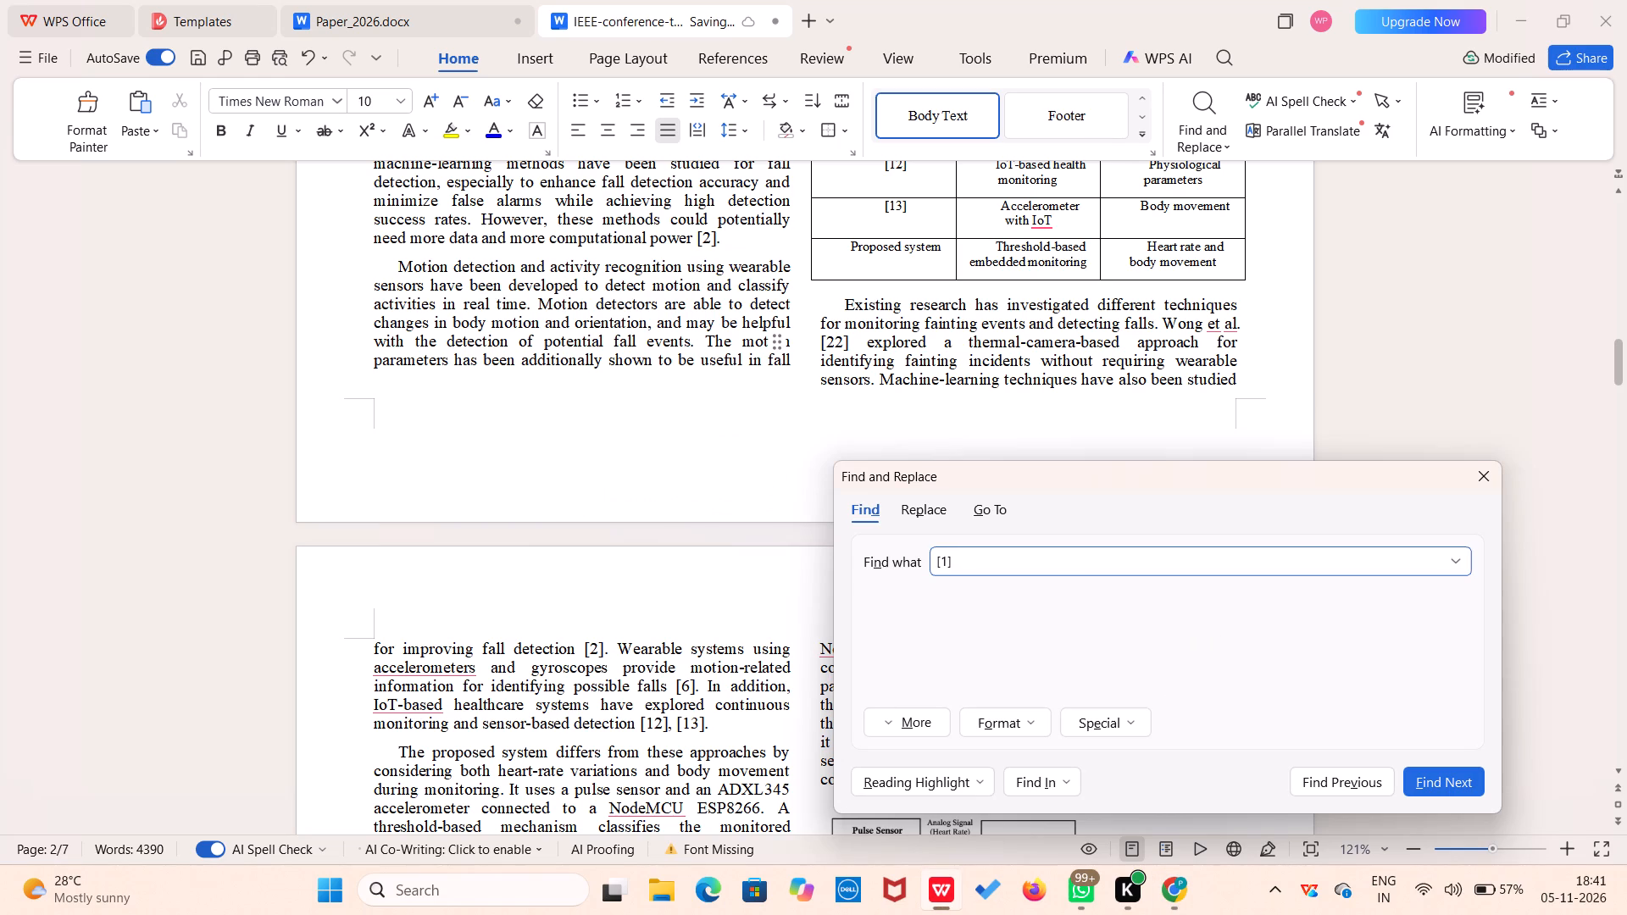
{"action": "left_click", "coordinate": [946, 566]}
{"action": "key", "text": "BackSpace"}
{"action": "key", "text": "2"}
{"action": "left_click", "coordinate": [1435, 771]}
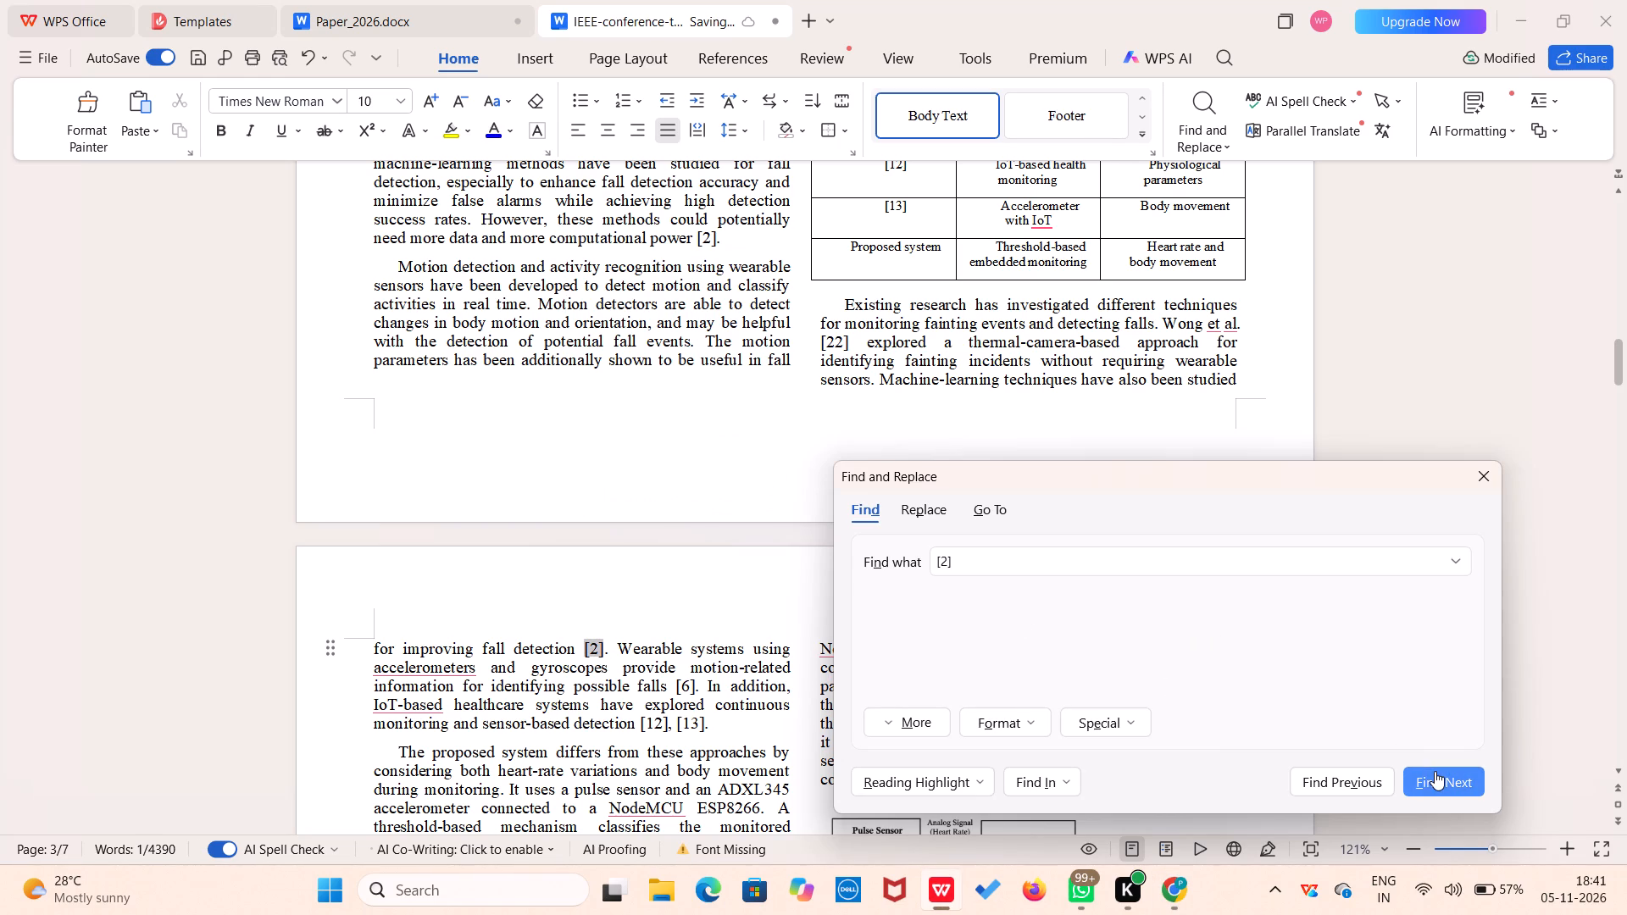
{"action": "left_click", "coordinate": [1359, 788]}
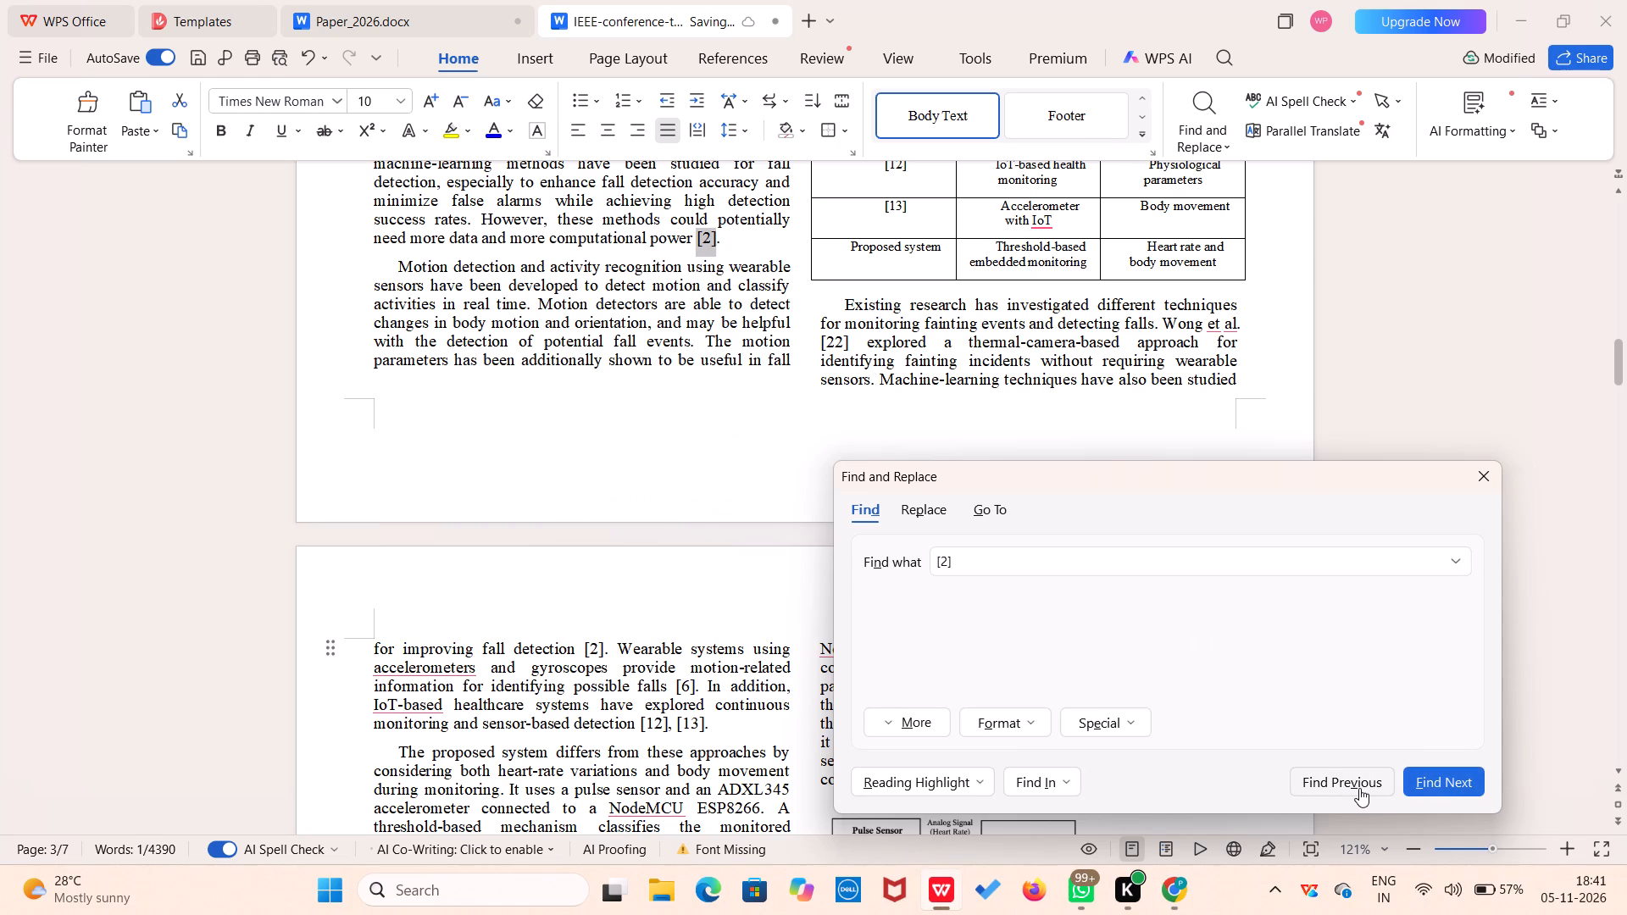
{"action": "left_click", "coordinate": [1348, 778]}
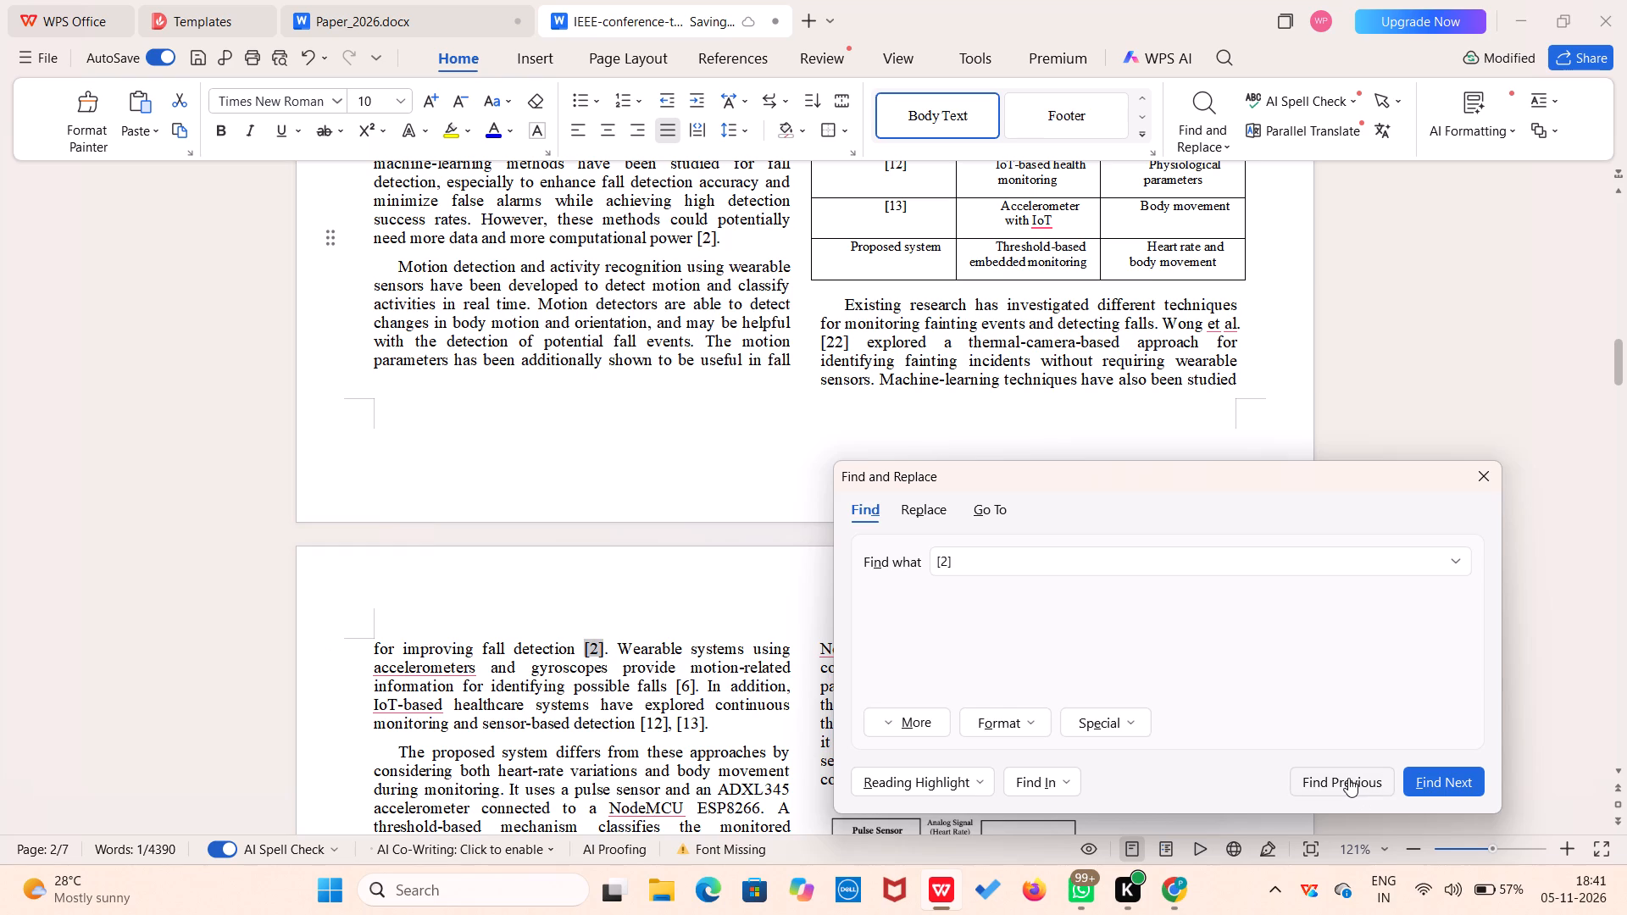
{"action": "left_click", "coordinate": [1348, 778]}
{"action": "left_click", "coordinate": [1315, 657]}
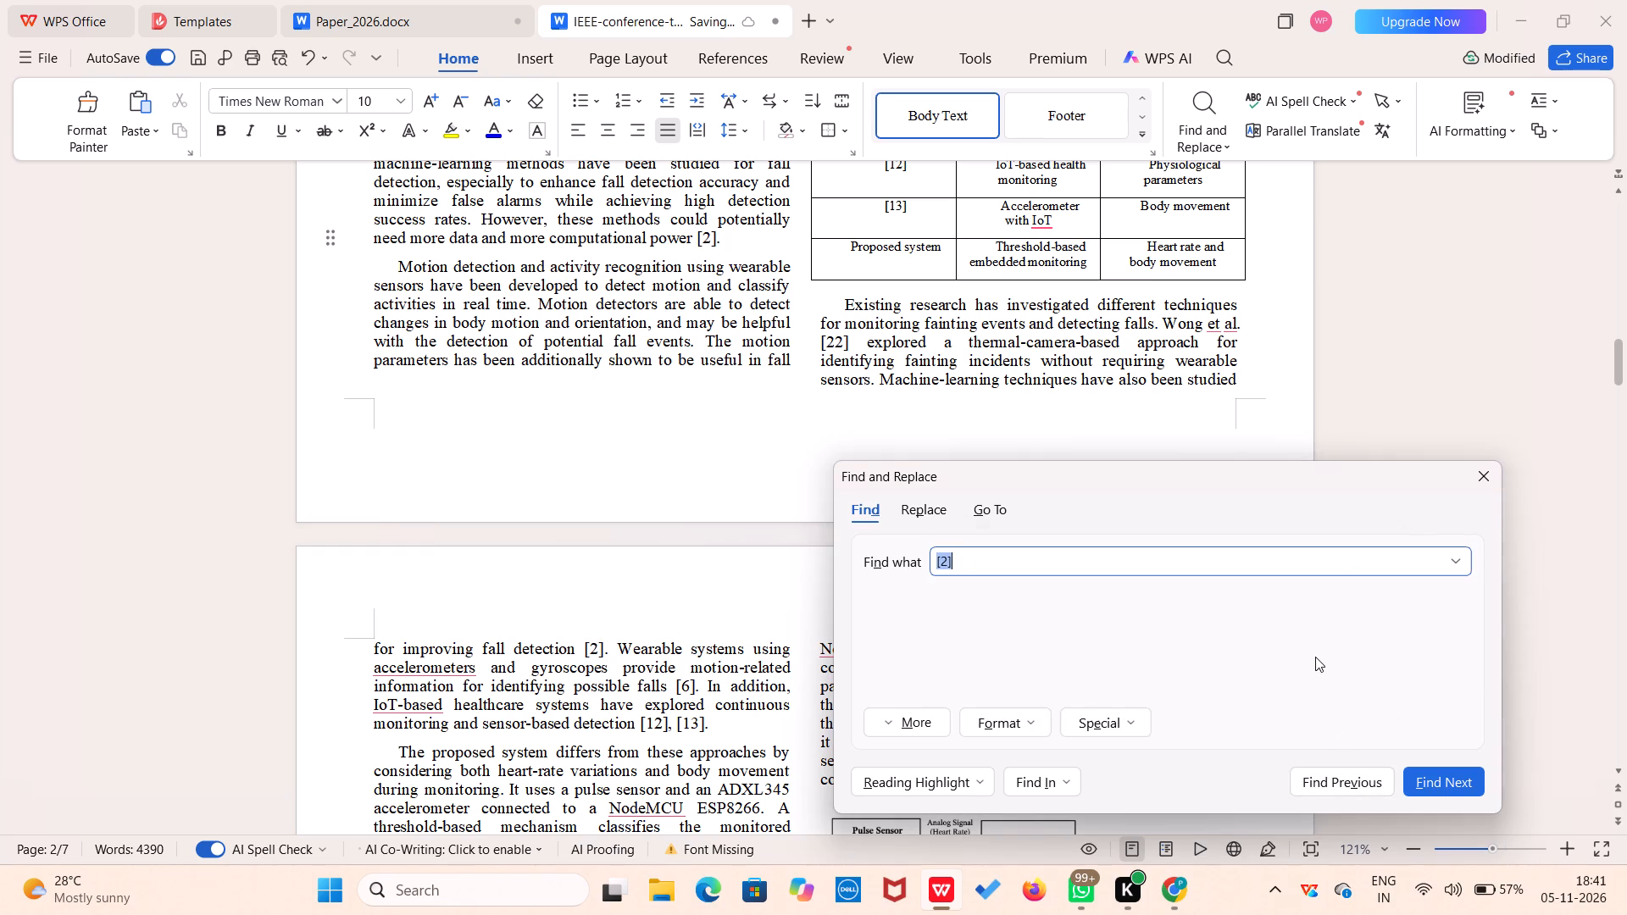
{"action": "left_click", "coordinate": [1328, 780]}
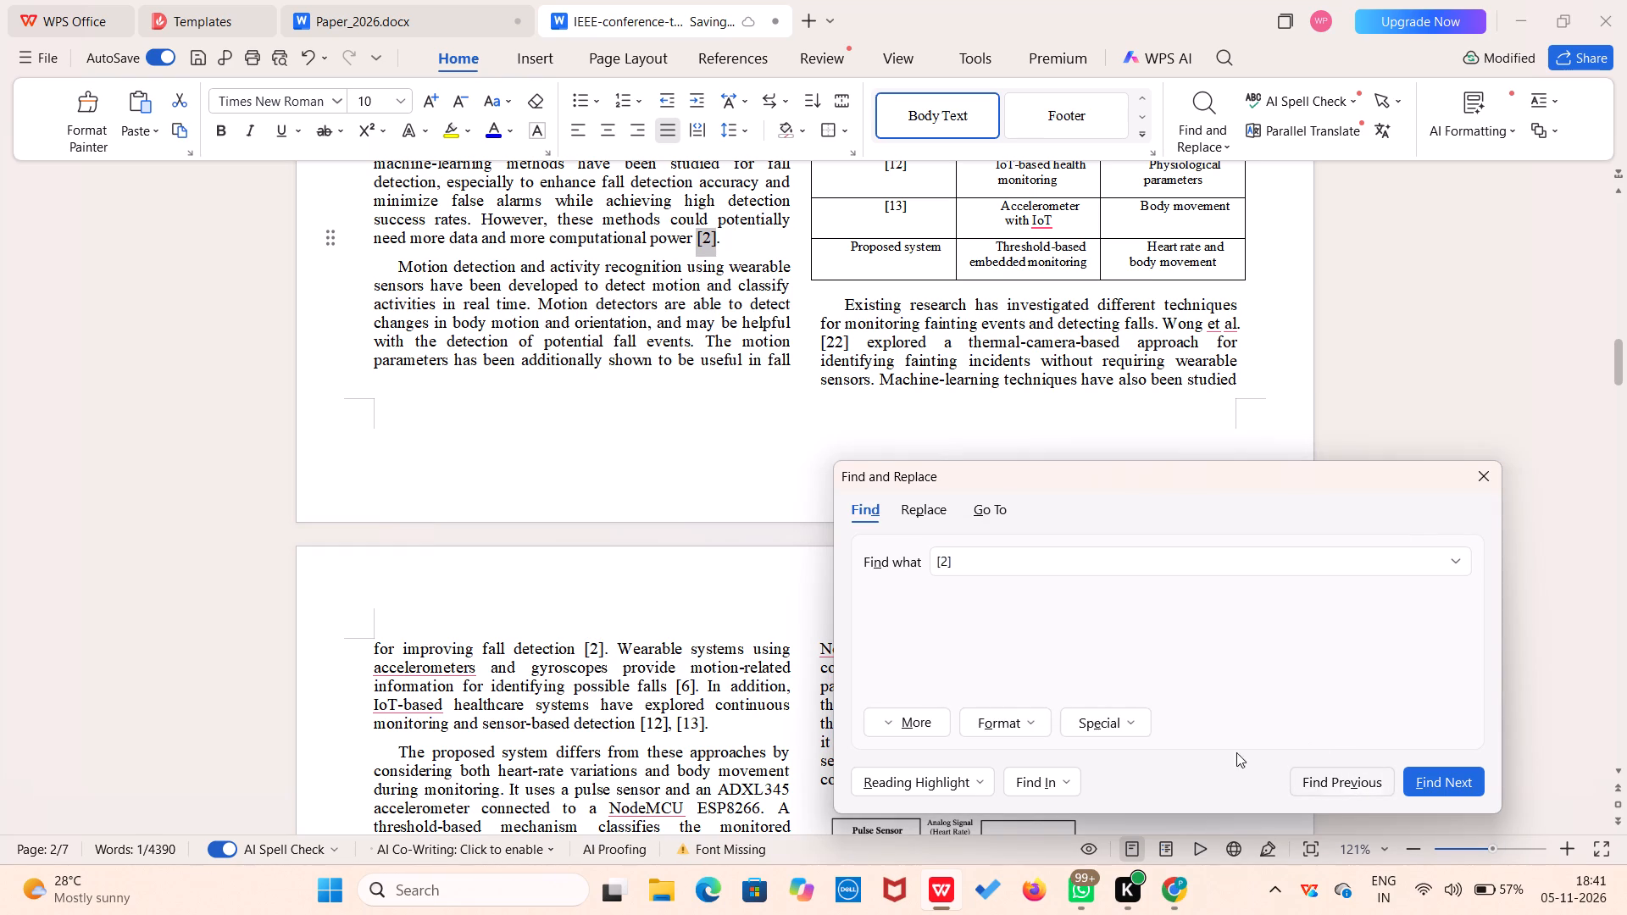
Change the citation after "more computational power" in the Related Work section to [6].
{"action": "left_click", "coordinate": [714, 240]}
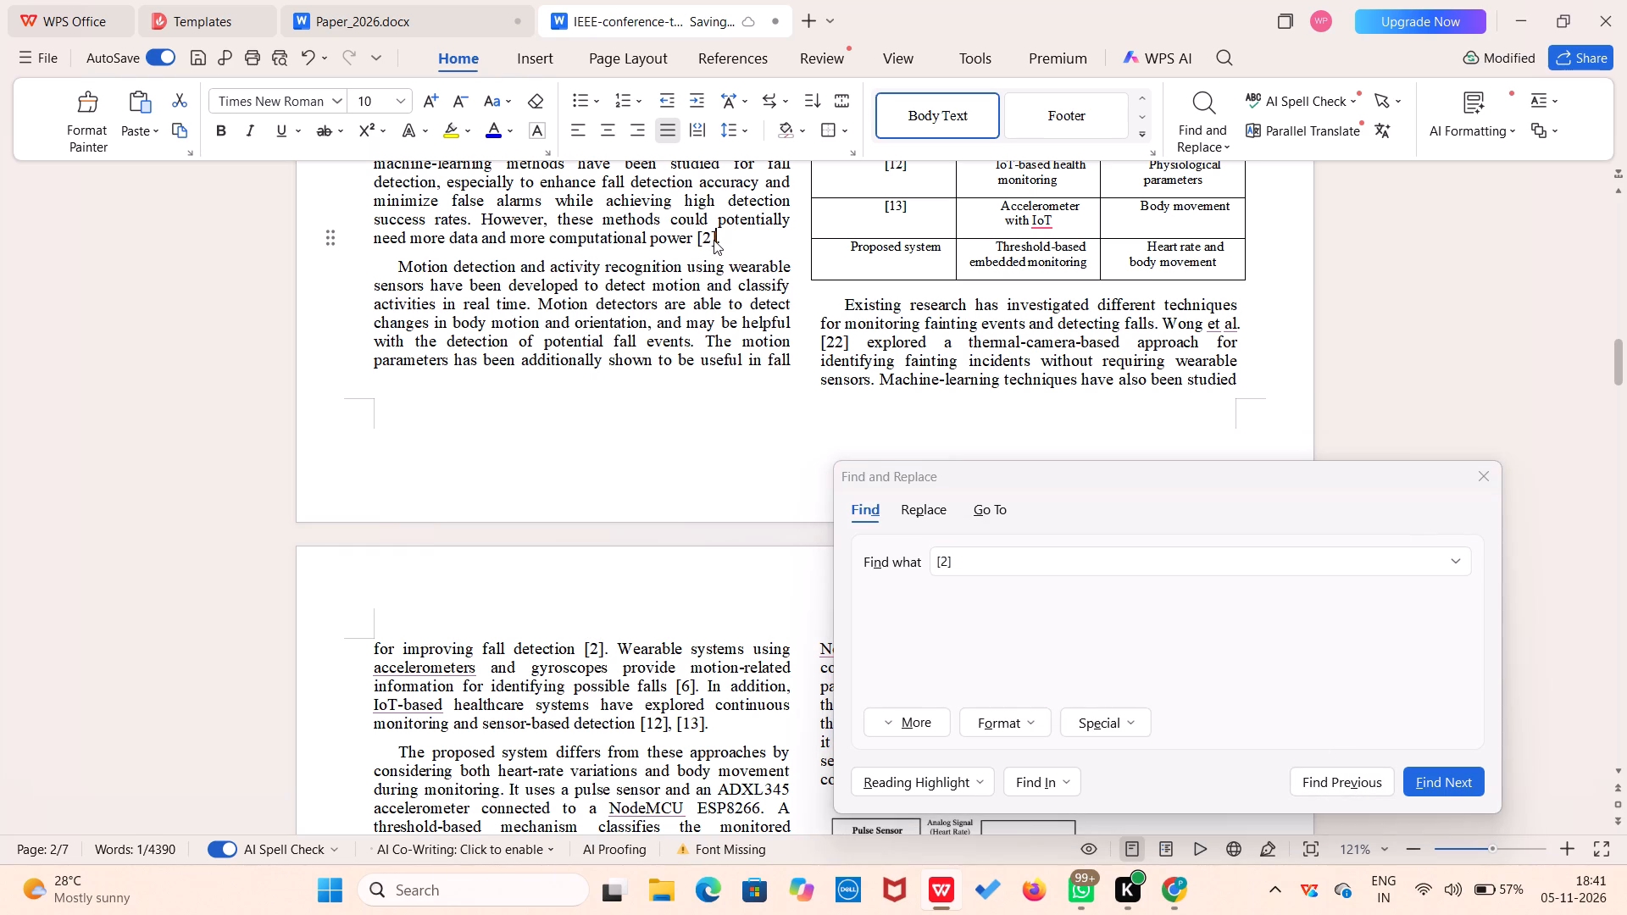
{"action": "key", "text": "Left"}
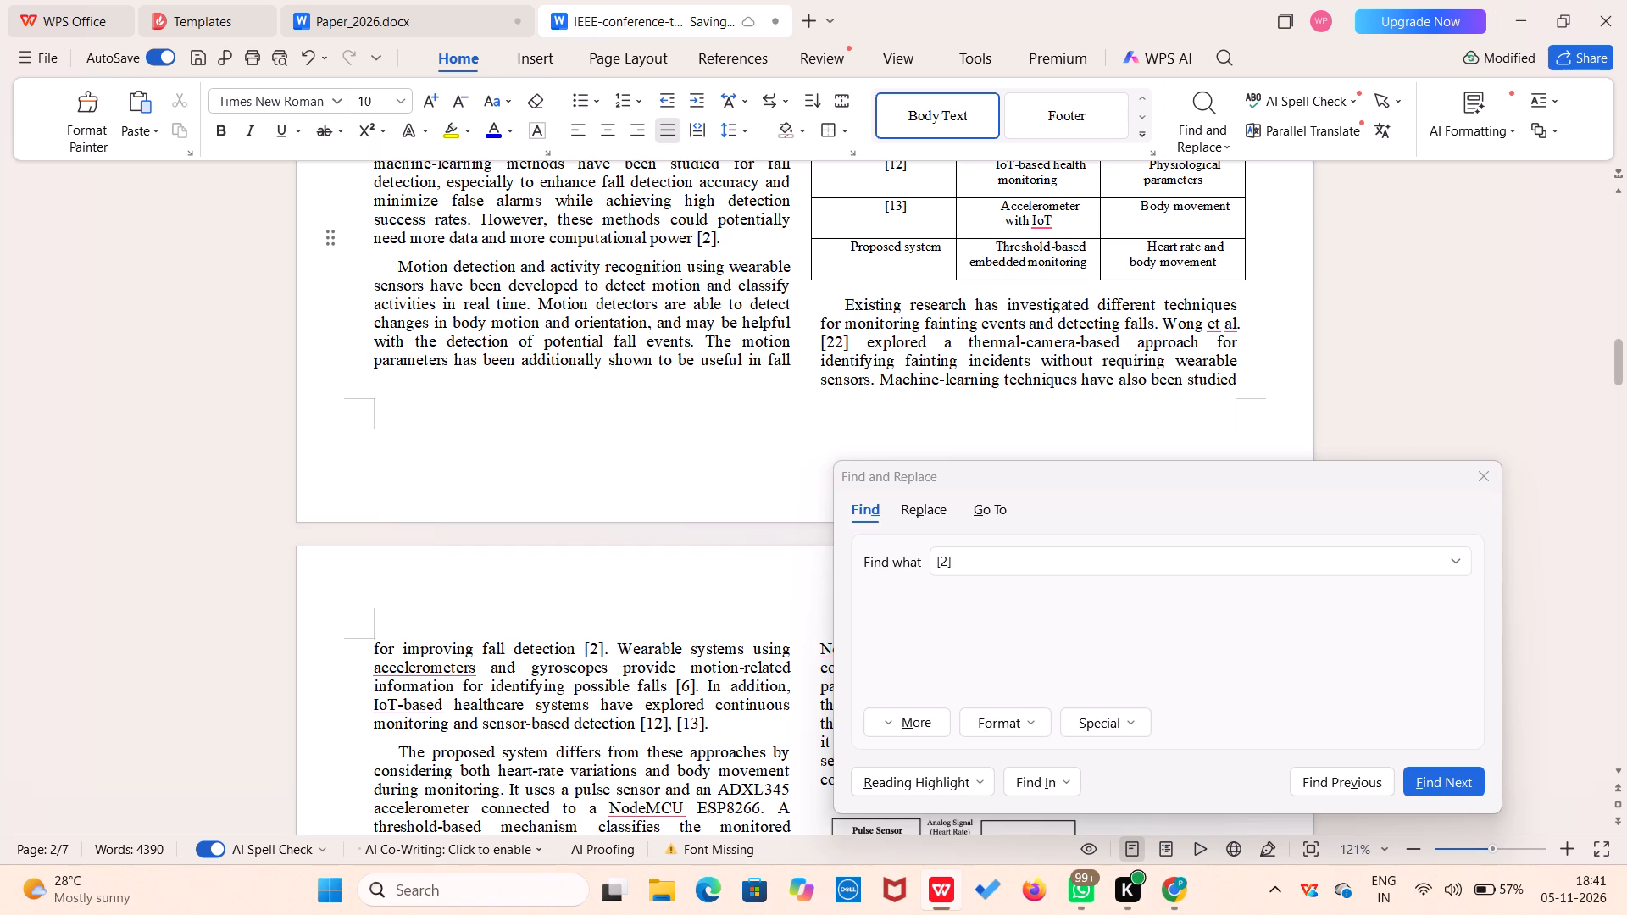
{"action": "left_click", "coordinate": [706, 245]}
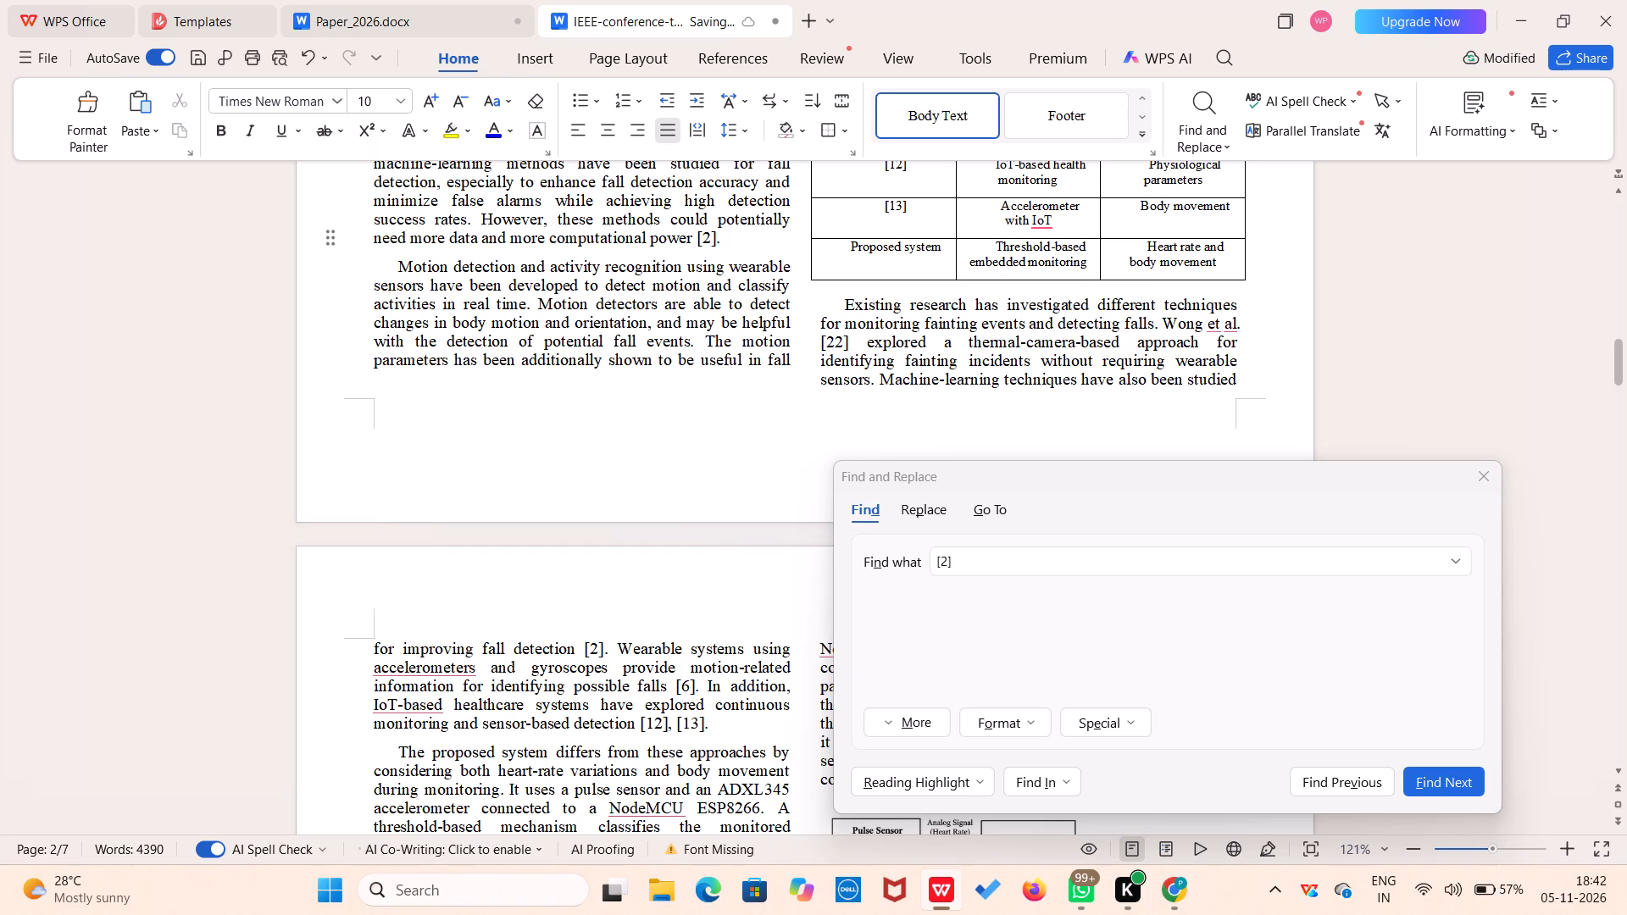
{"action": "left_click", "coordinate": [713, 236]}
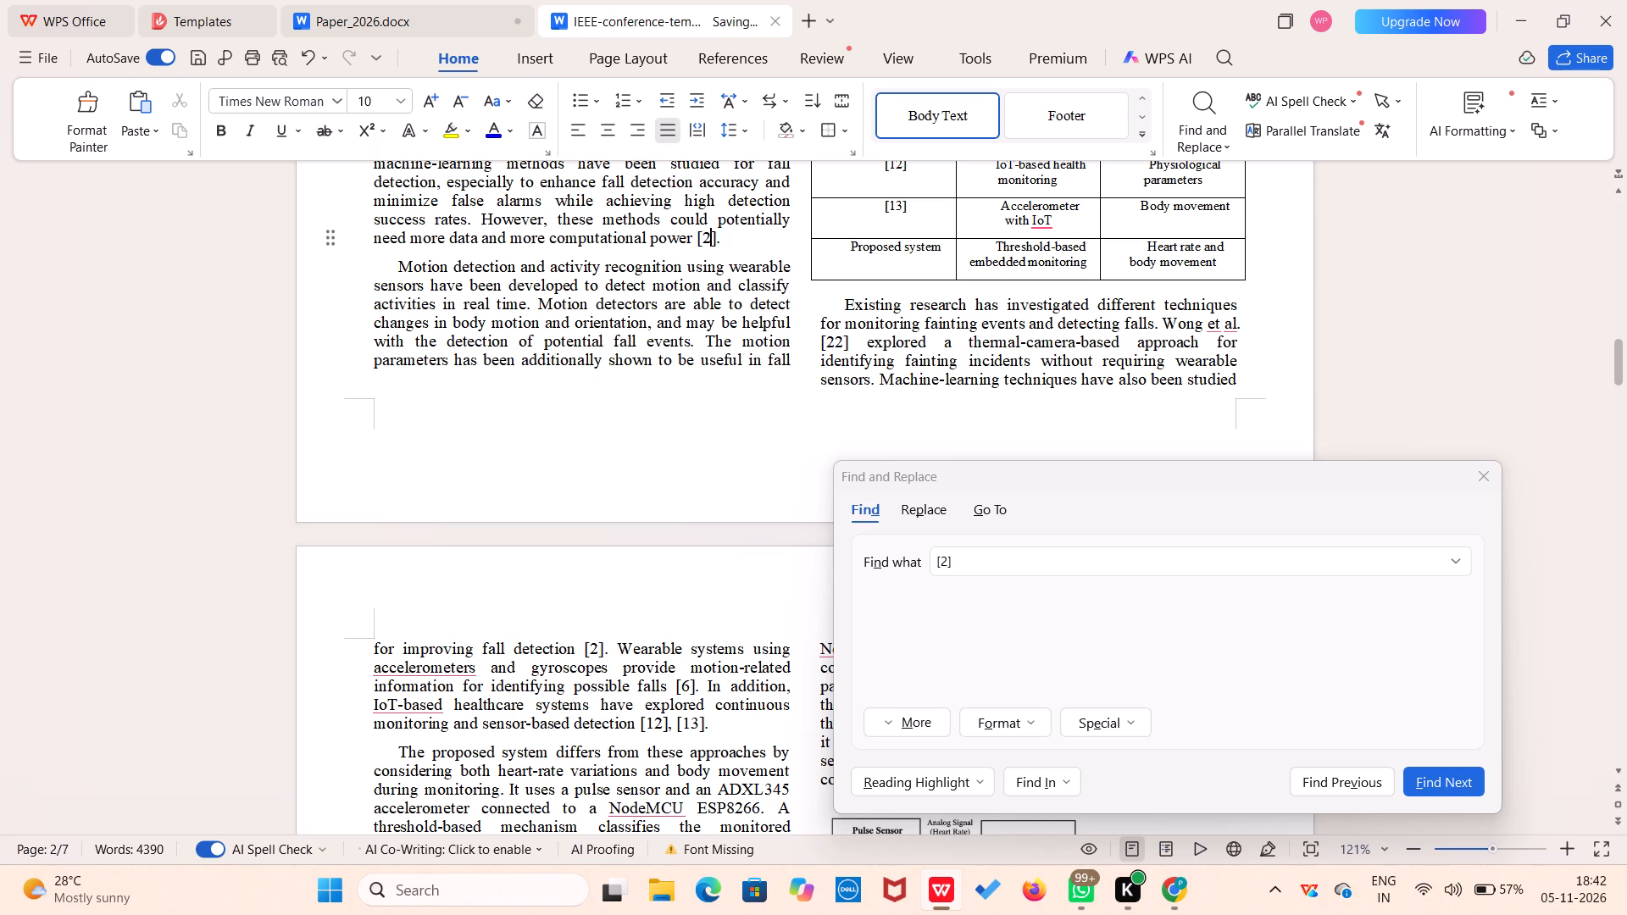
{"action": "key", "text": "BackSpace"}
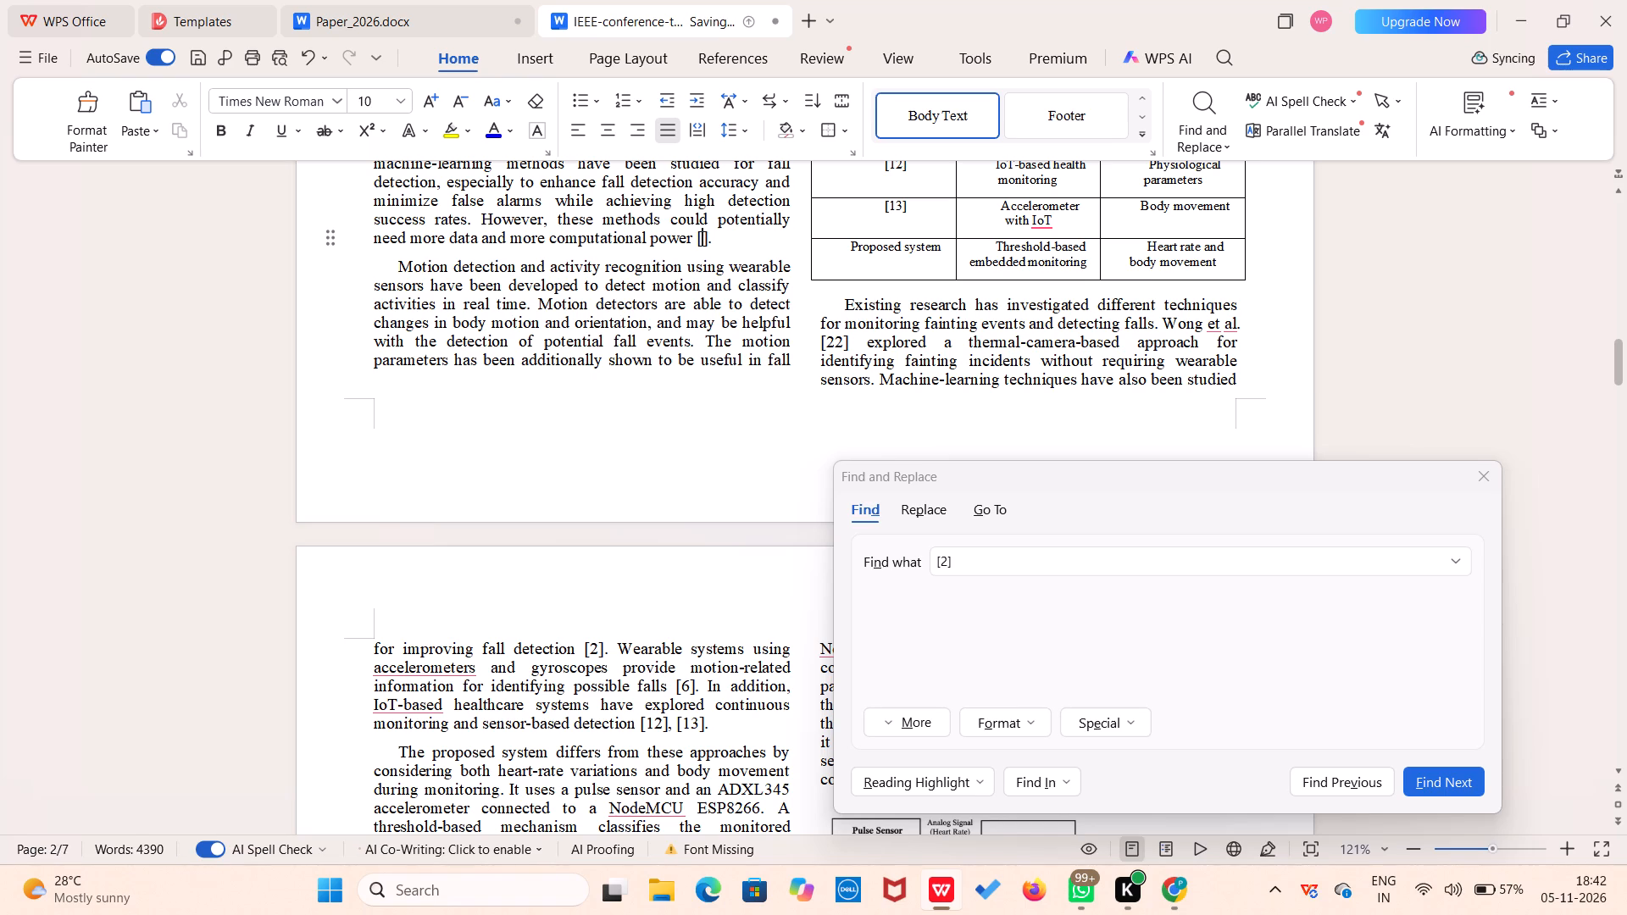
{"action": "key", "text": "6"}
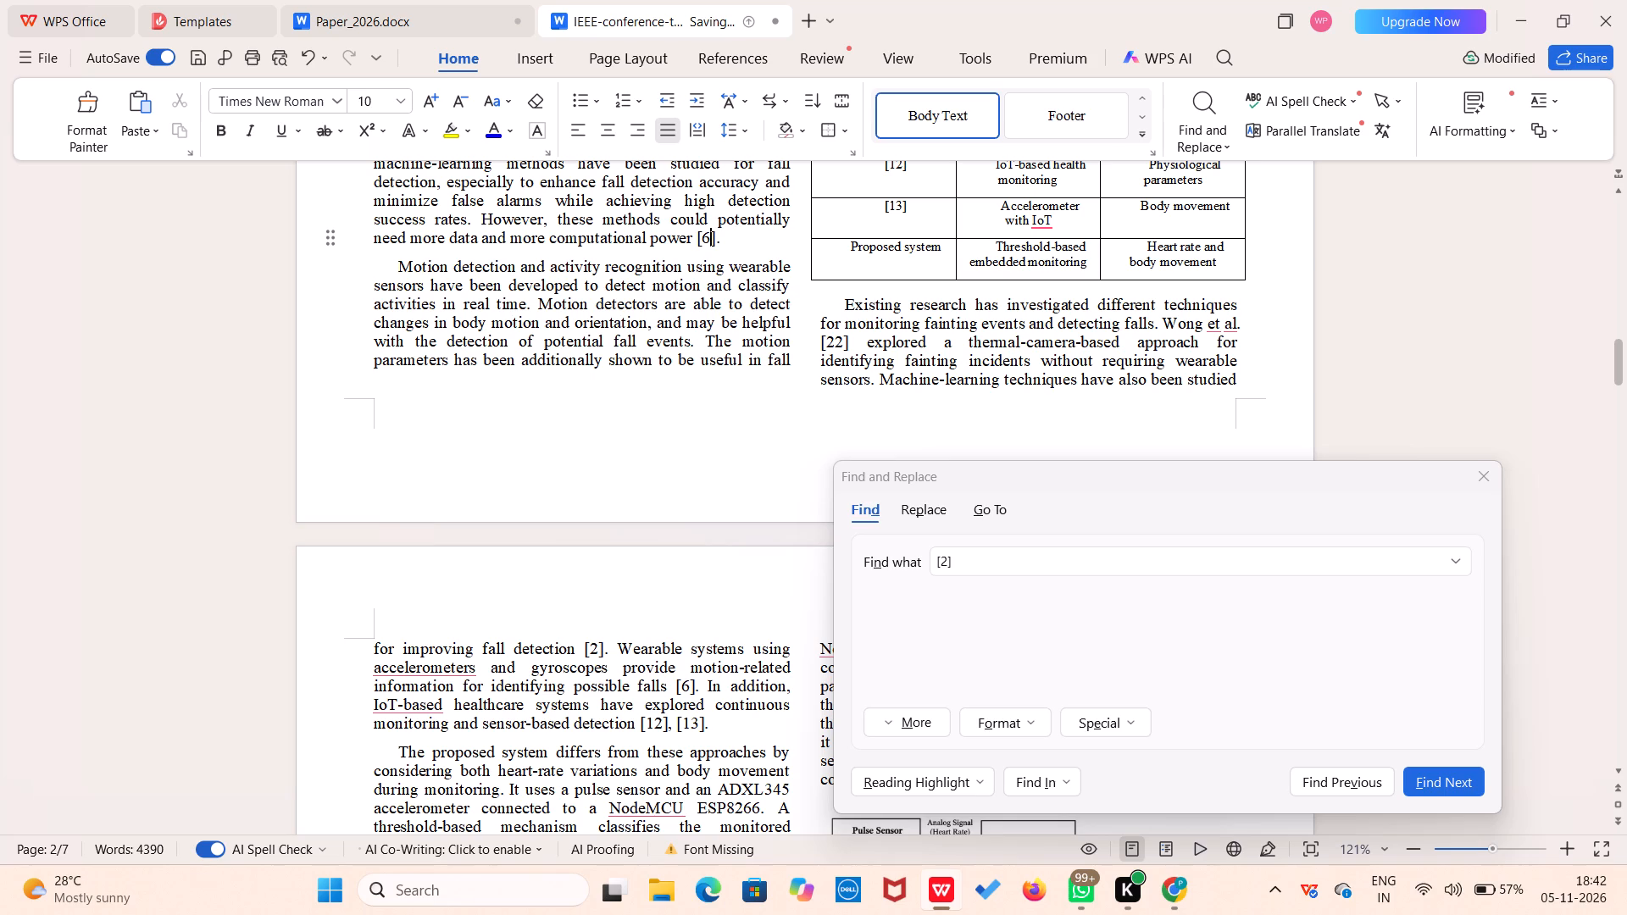
Change the citation after "for improving fall detection" to [6] and search the paper for any remaining [2].
{"action": "left_click", "coordinate": [597, 651]}
{"action": "key", "text": "BackSpace"}
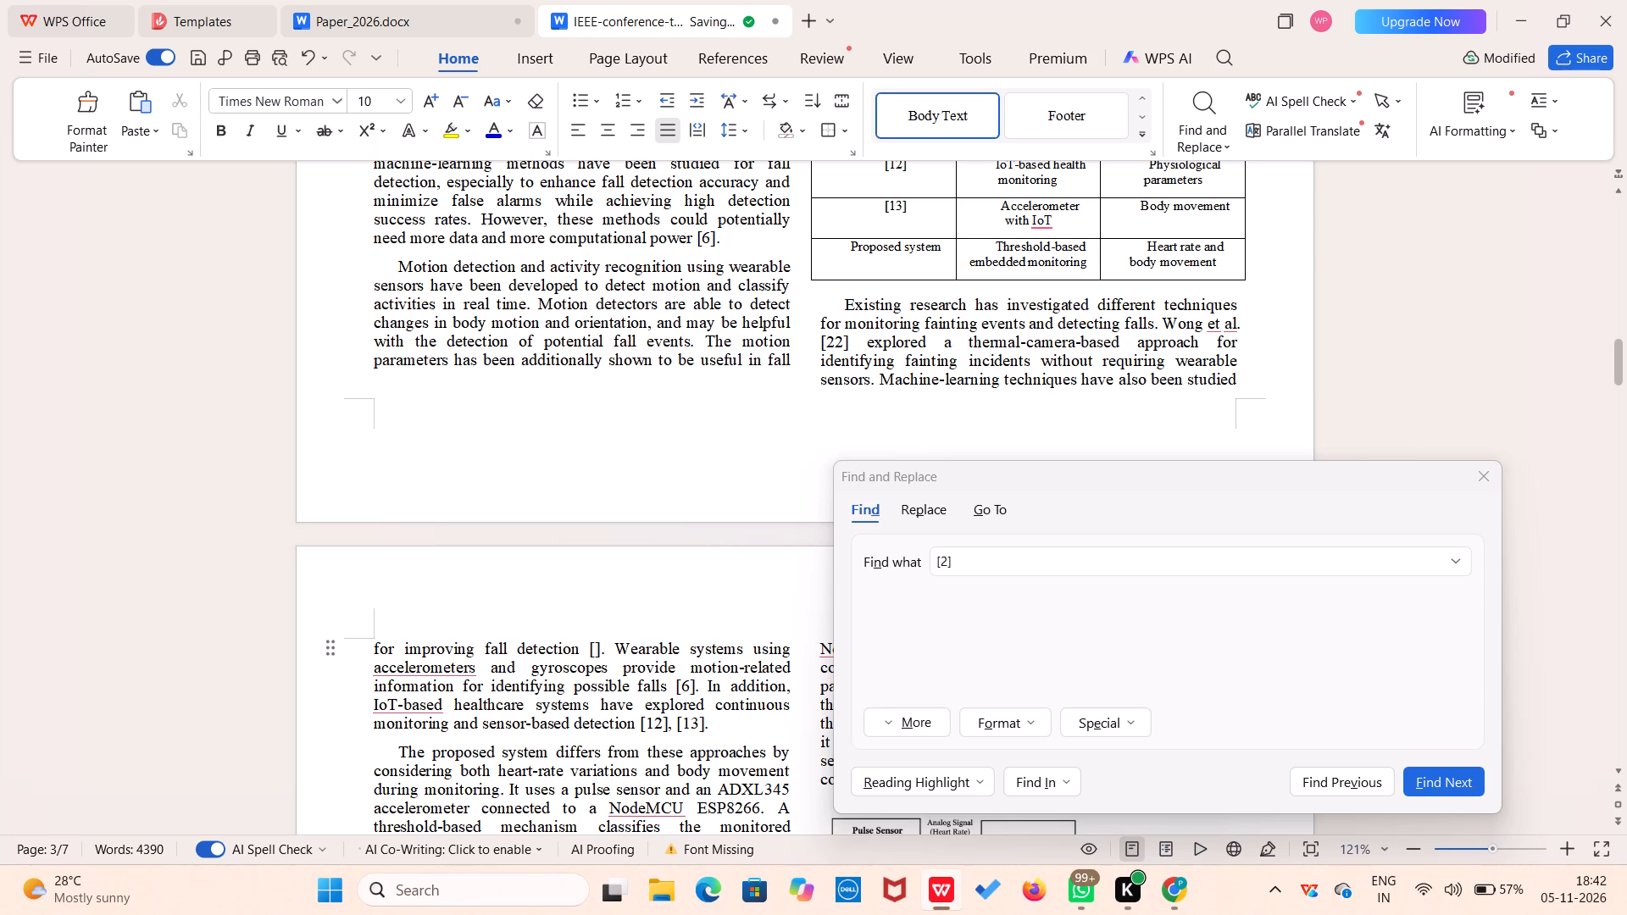
{"action": "key", "text": "6"}
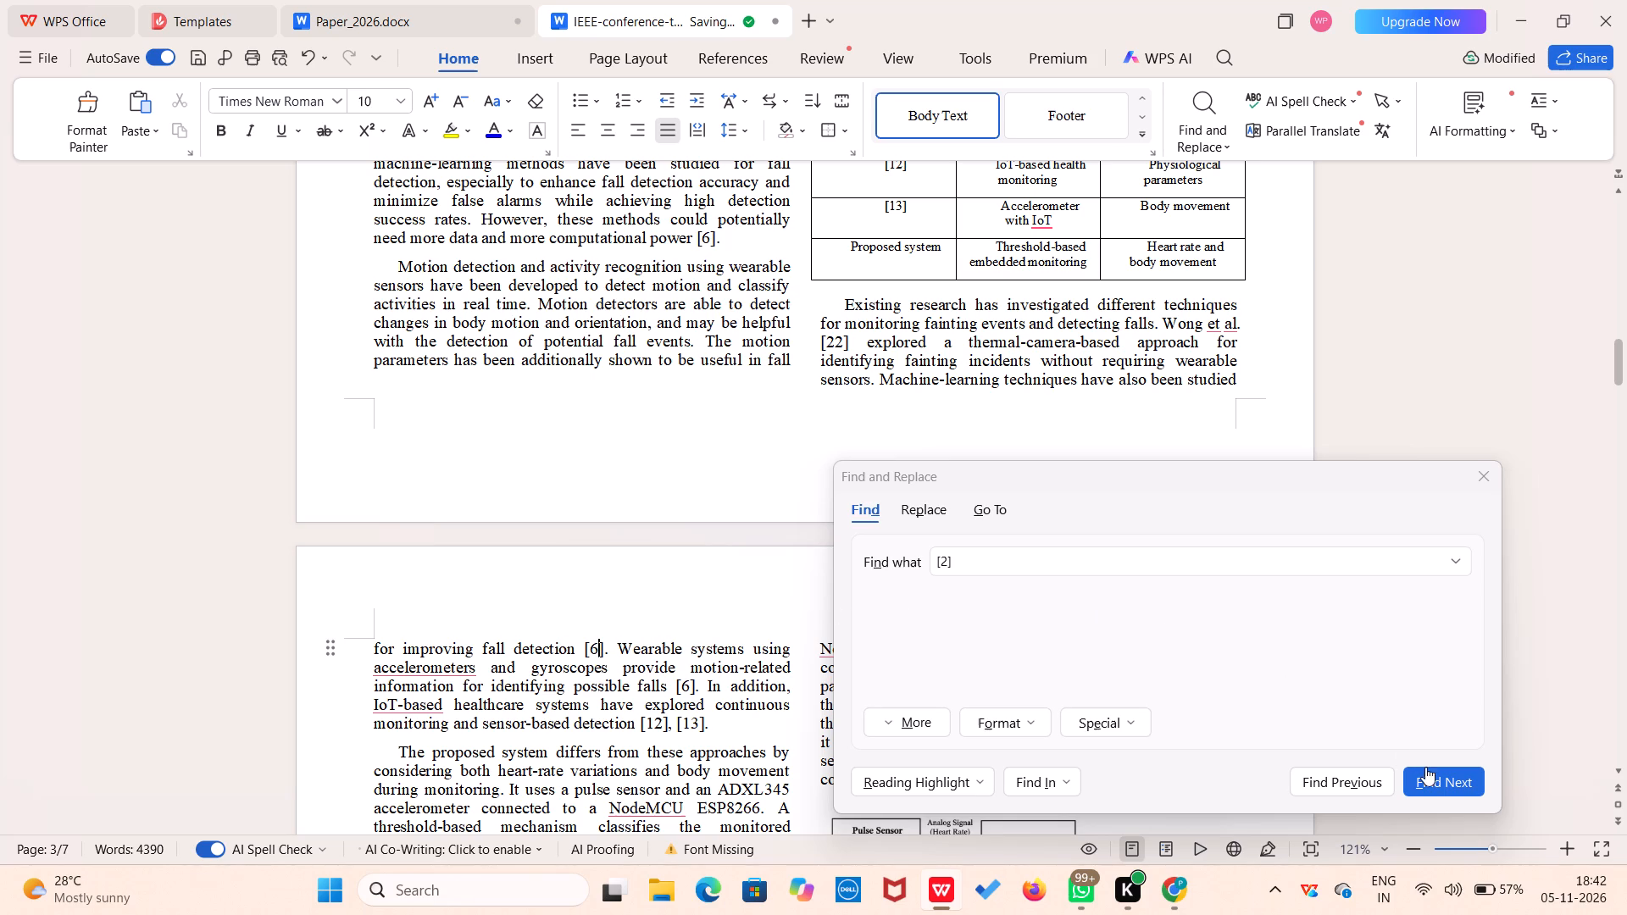
{"action": "left_click", "coordinate": [1436, 779]}
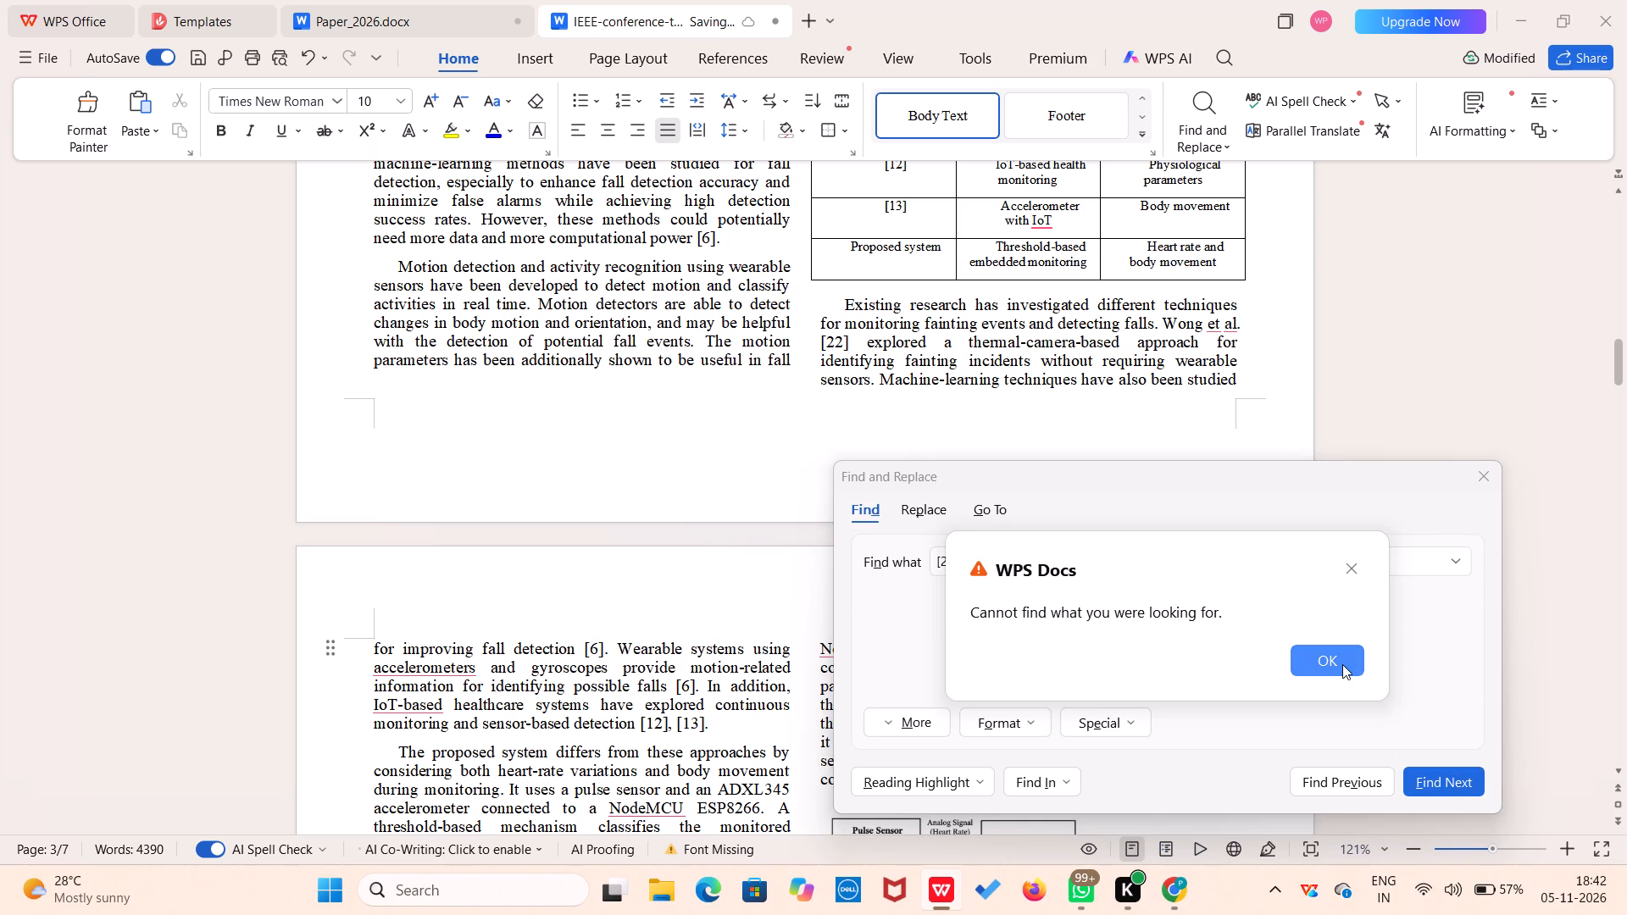
{"action": "left_click", "coordinate": [1342, 664]}
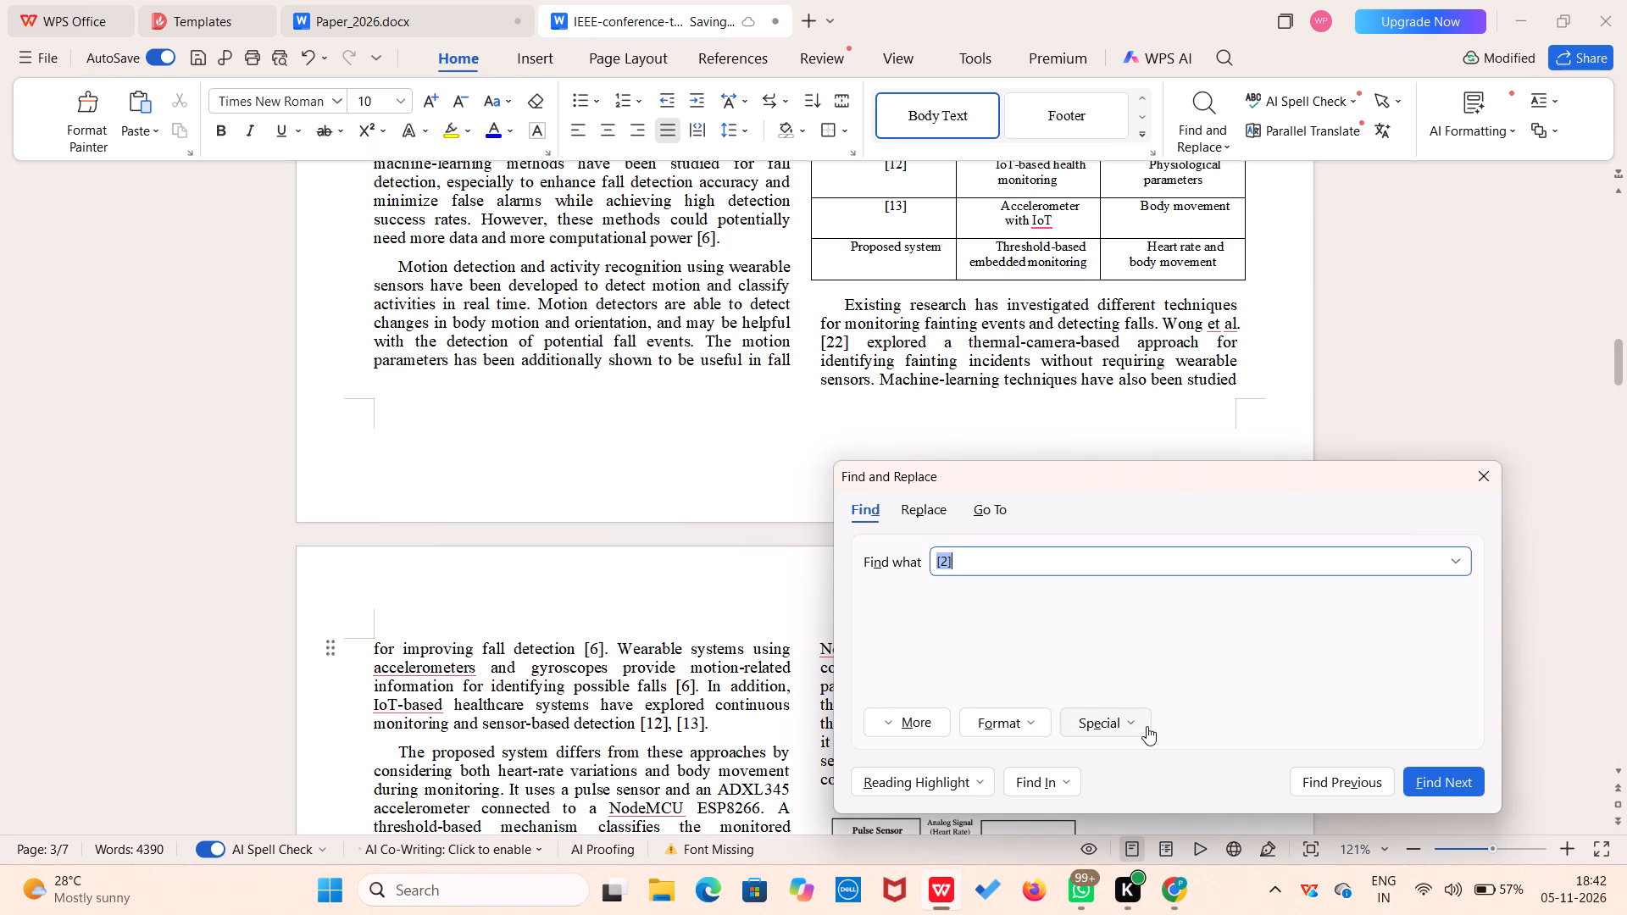
Check the citation mapping in ChatGPT in Chrome, and back in WPS Office find [6] after "identifying possible falls" and change it to [2].
{"action": "key", "text": "alt+Tab"}
{"action": "scroll", "coordinate": [1033, 727], "scroll_direction": "down", "scroll_amount": 1}
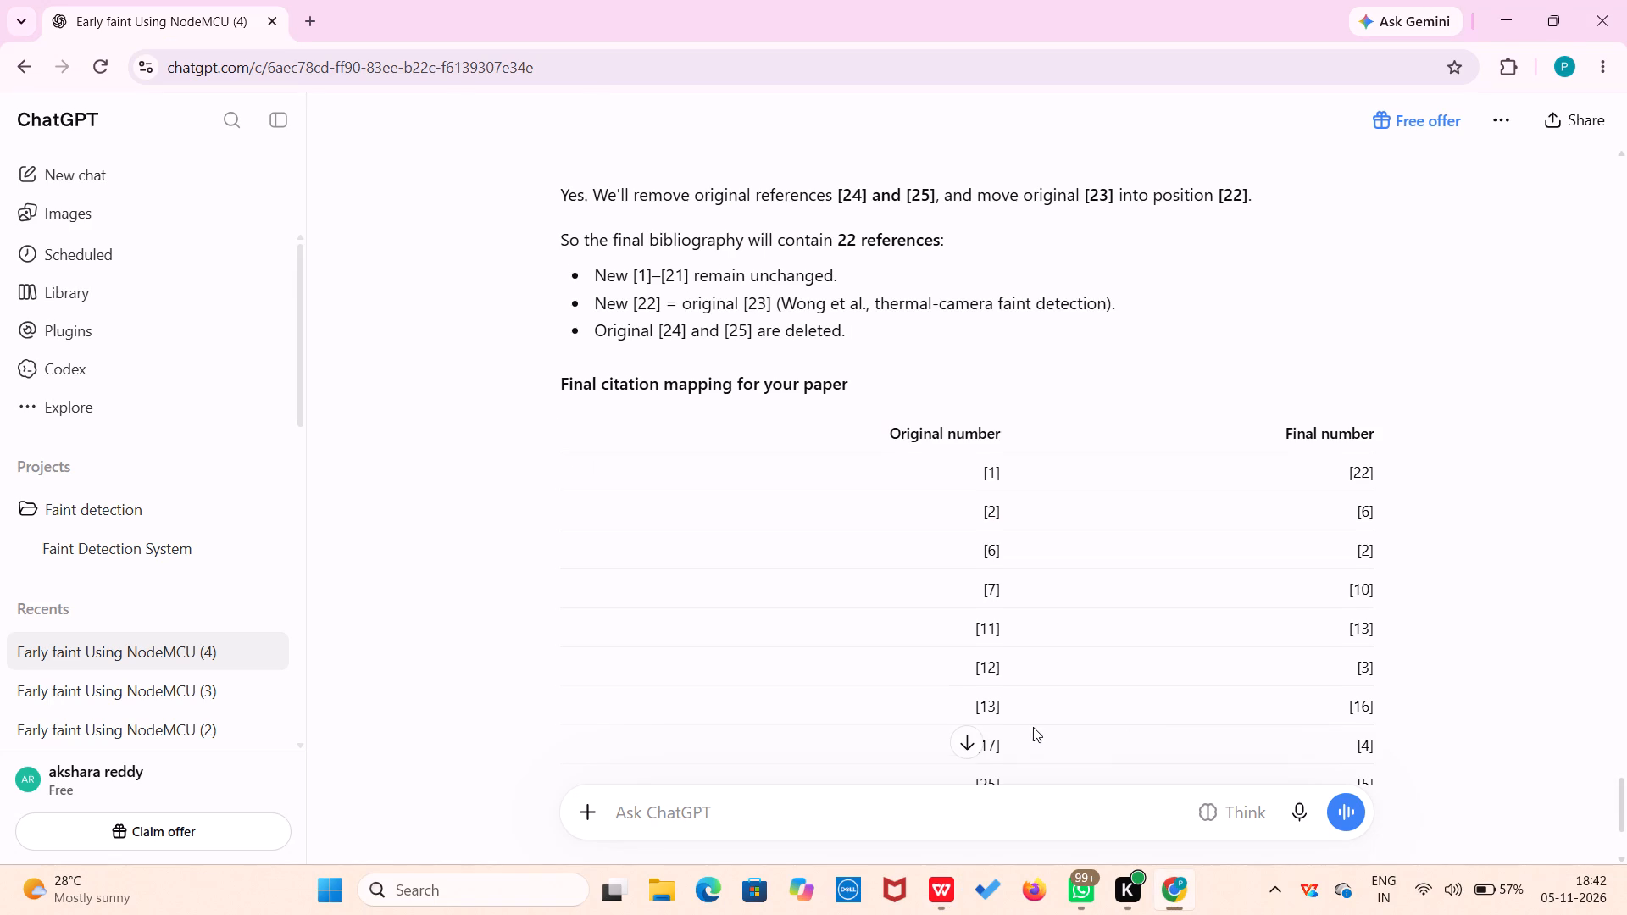
{"action": "scroll", "coordinate": [1033, 727], "scroll_direction": "down", "scroll_amount": 1}
{"action": "key", "text": "alt+Tab"}
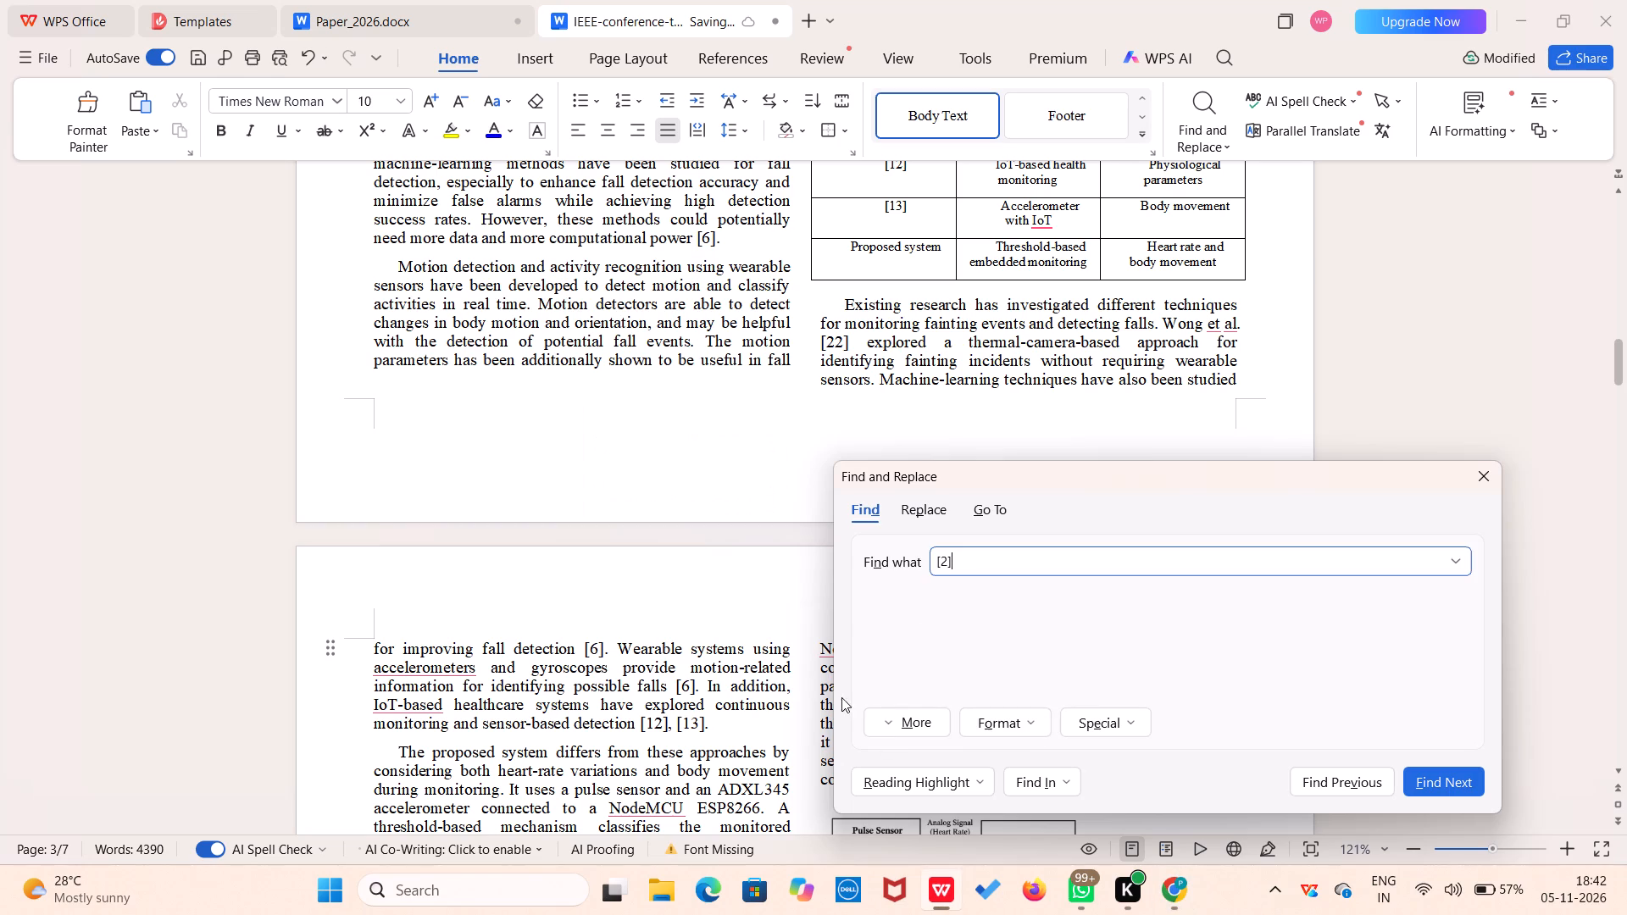
{"action": "left_click", "coordinate": [946, 563]}
{"action": "key", "text": "BackSpace"}
{"action": "key", "text": "6"}
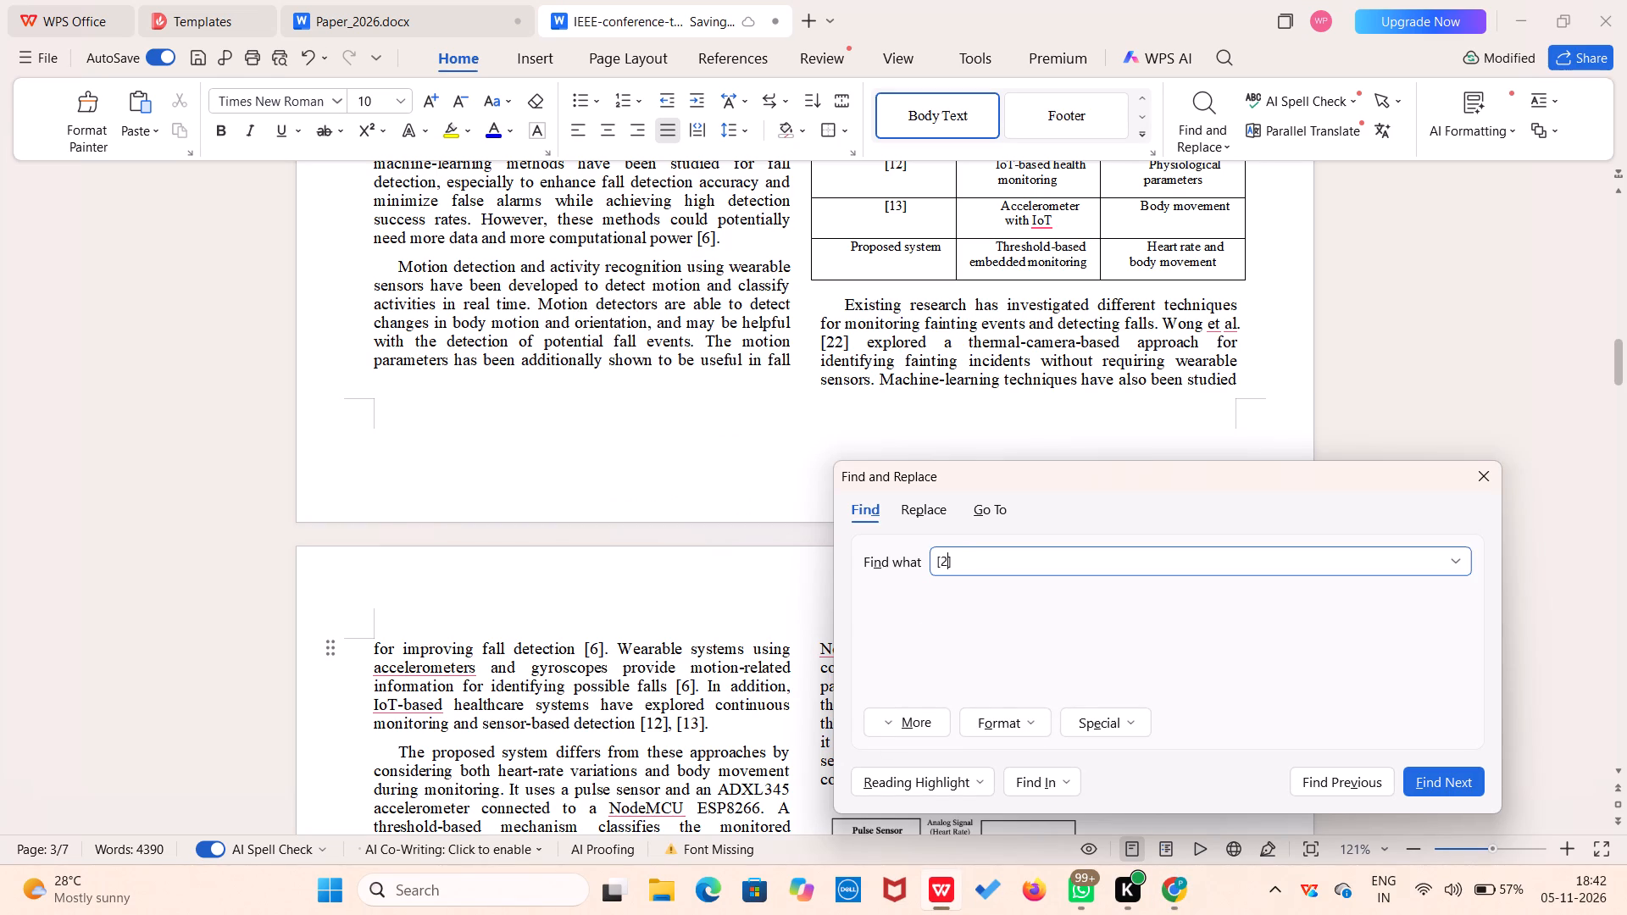
{"action": "left_click", "coordinate": [1446, 778]}
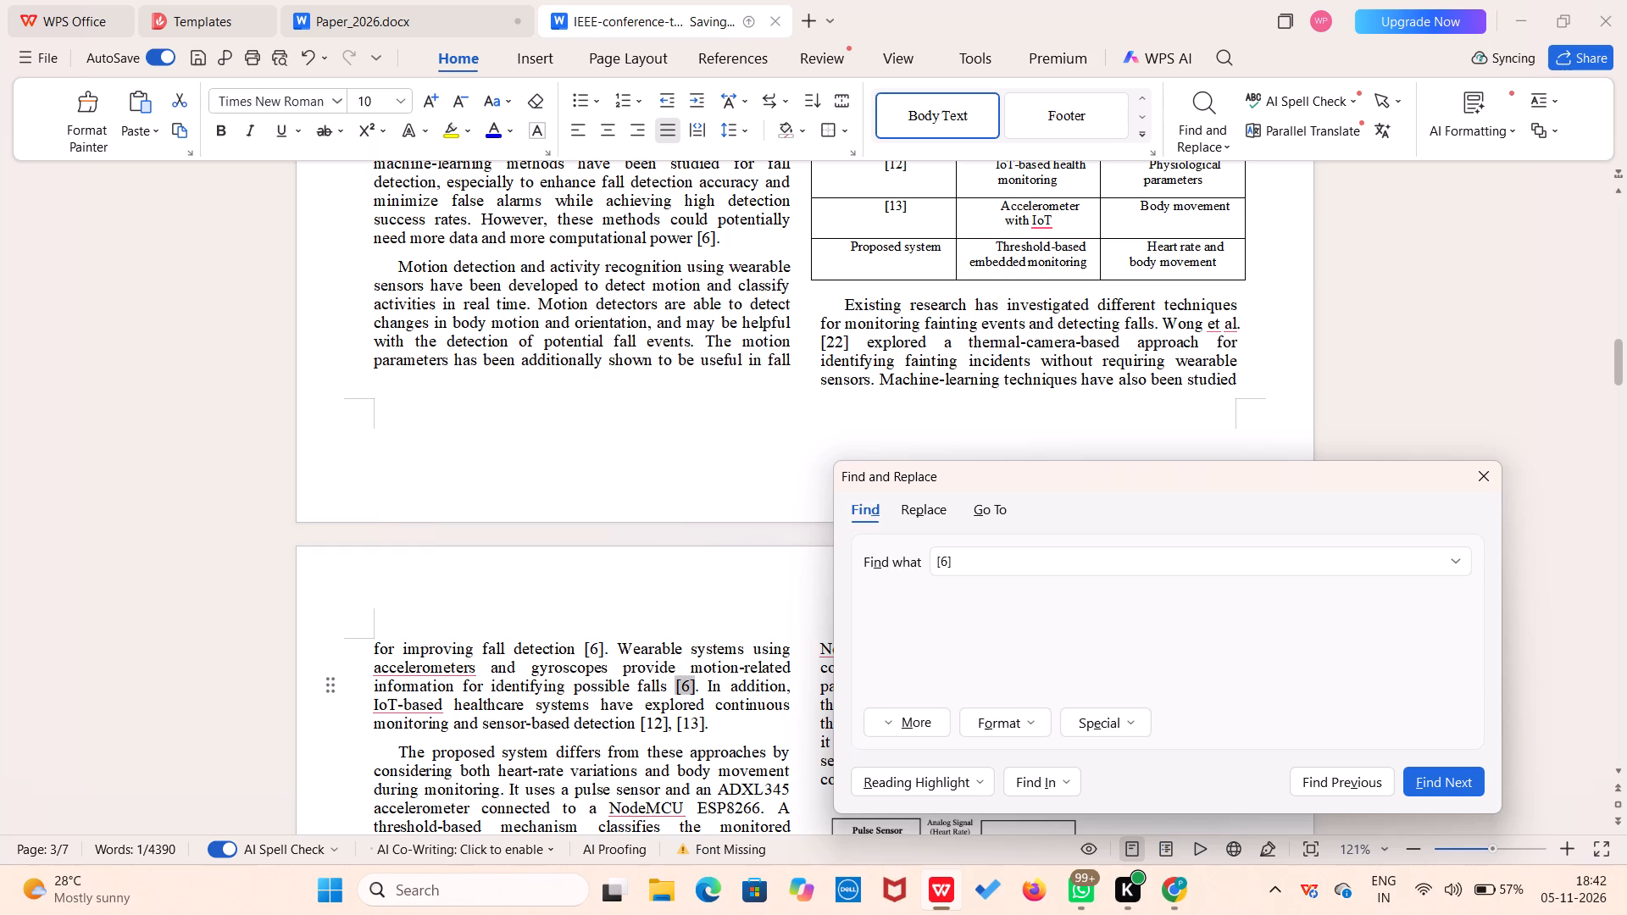
{"action": "left_click", "coordinate": [691, 686]}
{"action": "key", "text": "BackSpace"}
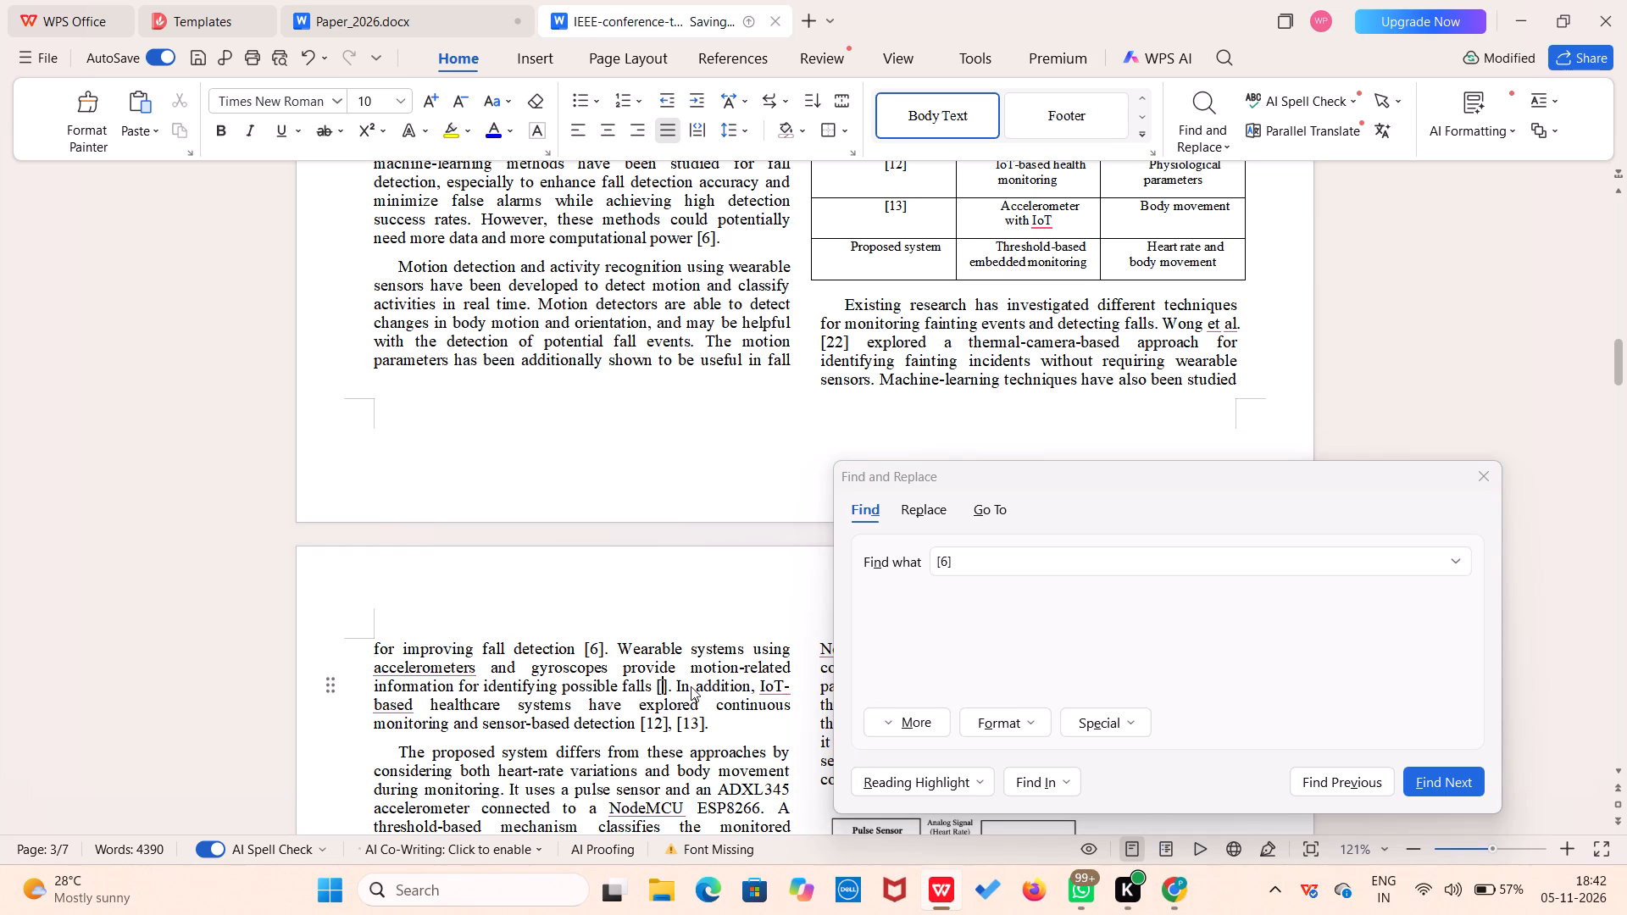
{"action": "key", "text": "2"}
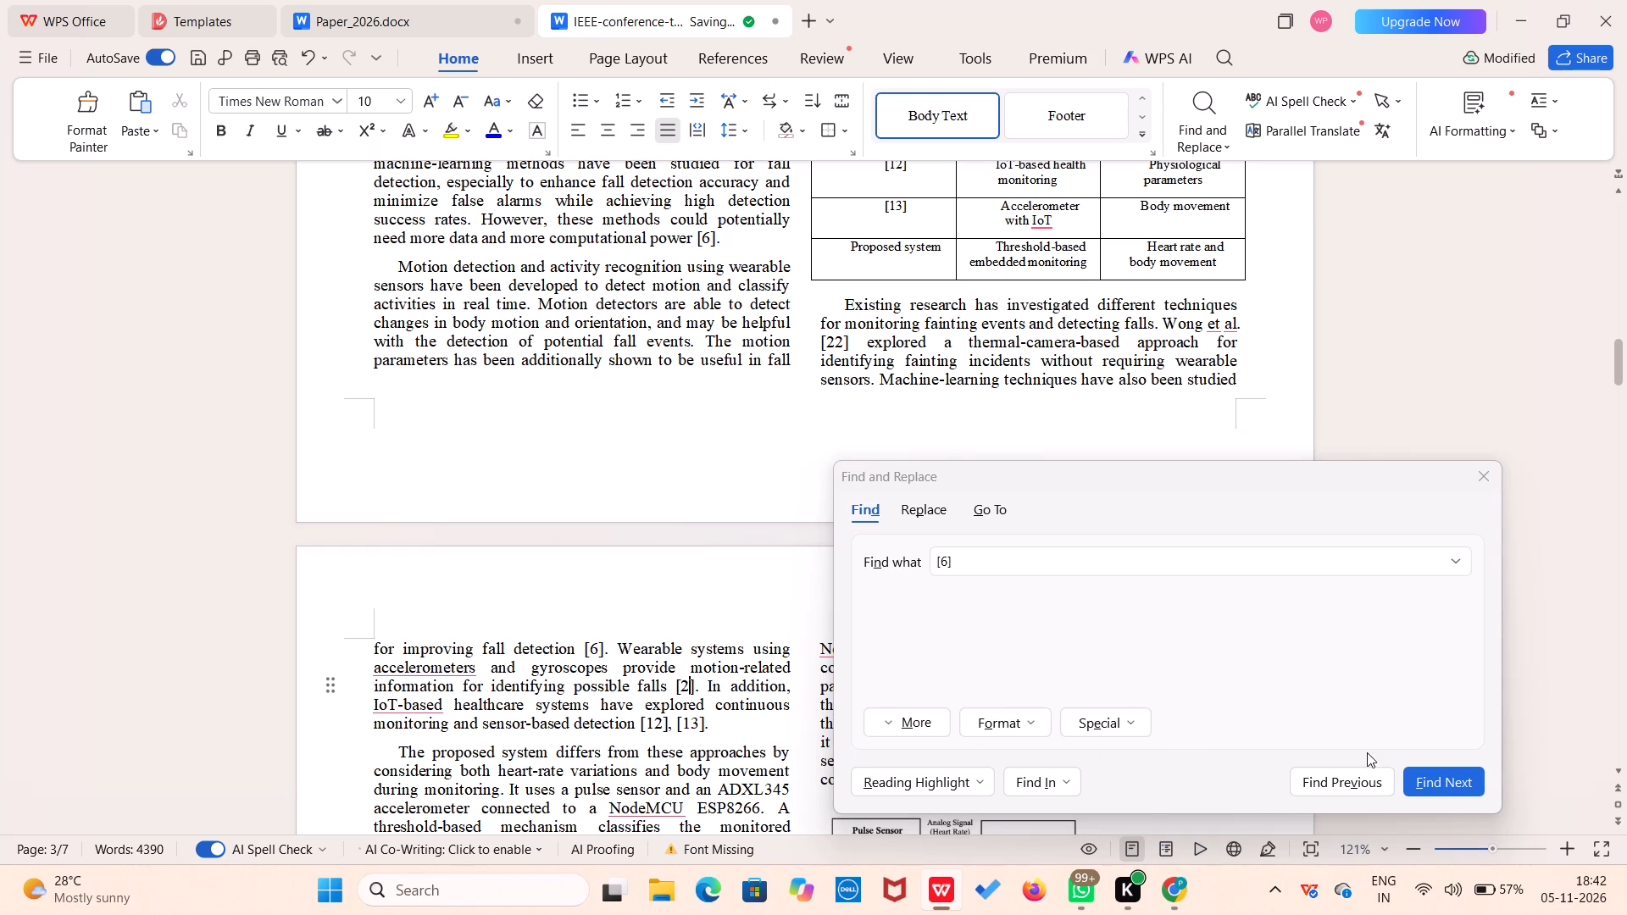
Find the [6] citation after "gyroscope based sensors" and change it to [2].
{"action": "left_click", "coordinate": [1426, 774]}
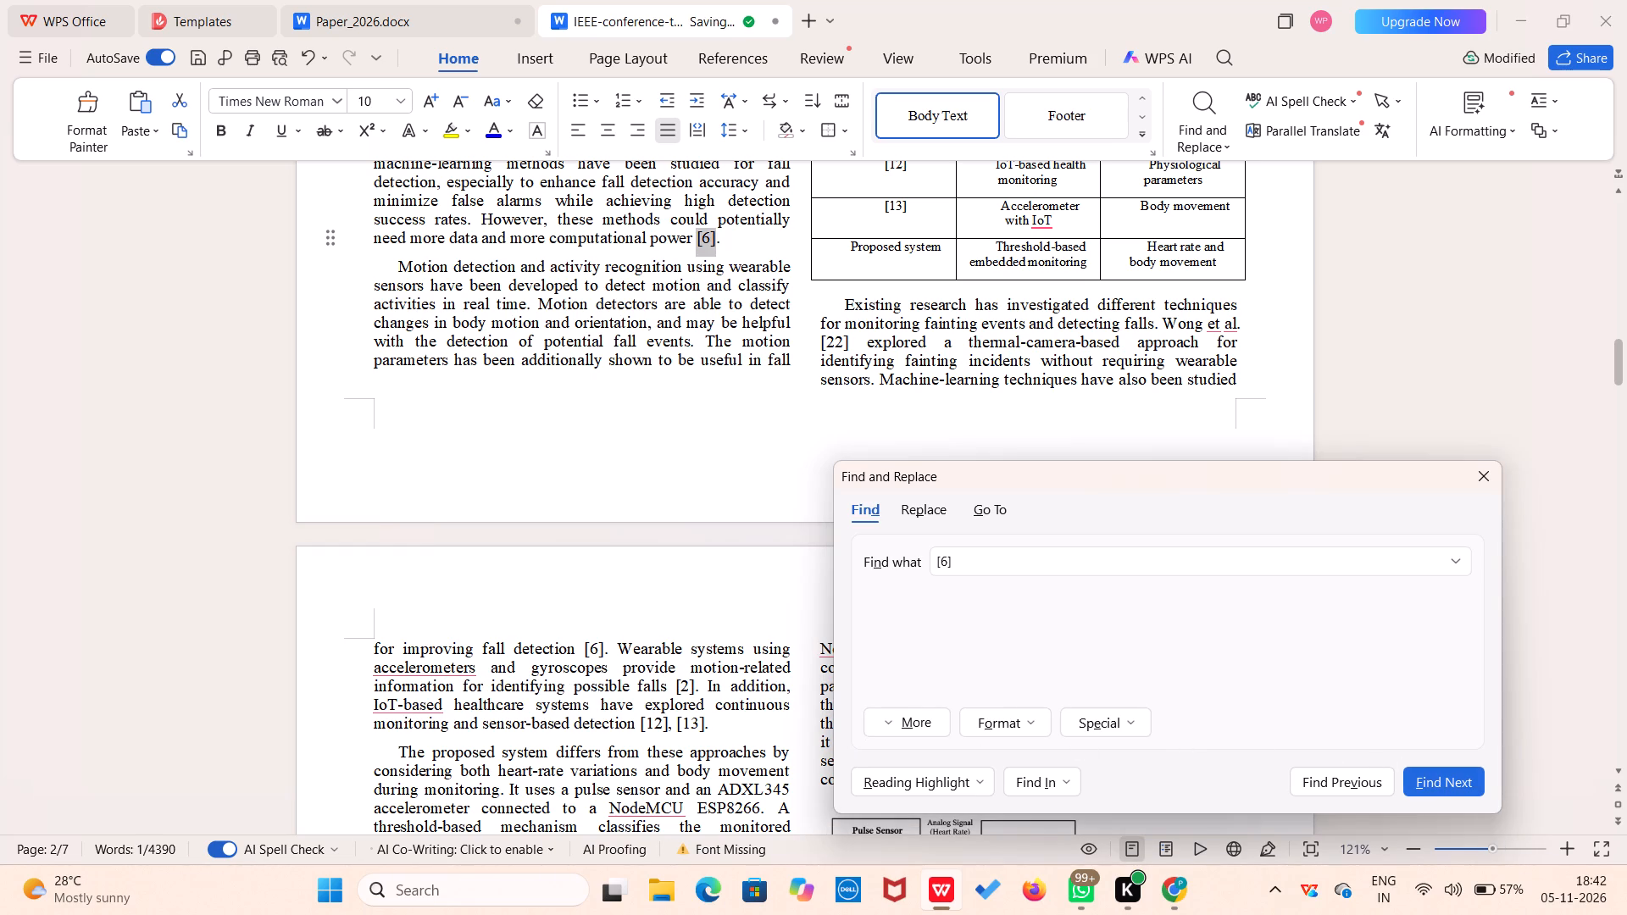
{"action": "left_click", "coordinate": [1435, 777]}
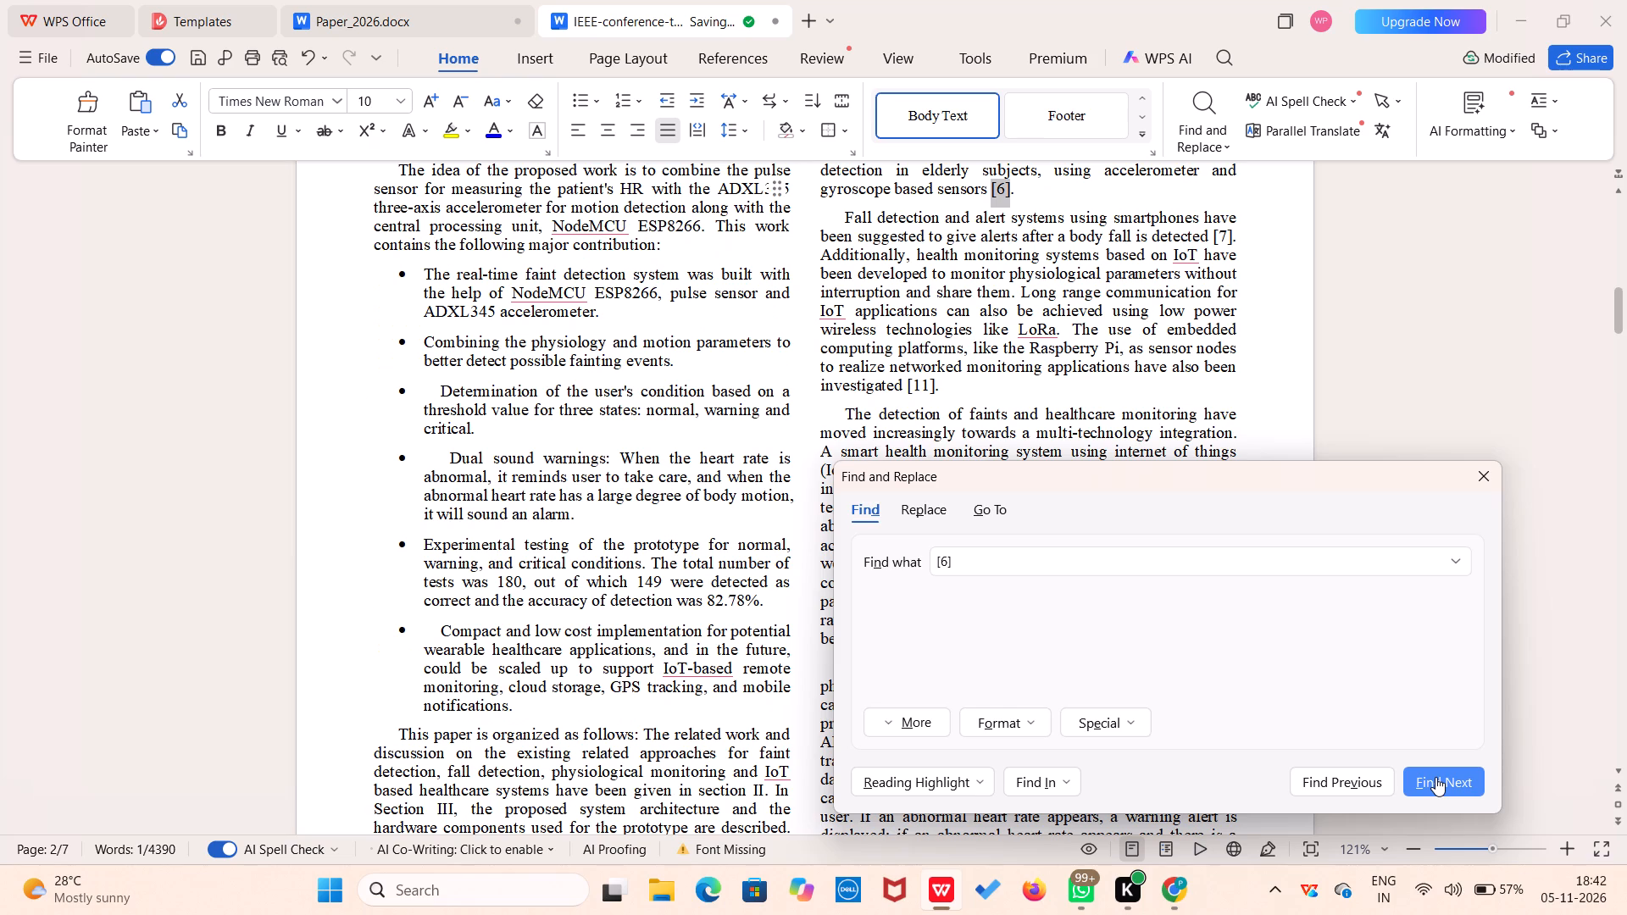
{"action": "scroll", "coordinate": [1131, 316], "scroll_direction": "up", "scroll_amount": 1}
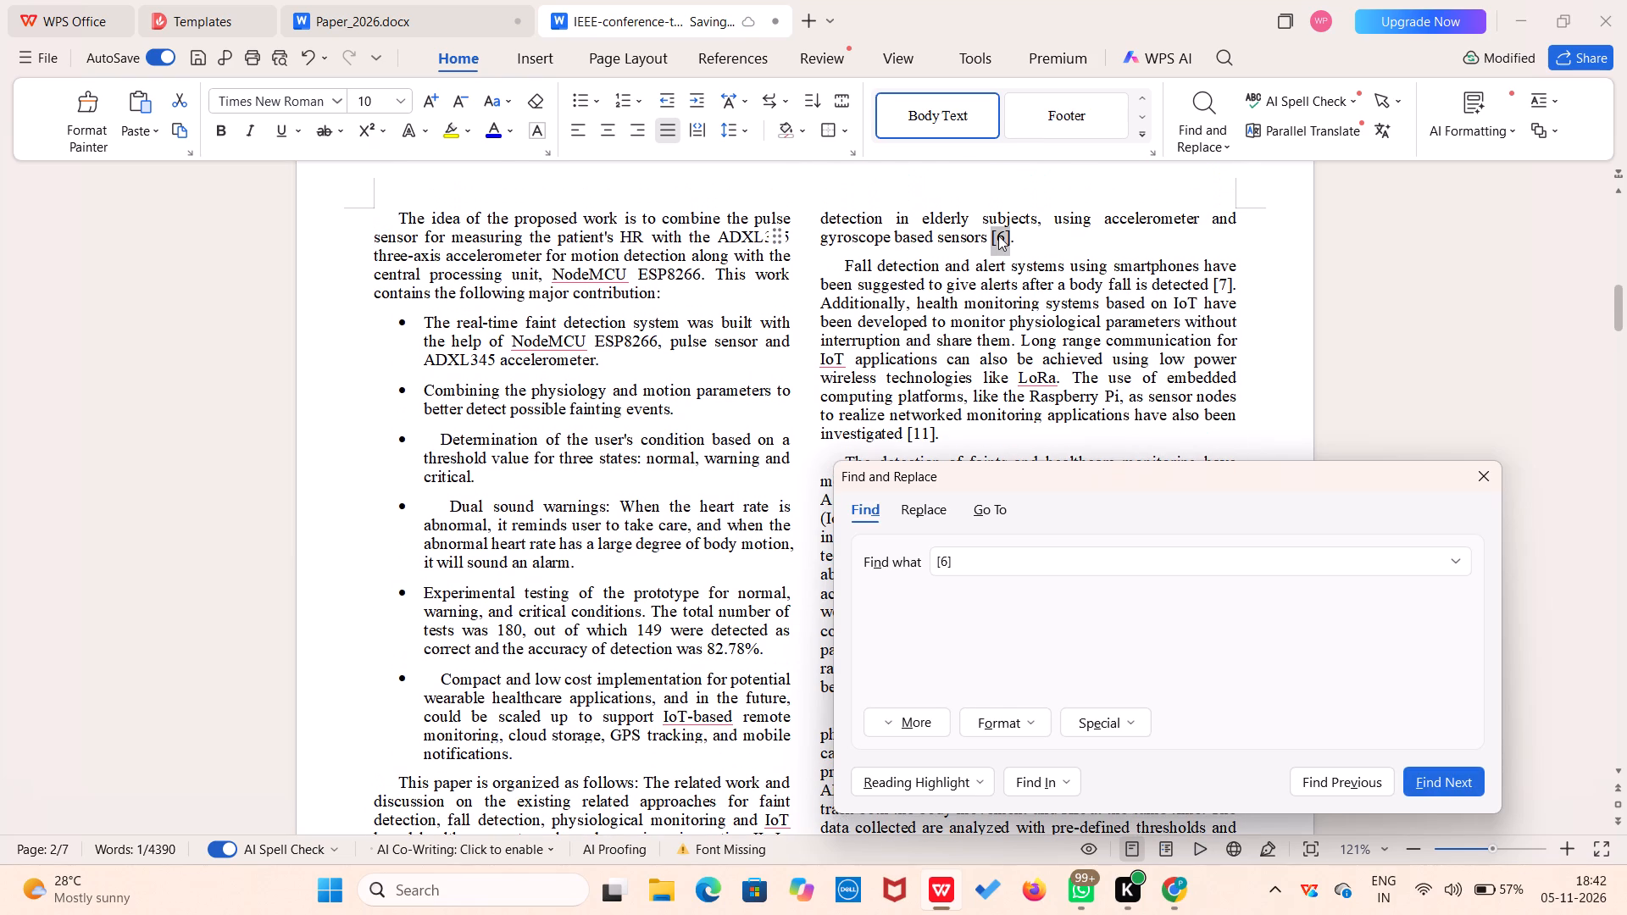
{"action": "left_click", "coordinate": [1008, 241]}
{"action": "key", "text": "Left"}
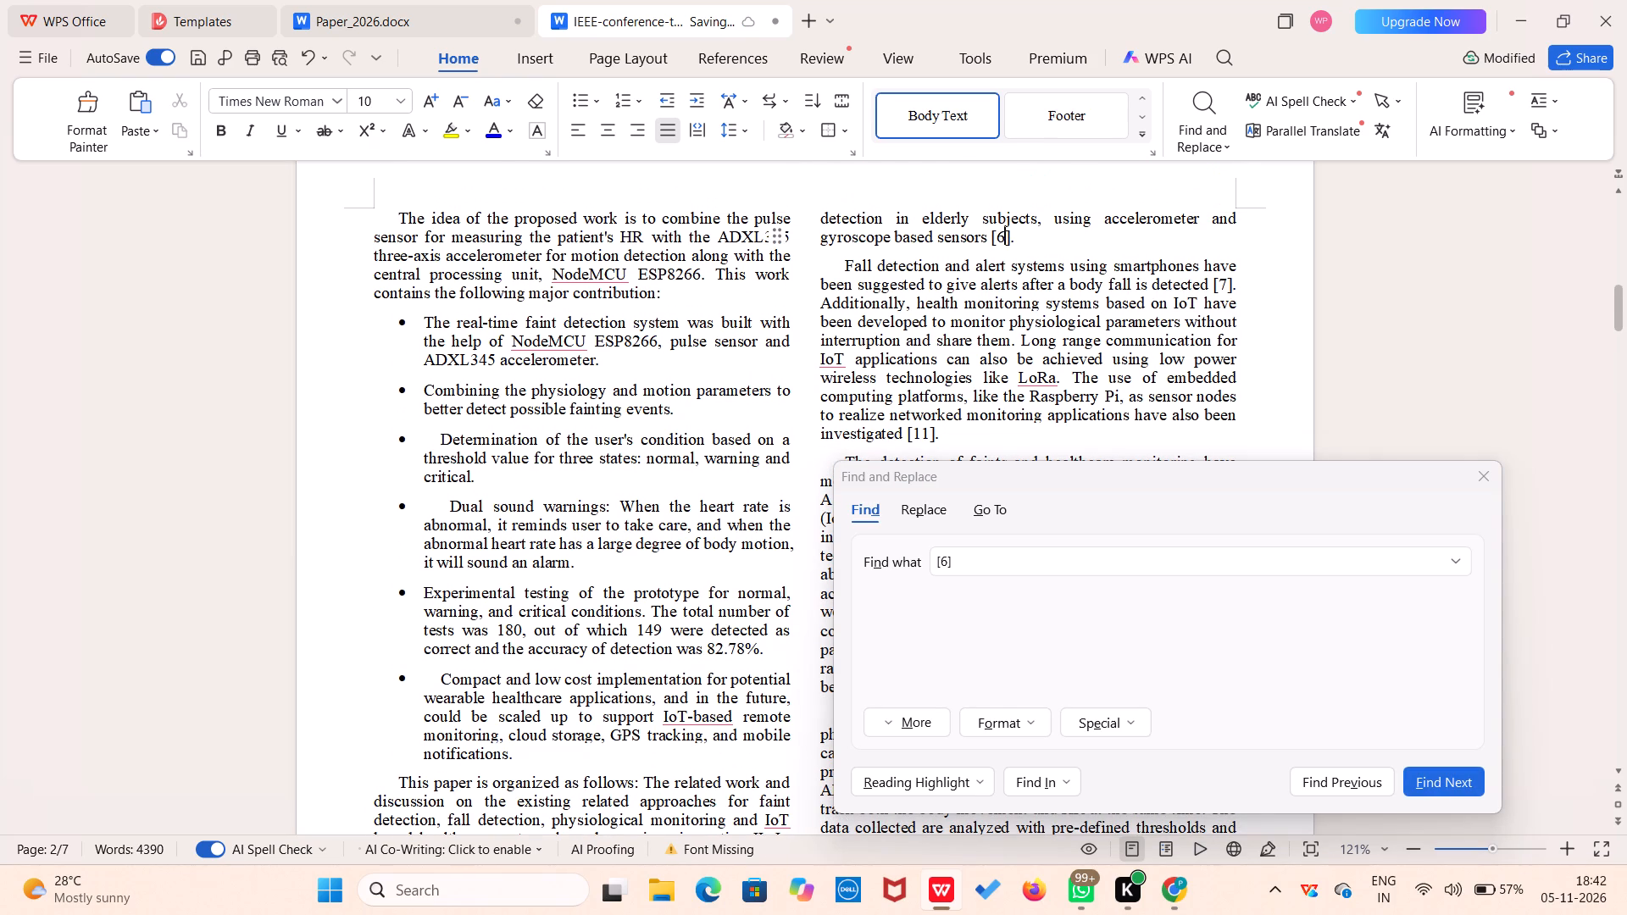
{"action": "key", "text": "BackSpace"}
{"action": "key", "text": "2"}
Find the [6] citation in the comparison table's "Wearable inertial sensors" row and change it to [2].
{"action": "scroll", "coordinate": [1047, 258], "scroll_direction": "up", "scroll_amount": 3}
{"action": "scroll", "coordinate": [1047, 258], "scroll_direction": "down", "scroll_amount": 1}
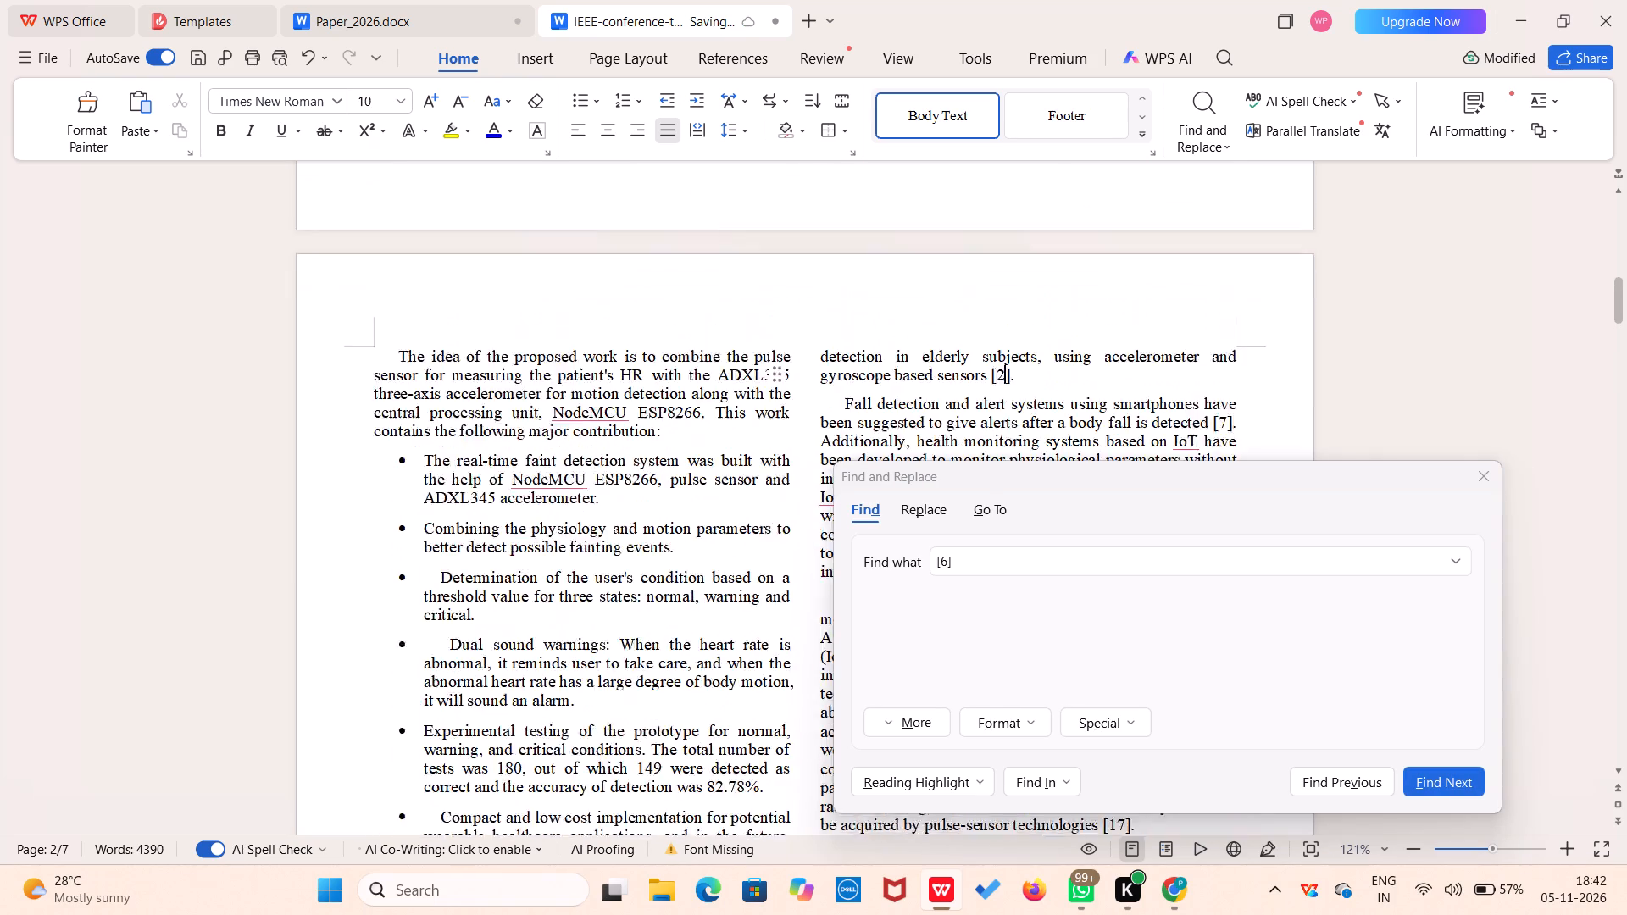
{"action": "scroll", "coordinate": [1047, 258], "scroll_direction": "down", "scroll_amount": 1}
{"action": "left_click", "coordinate": [1451, 774]}
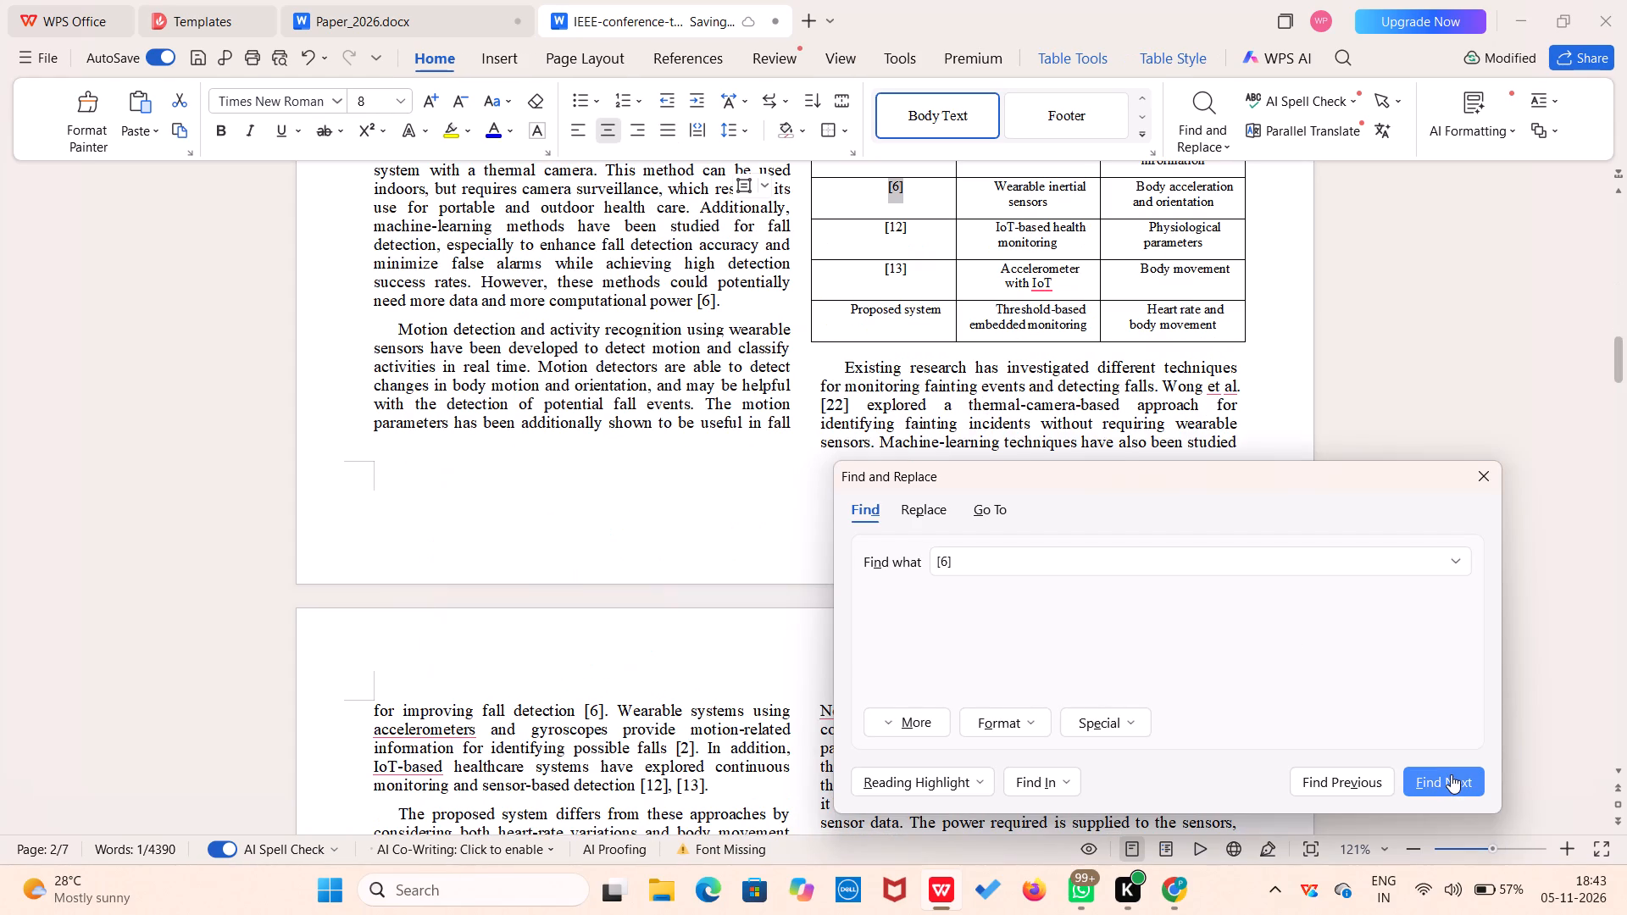
{"action": "scroll", "coordinate": [969, 304], "scroll_direction": "up", "scroll_amount": 1}
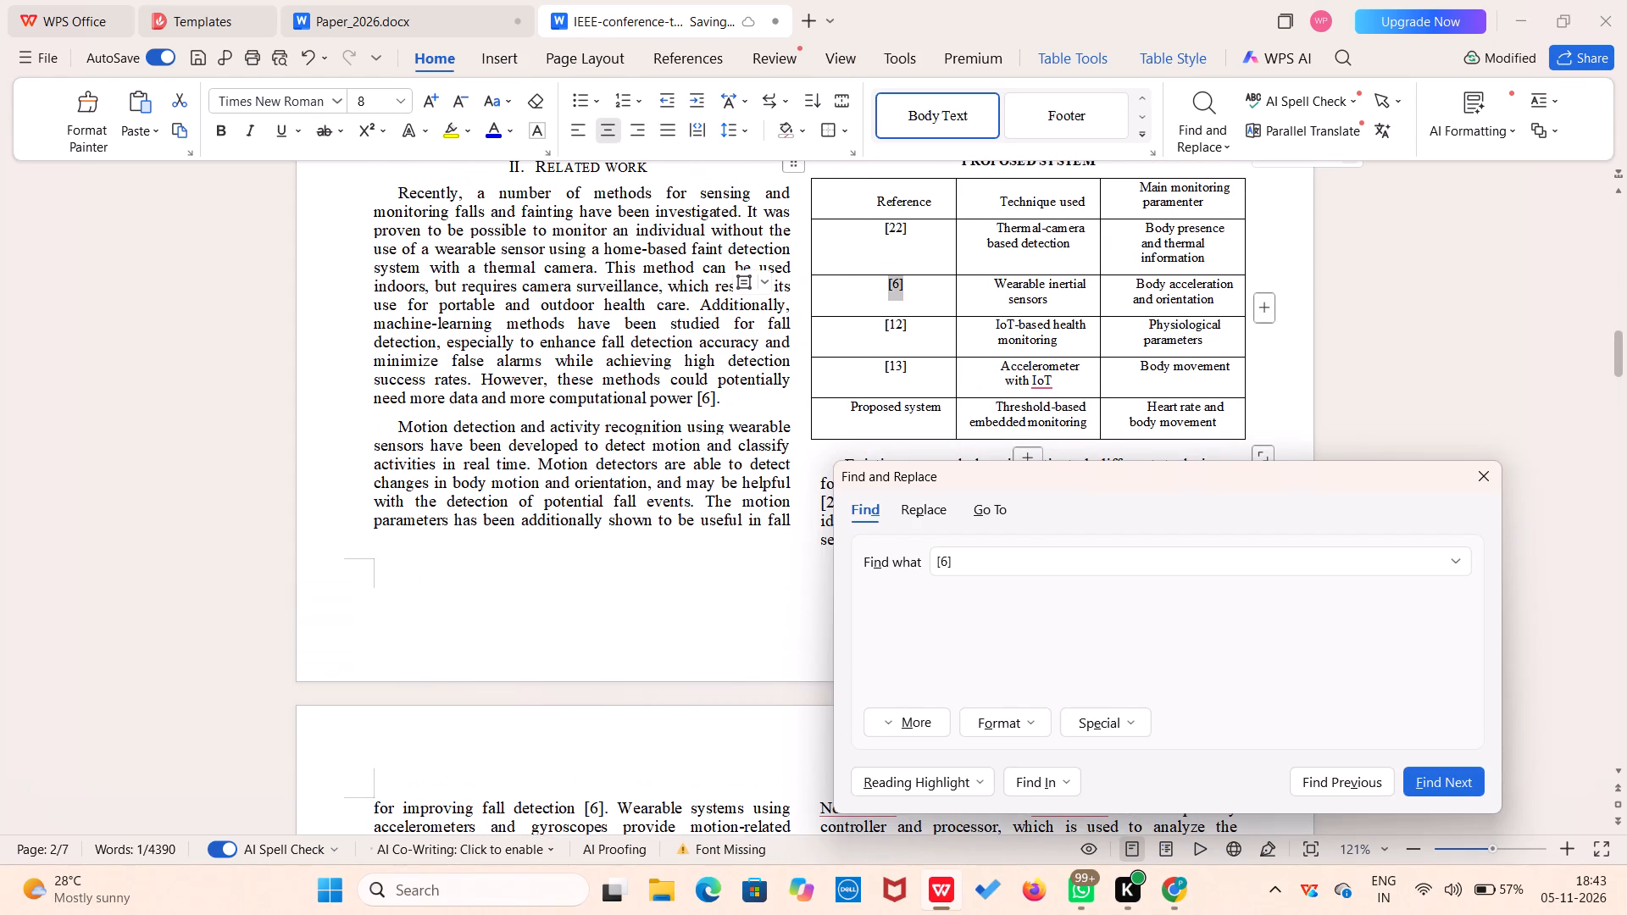
{"action": "left_click", "coordinate": [902, 285]}
{"action": "key", "text": "Left"}
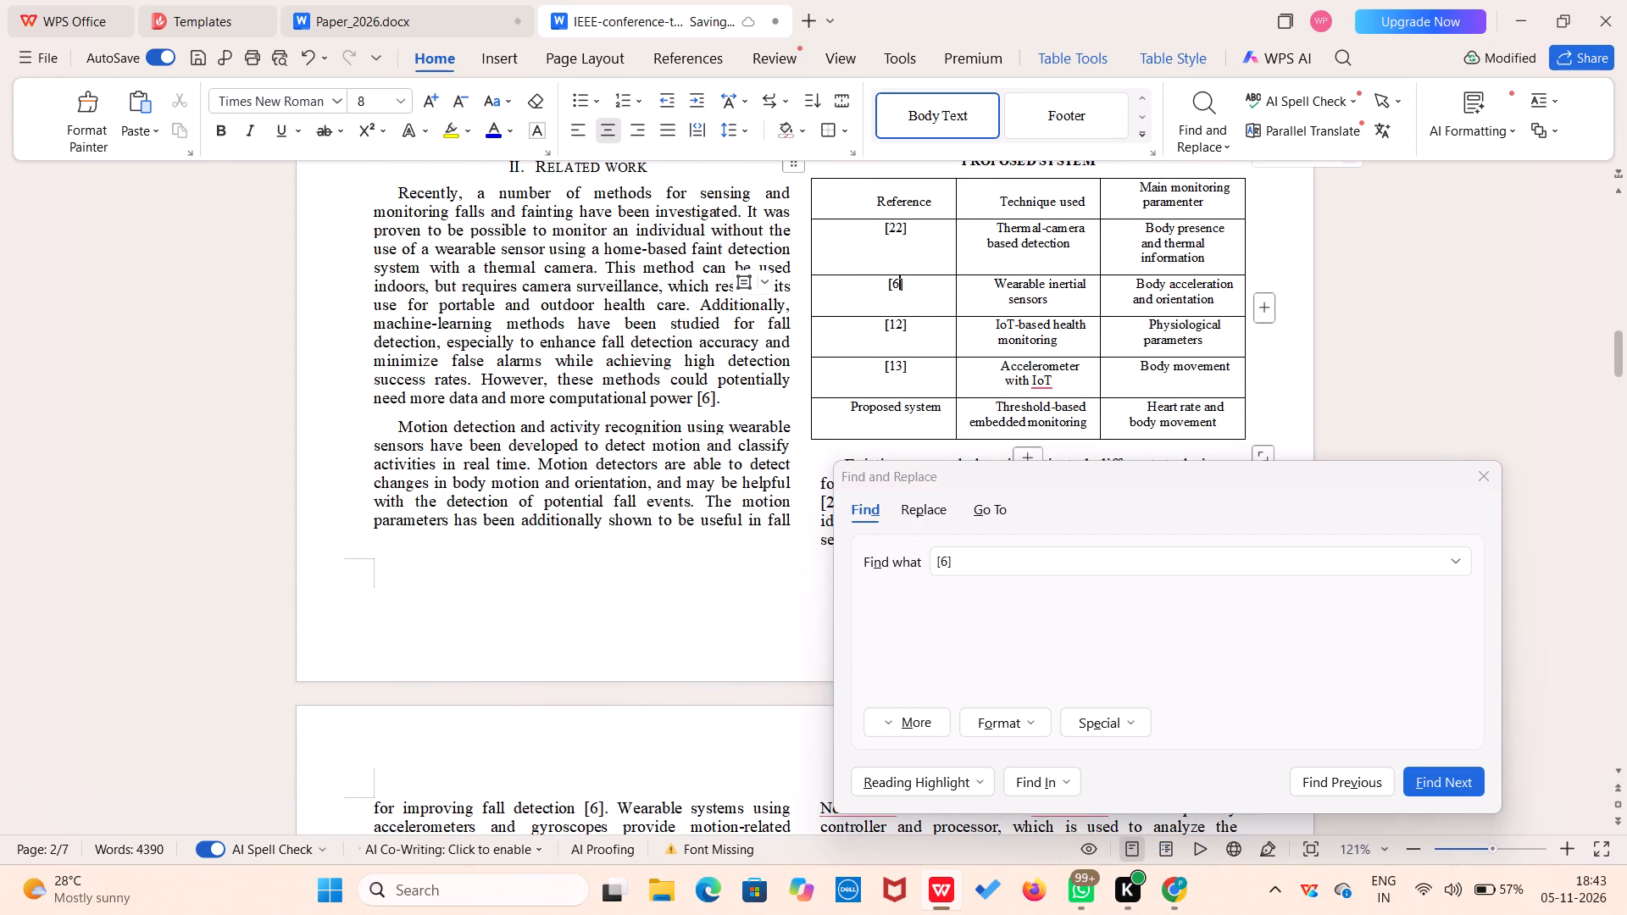
{"action": "key", "text": "BackSpace"}
{"action": "key", "text": "2"}
{"action": "left_click", "coordinate": [1426, 768]}
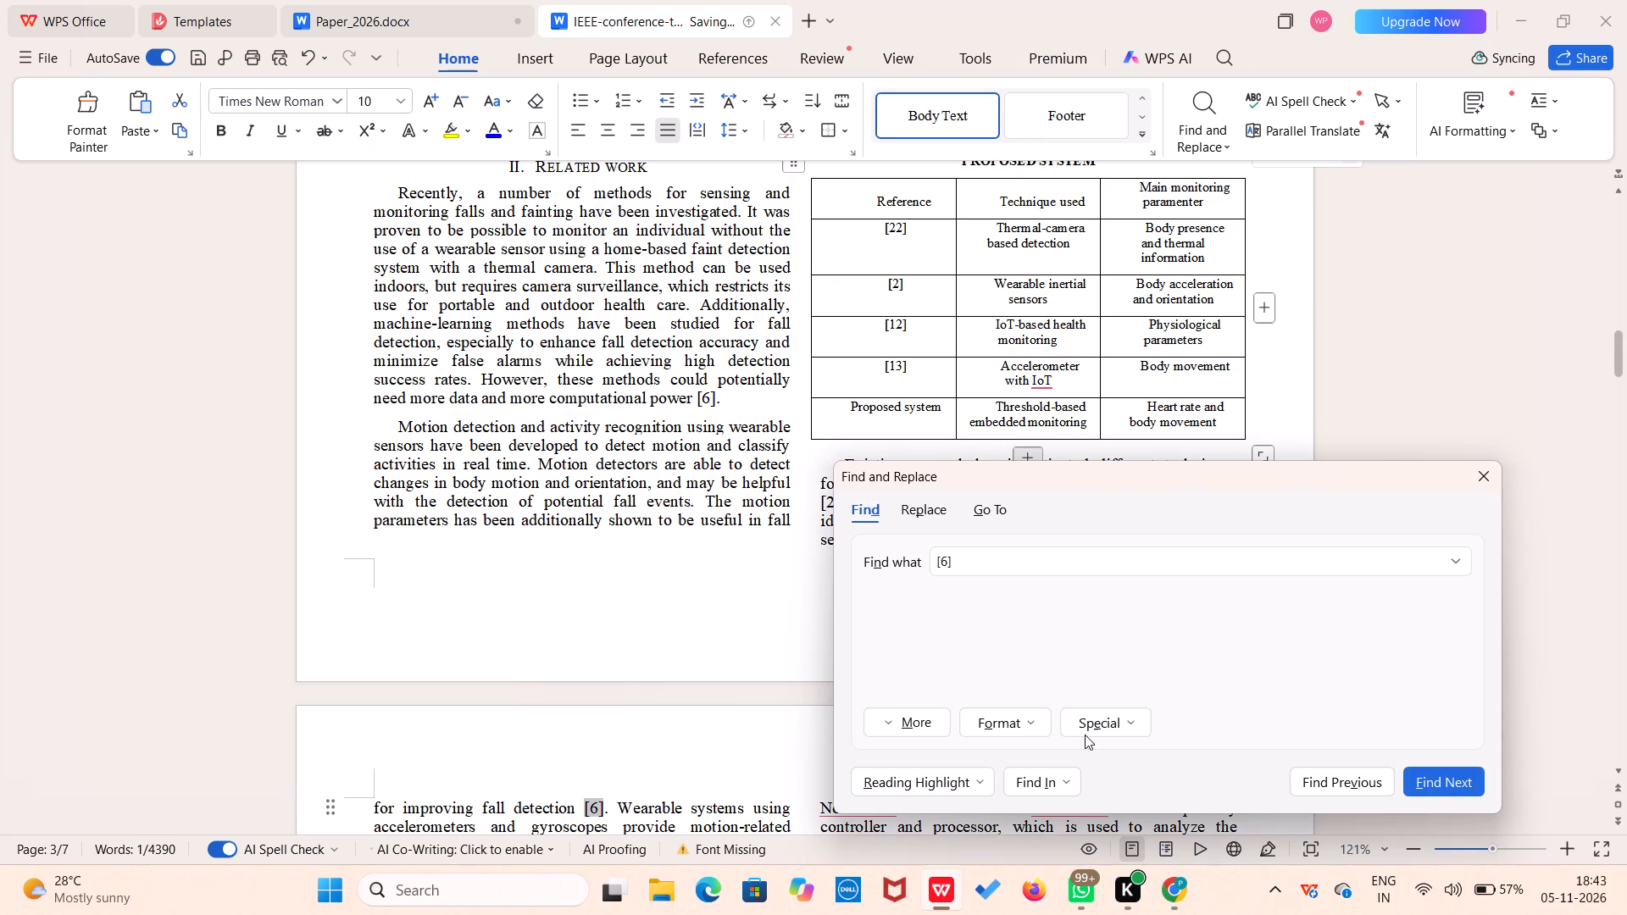
{"action": "scroll", "coordinate": [669, 823], "scroll_direction": "down", "scroll_amount": 1}
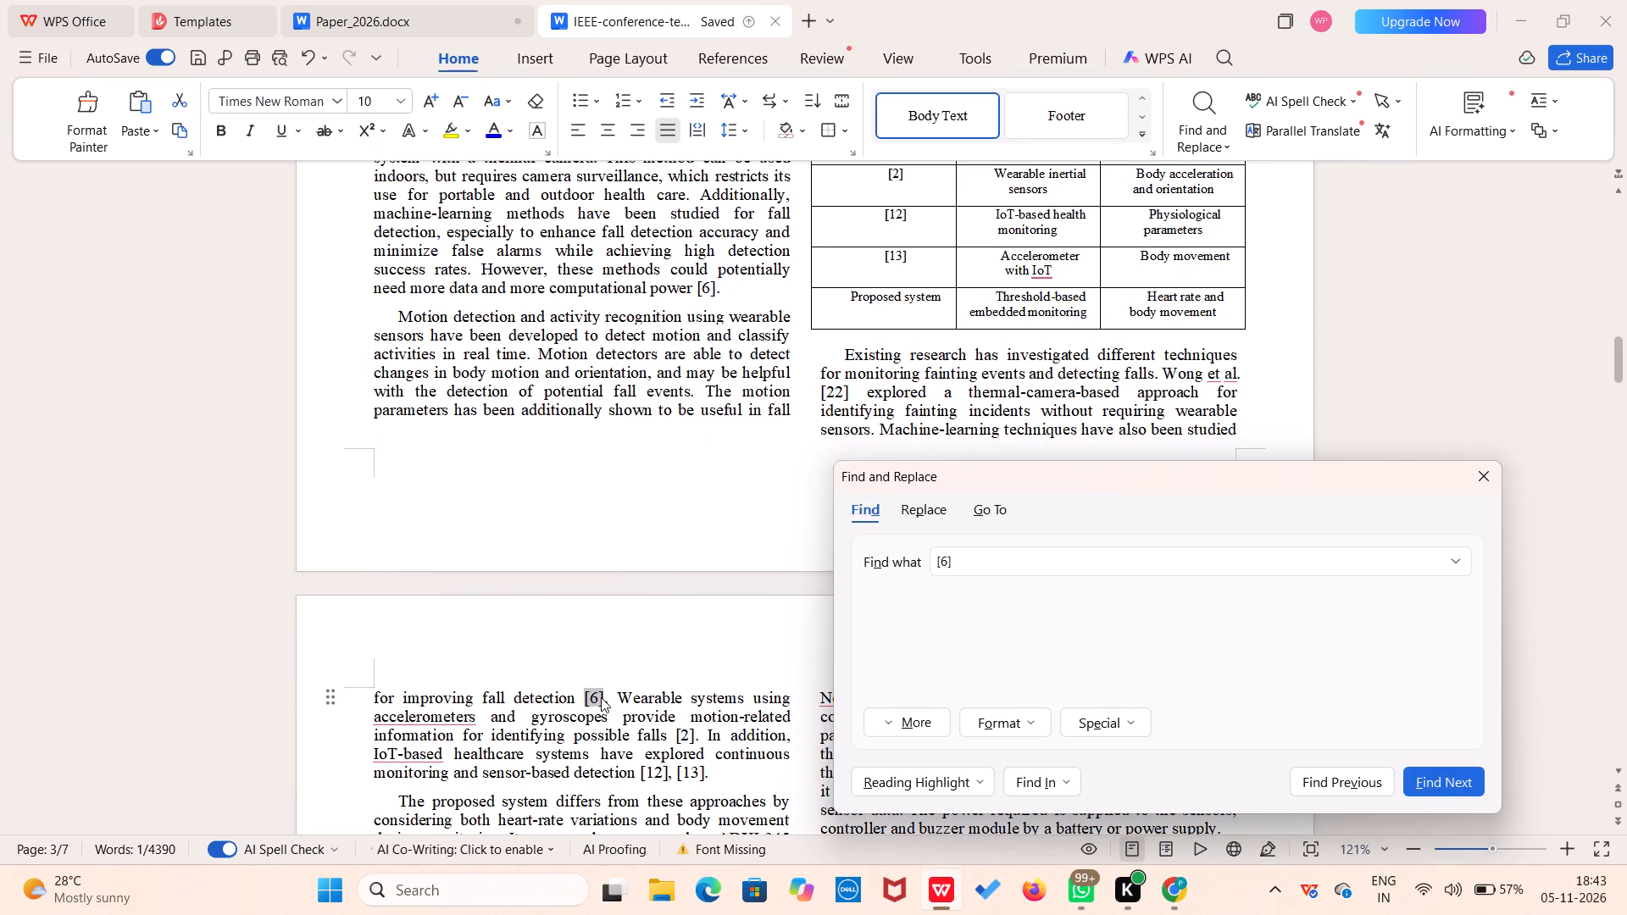
{"action": "scroll", "coordinate": [655, 740], "scroll_direction": "down", "scroll_amount": 2}
{"action": "scroll", "coordinate": [655, 740], "scroll_direction": "up", "scroll_amount": 1}
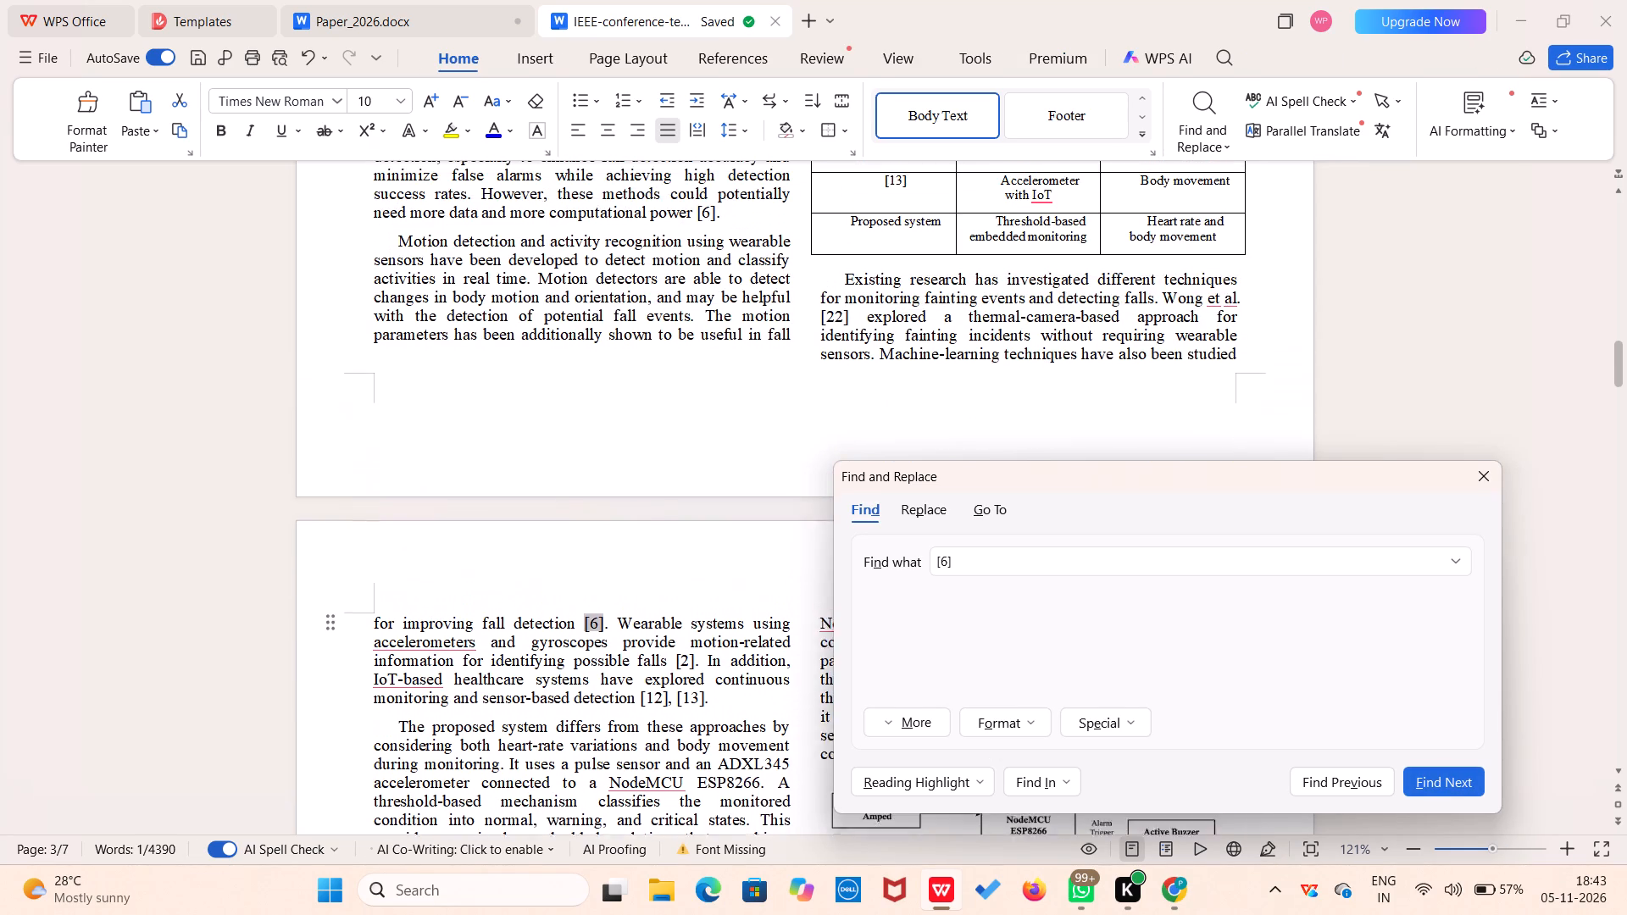
{"action": "scroll", "coordinate": [655, 740], "scroll_direction": "up", "scroll_amount": 1}
{"action": "scroll", "coordinate": [655, 740], "scroll_direction": "down", "scroll_amount": 1}
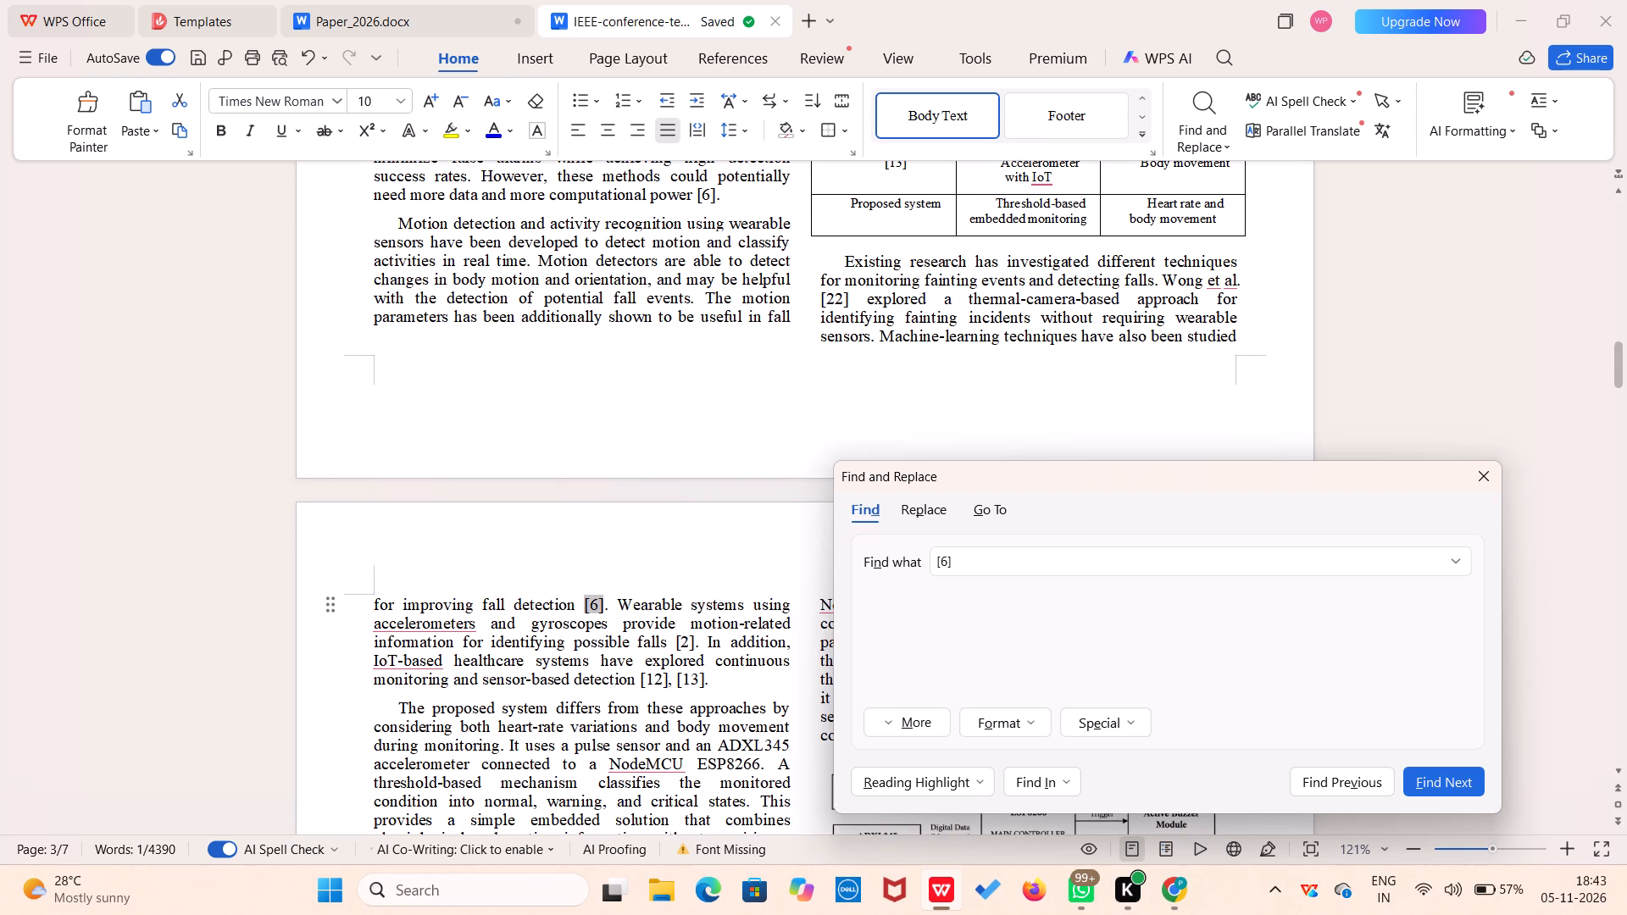
{"action": "left_click", "coordinate": [640, 693]}
{"action": "scroll", "coordinate": [640, 693], "scroll_direction": "down", "scroll_amount": 3}
{"action": "scroll", "coordinate": [640, 693], "scroll_direction": "up", "scroll_amount": 1}
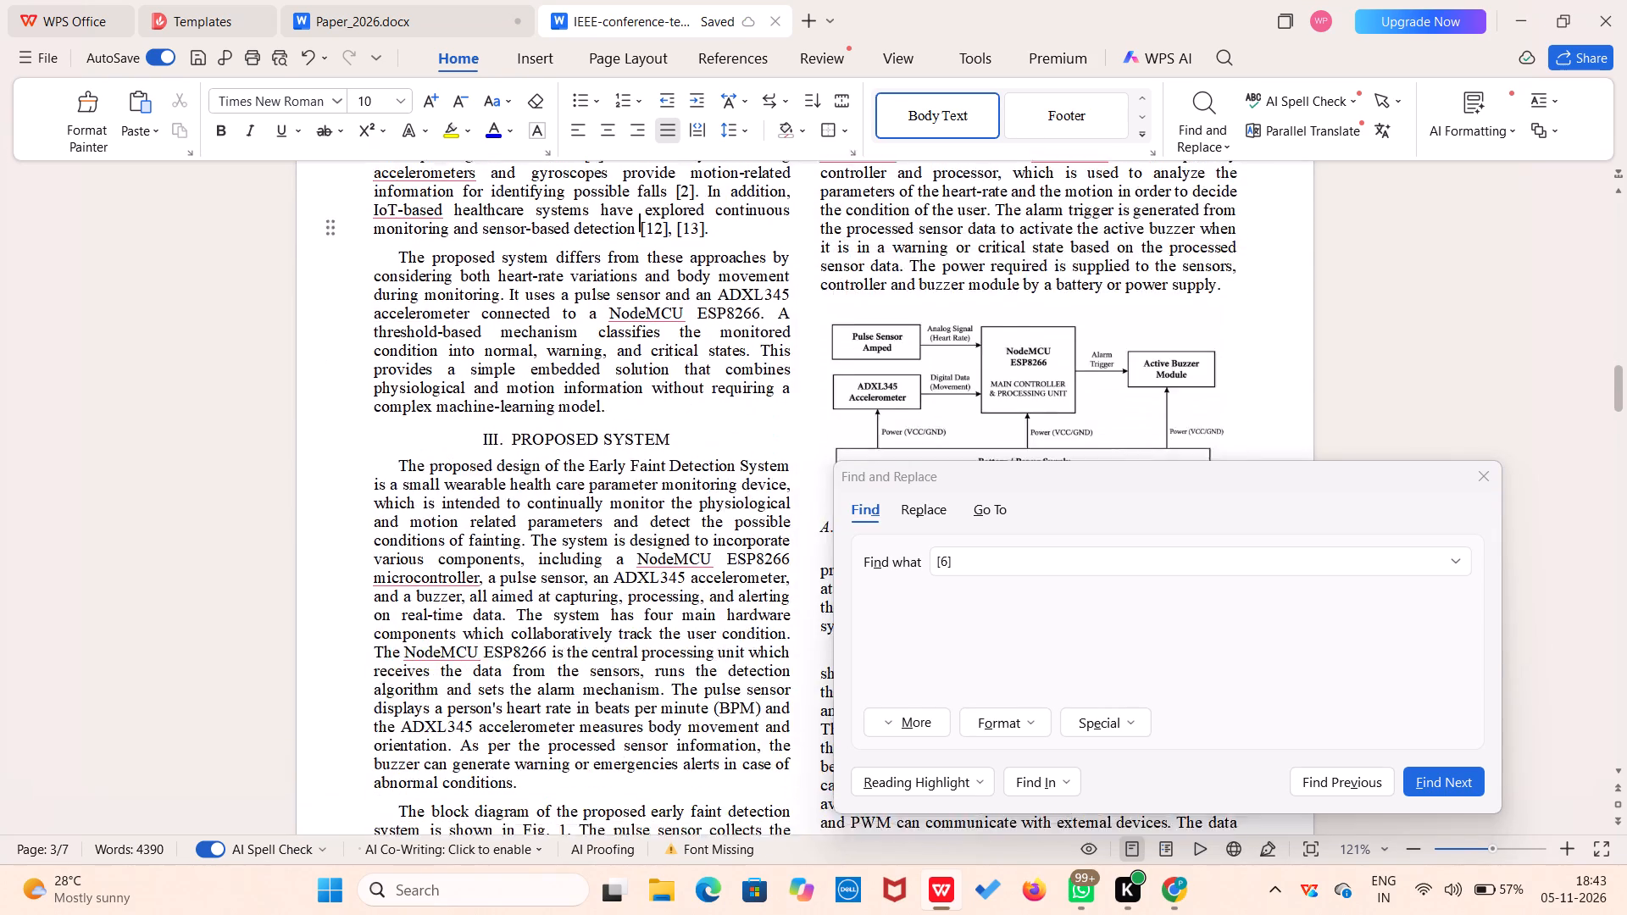
{"action": "scroll", "coordinate": [640, 693], "scroll_direction": "up", "scroll_amount": 3}
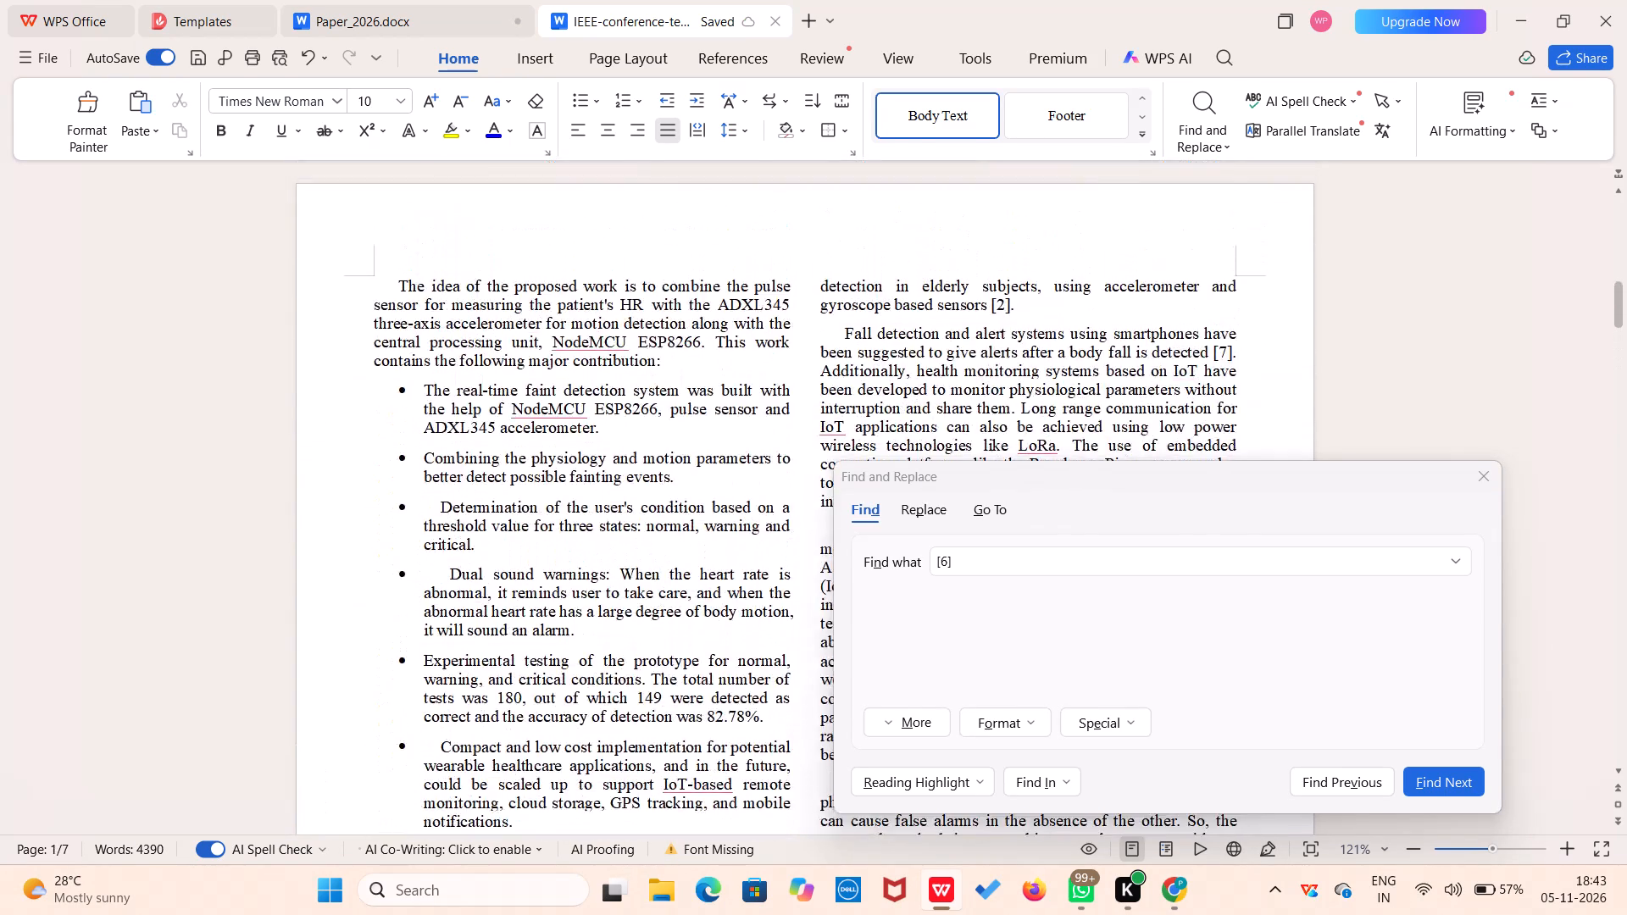
{"action": "scroll", "coordinate": [640, 693], "scroll_direction": "up", "scroll_amount": 2}
{"action": "scroll", "coordinate": [640, 693], "scroll_direction": "down", "scroll_amount": 7}
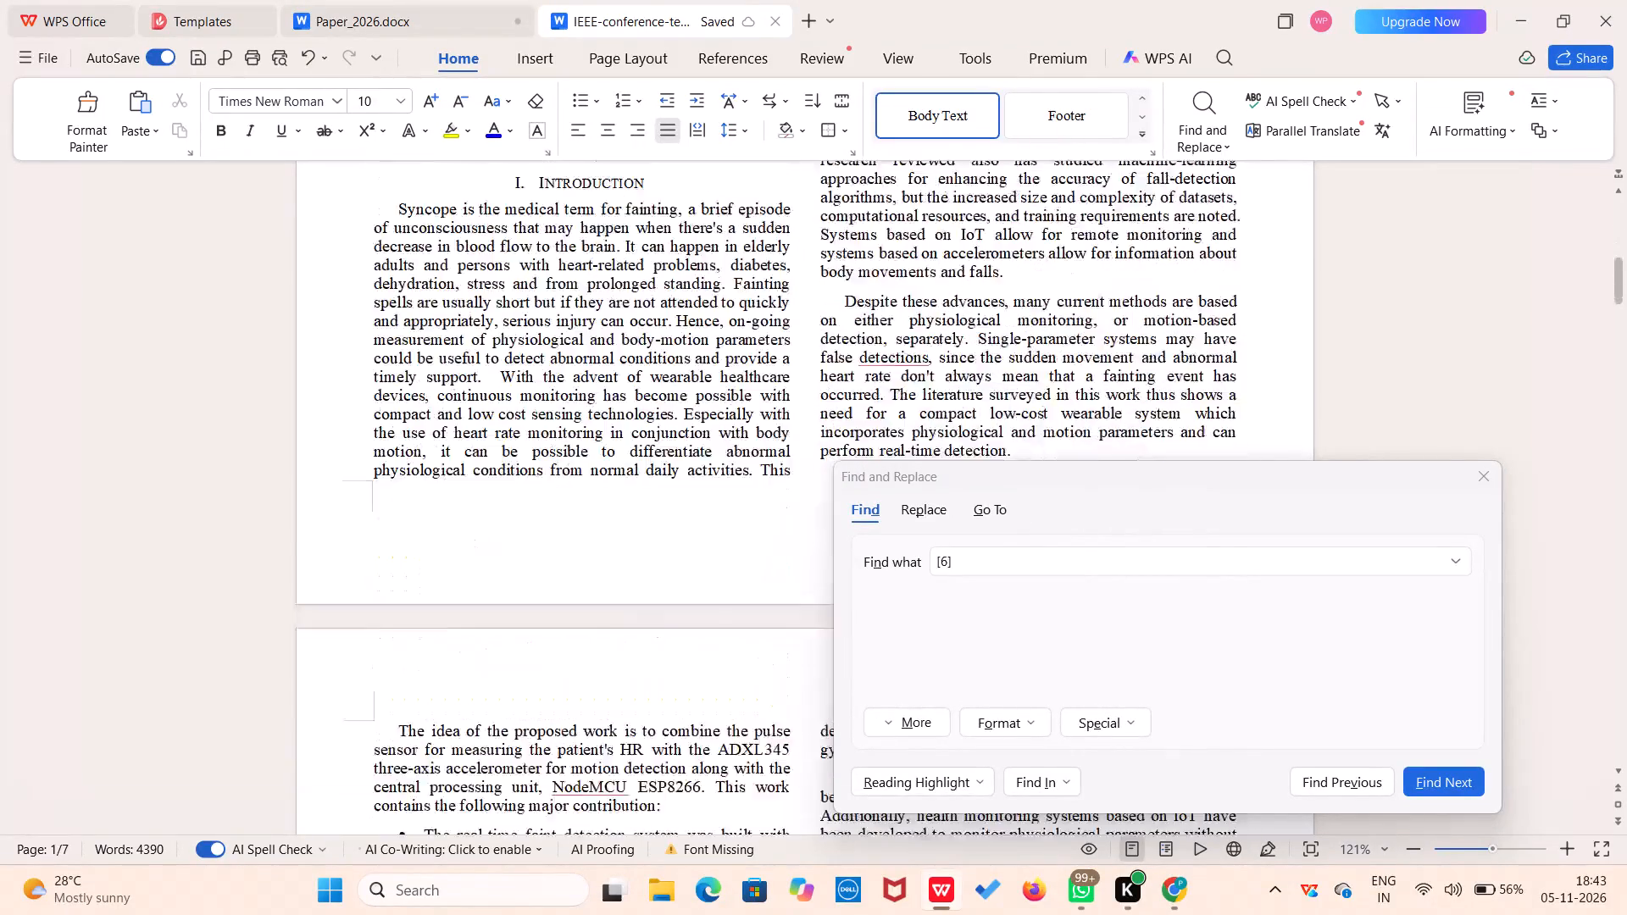
{"action": "scroll", "coordinate": [640, 693], "scroll_direction": "down", "scroll_amount": 5}
{"action": "scroll", "coordinate": [640, 693], "scroll_direction": "up", "scroll_amount": 1}
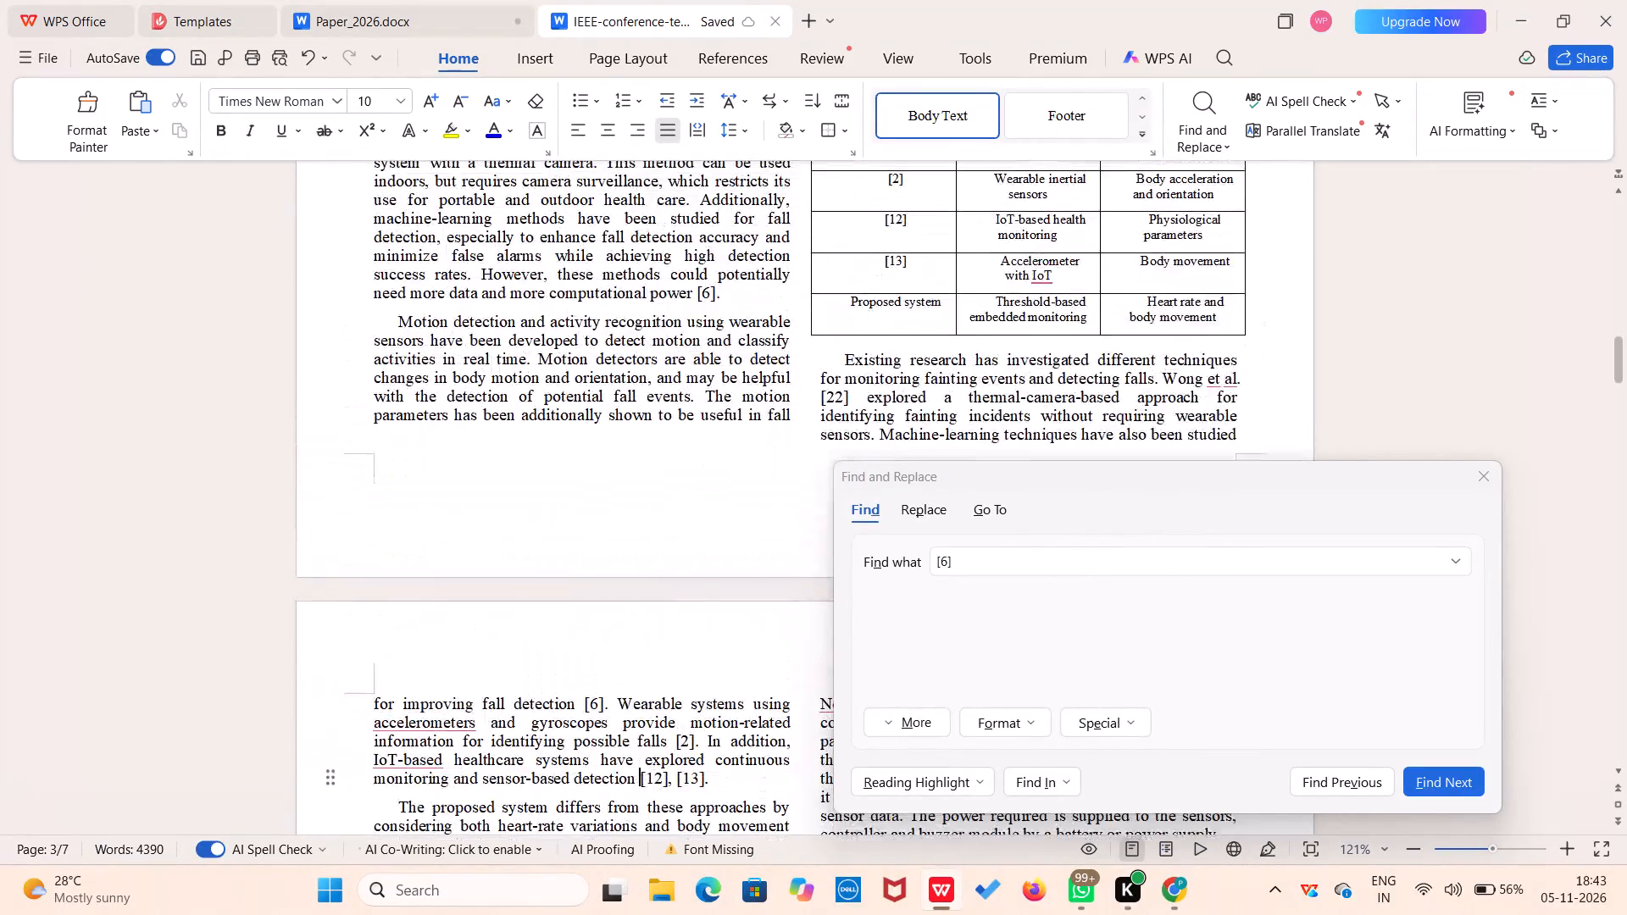
{"action": "scroll", "coordinate": [640, 693], "scroll_direction": "up", "scroll_amount": 1}
{"action": "left_click", "coordinate": [1457, 778]}
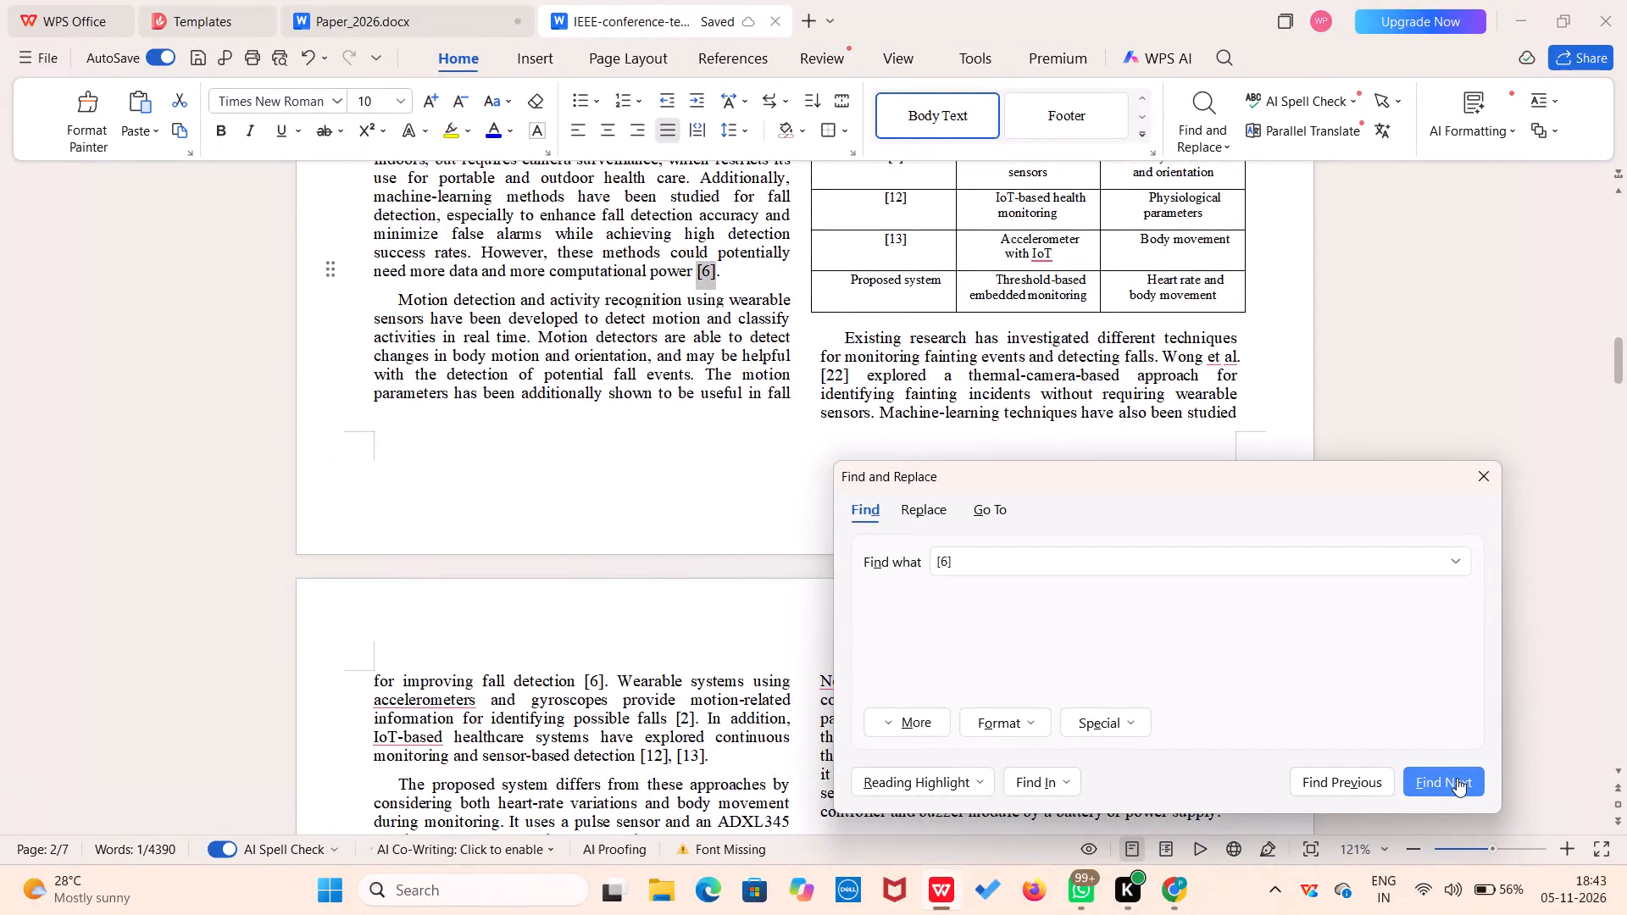
{"action": "left_click", "coordinate": [1457, 778]}
{"action": "left_click", "coordinate": [1457, 778]}
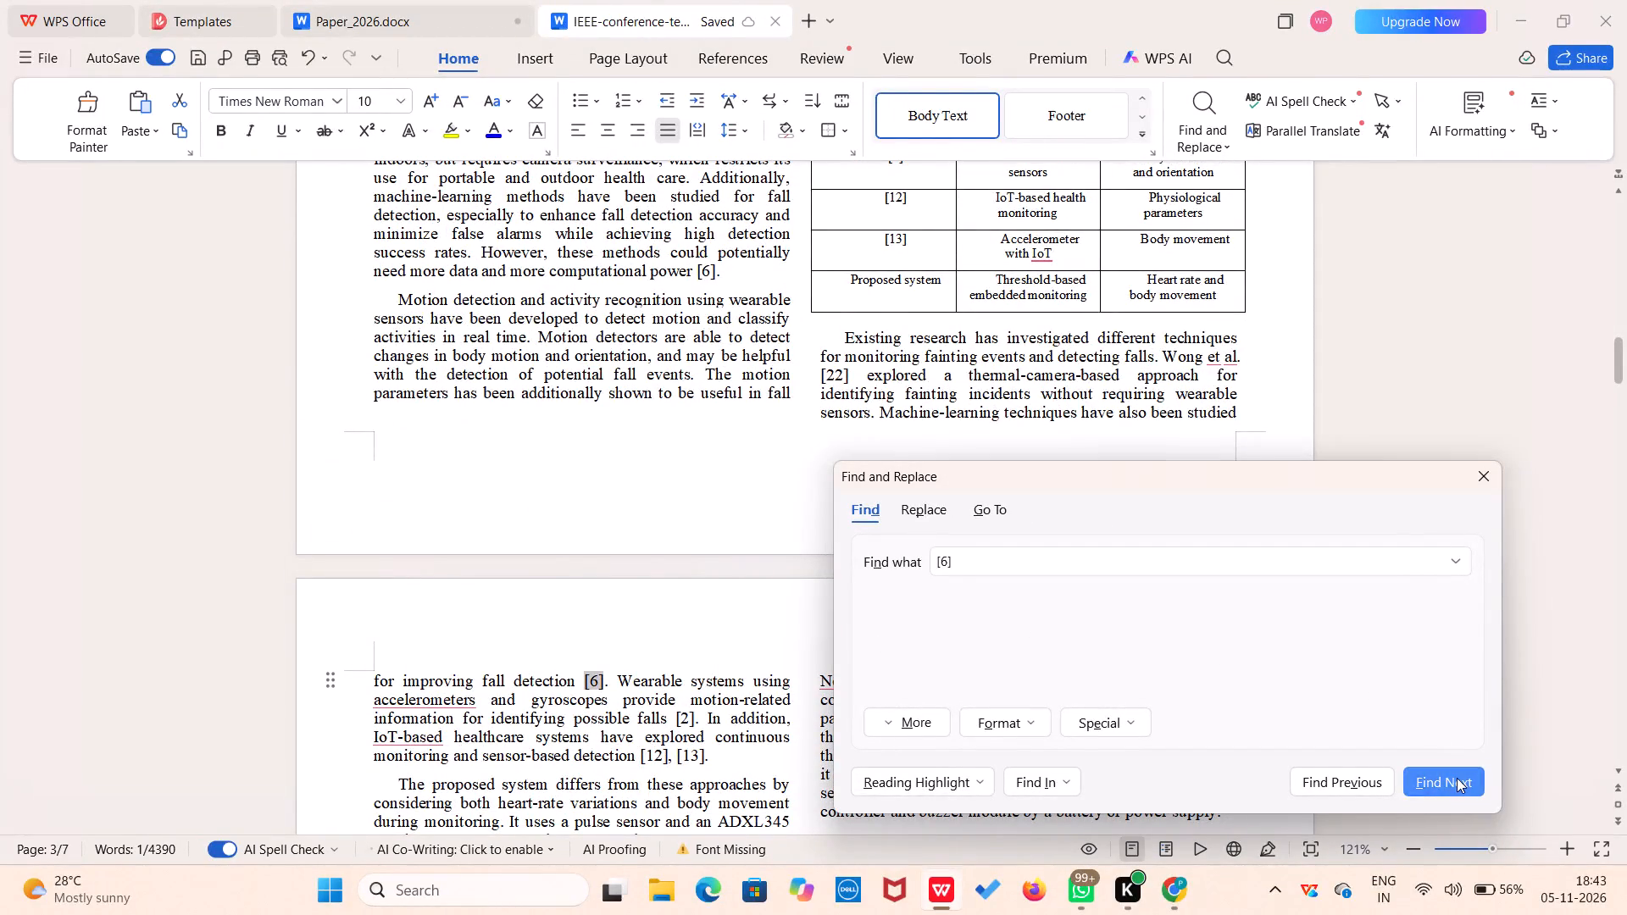
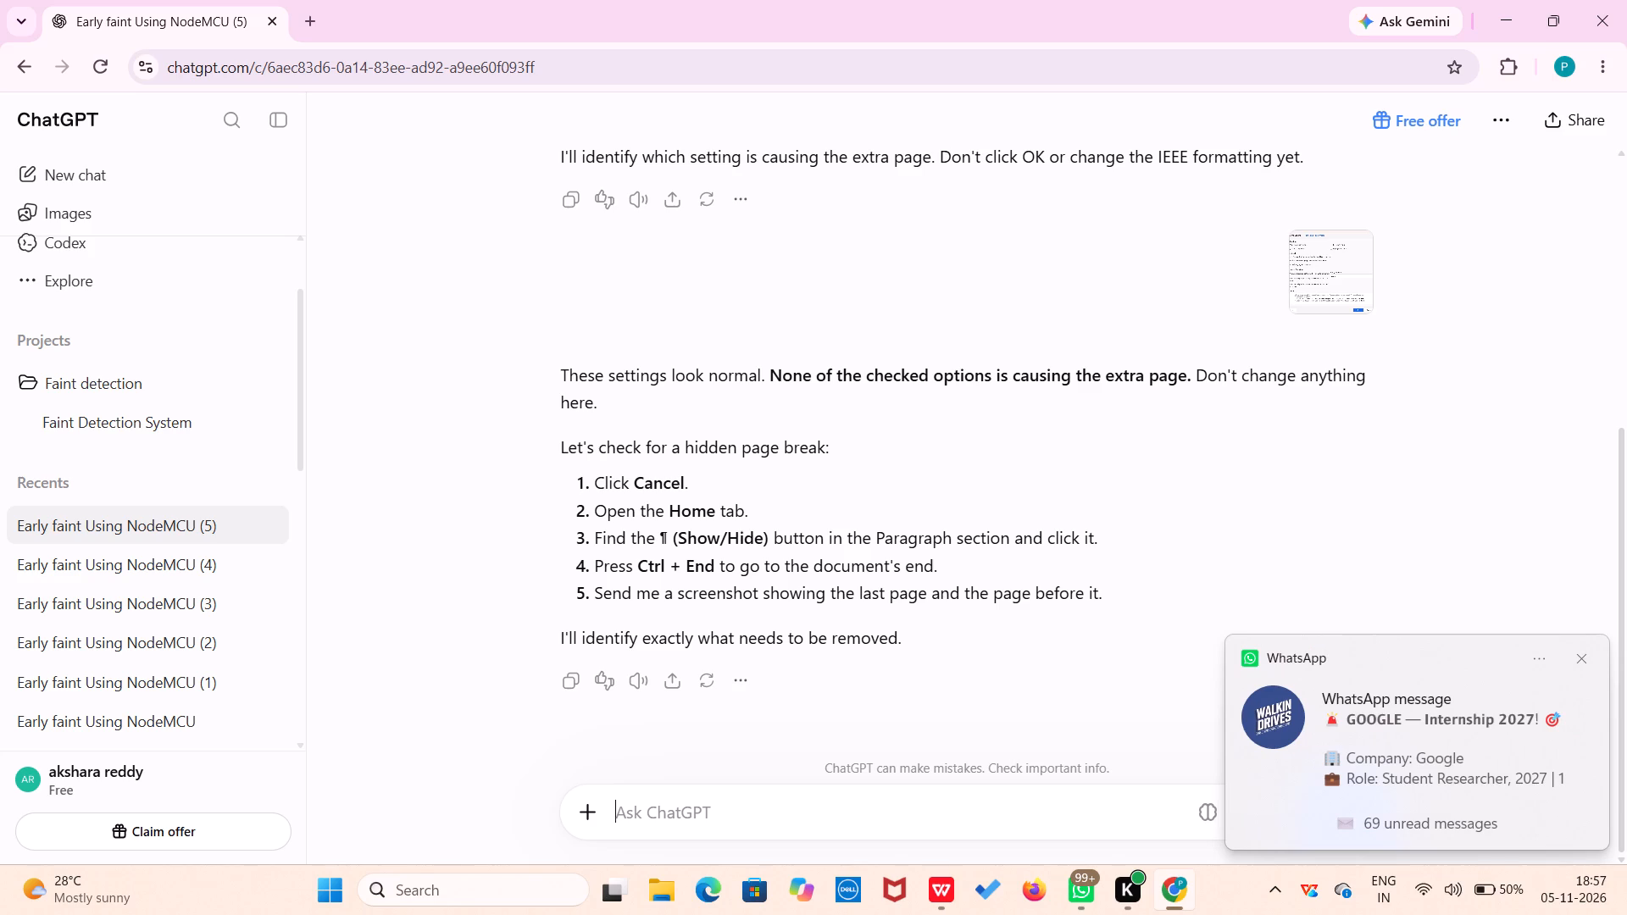
Return to the paper in WPS Office and close the paragraph settings dialog without changing anything.
{"action": "key", "text": "alt+Tab"}
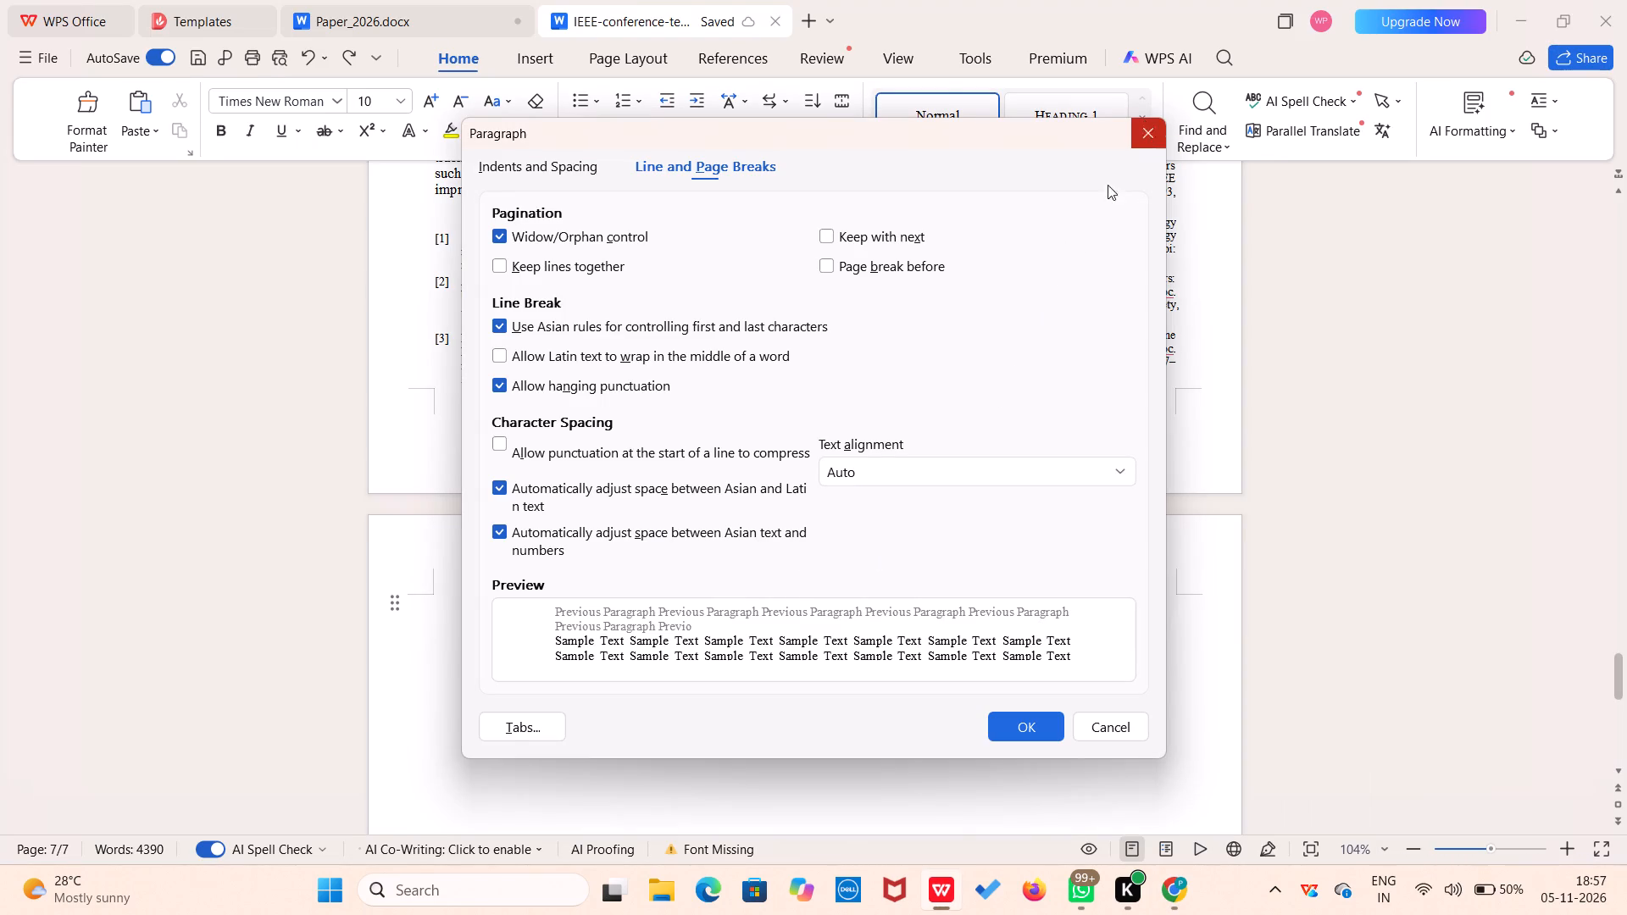
{"action": "left_click", "coordinate": [1147, 142]}
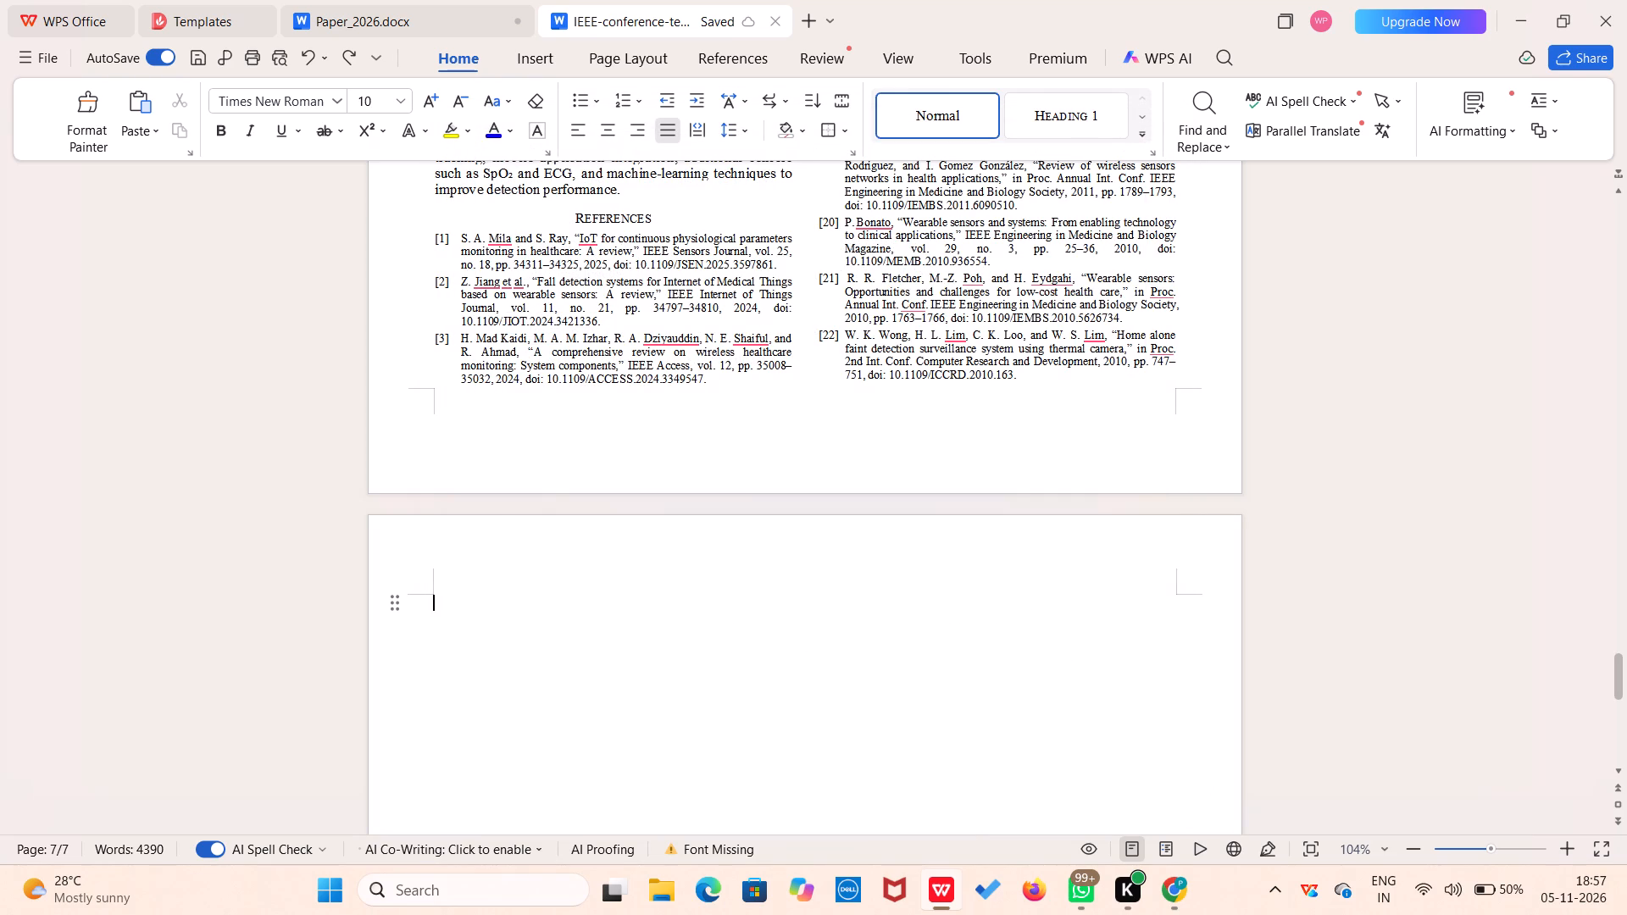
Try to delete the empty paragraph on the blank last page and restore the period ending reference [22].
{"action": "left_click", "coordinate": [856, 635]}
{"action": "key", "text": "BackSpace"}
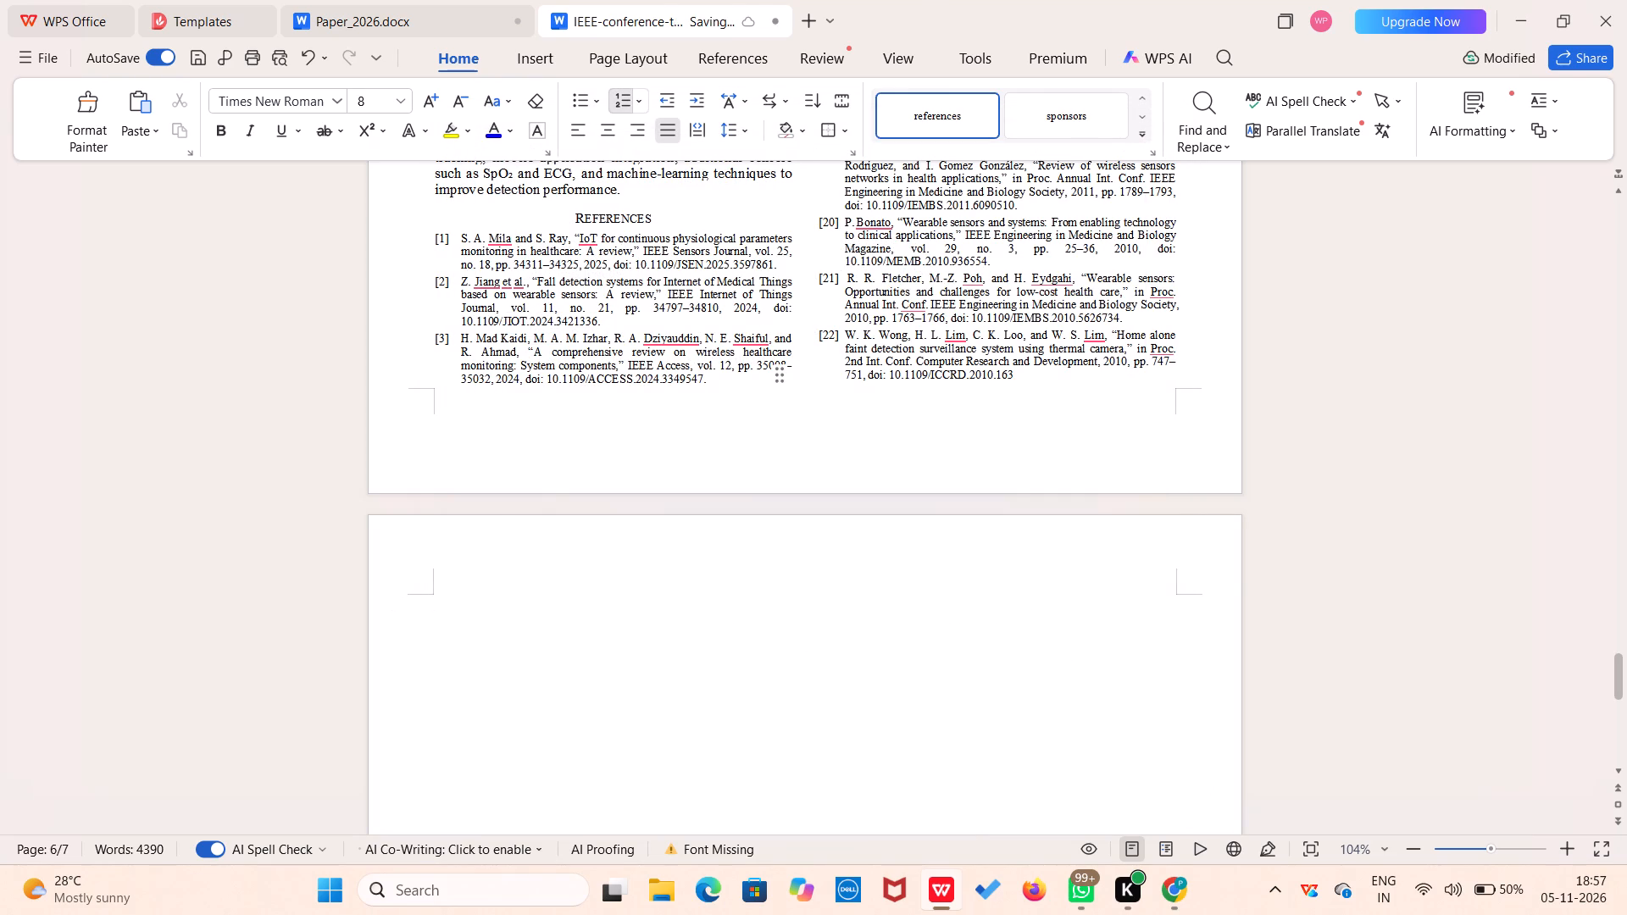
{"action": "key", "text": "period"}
Look through the additional AI options for the empty paragraph on the blank last page, and dismiss them.
{"action": "scroll", "coordinate": [922, 678], "scroll_direction": "down", "scroll_amount": 3}
{"action": "left_click_drag", "start_coordinate": [939, 682], "coordinate": [871, 635]}
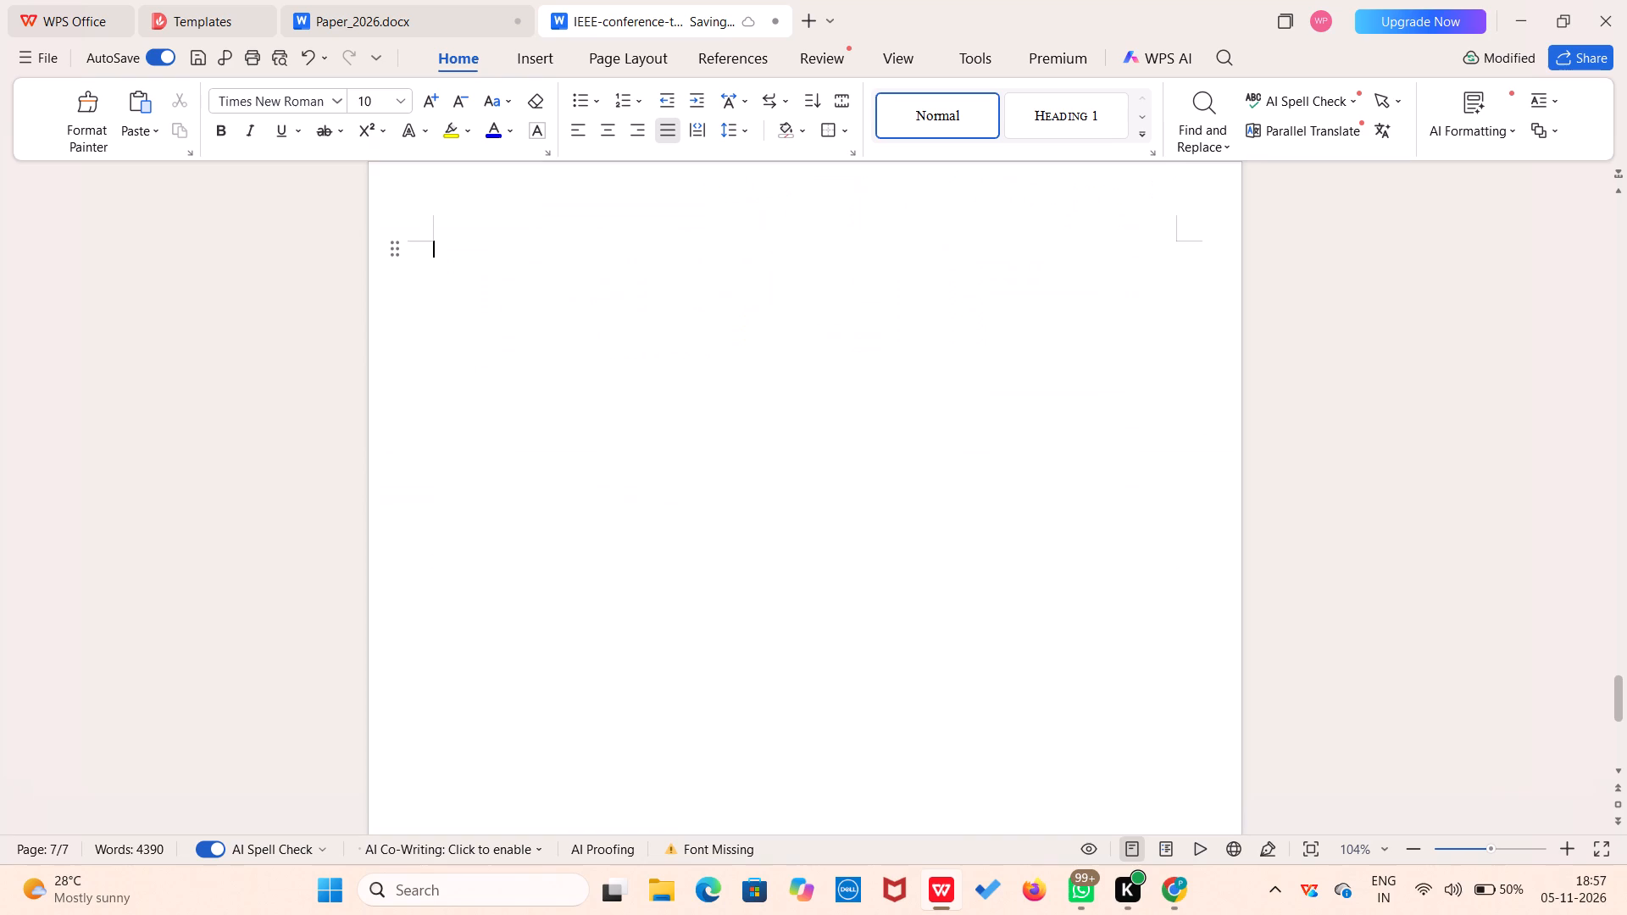
{"action": "left_click_drag", "start_coordinate": [871, 635], "coordinate": [653, 449]}
{"action": "left_click_drag", "start_coordinate": [458, 269], "coordinate": [813, 658]}
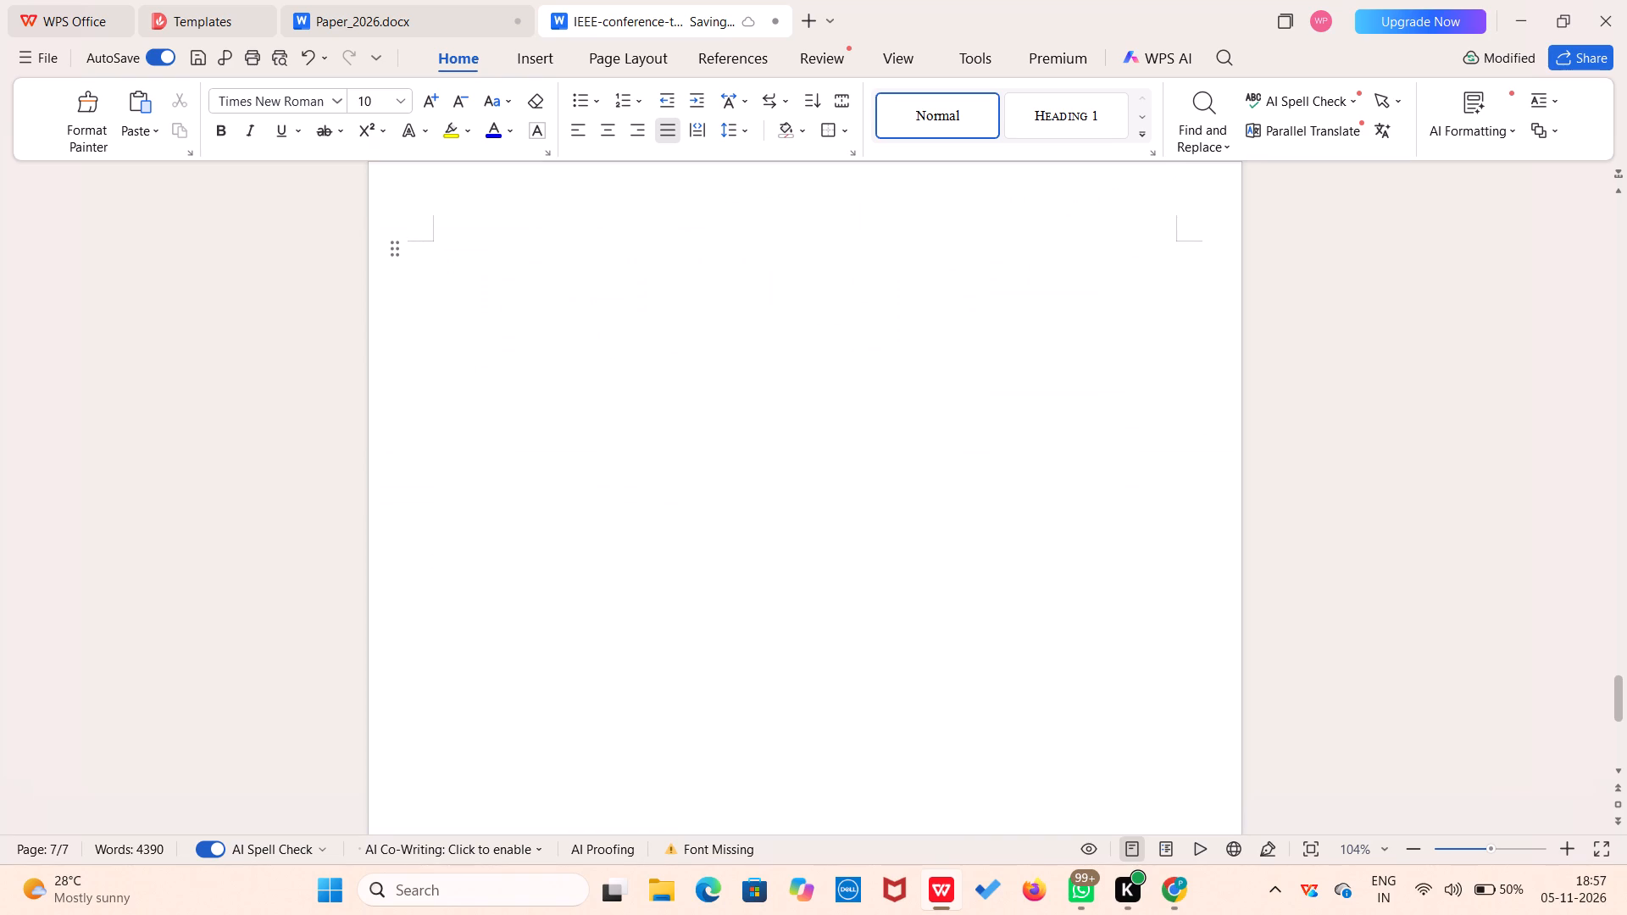
{"action": "left_click", "coordinate": [400, 258]}
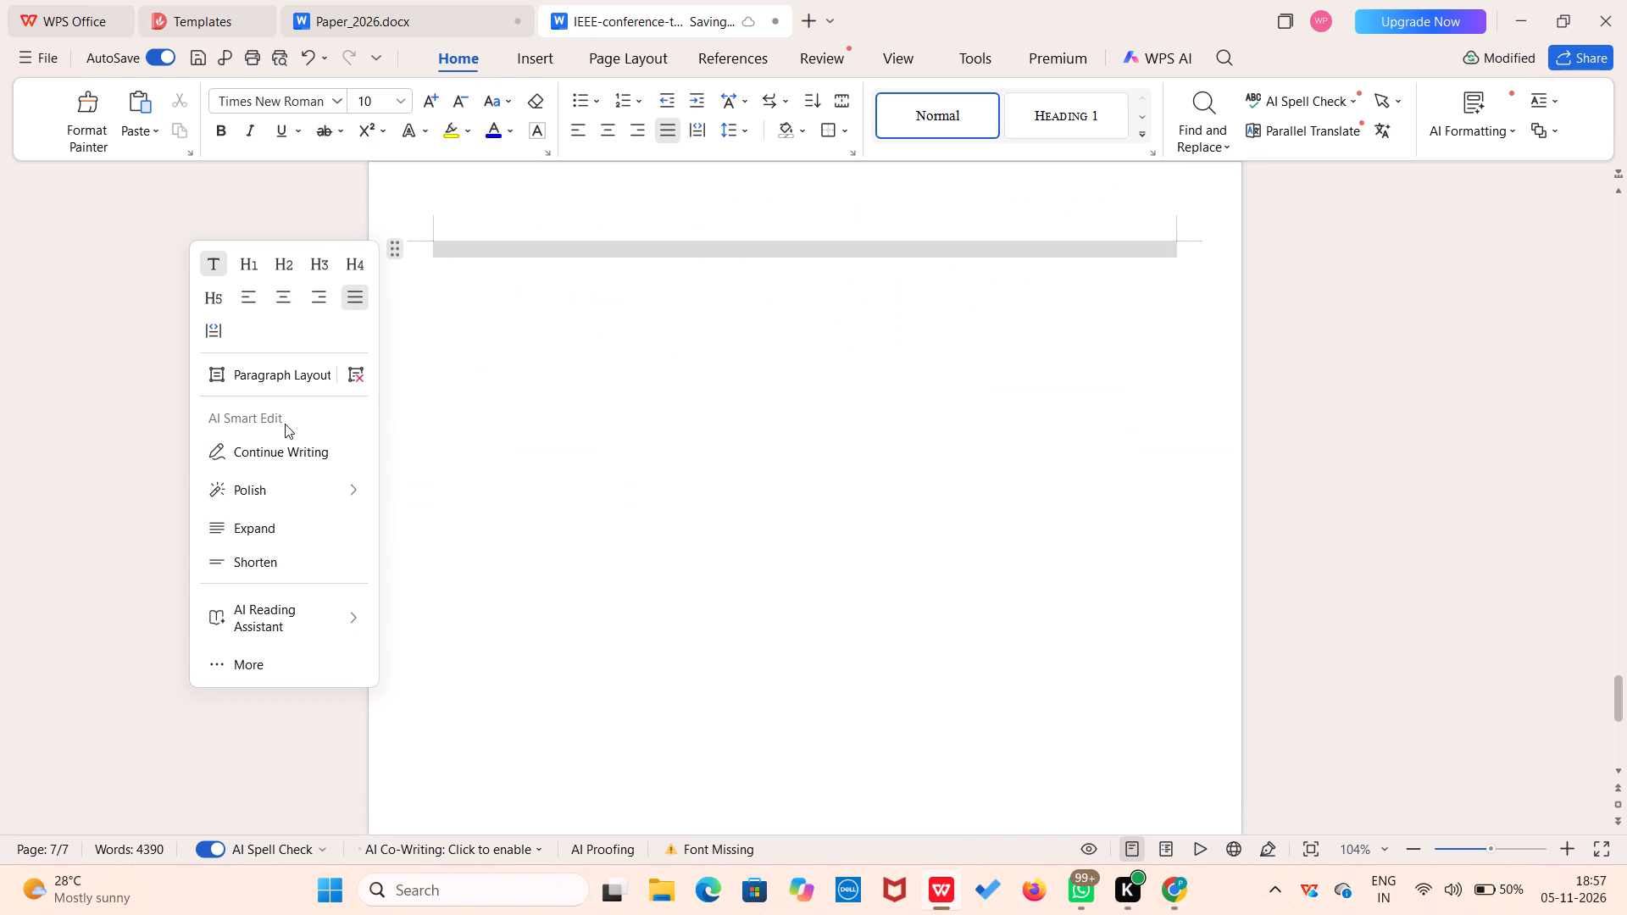
{"action": "left_click", "coordinate": [238, 665]}
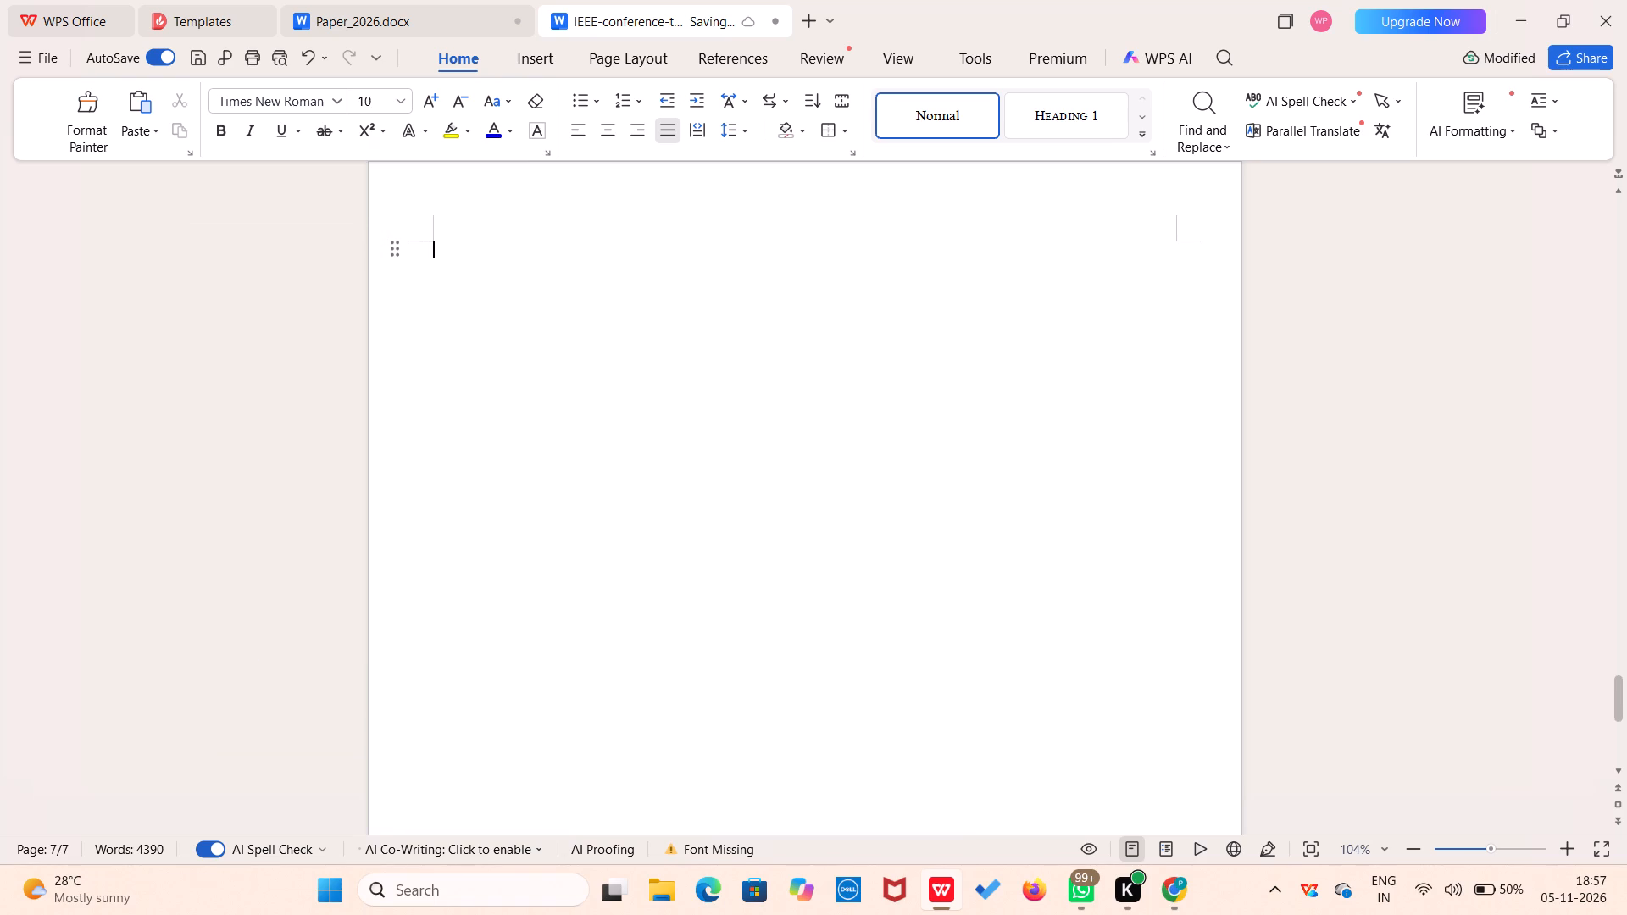
{"action": "scroll", "coordinate": [609, 436], "scroll_direction": "up", "scroll_amount": 4}
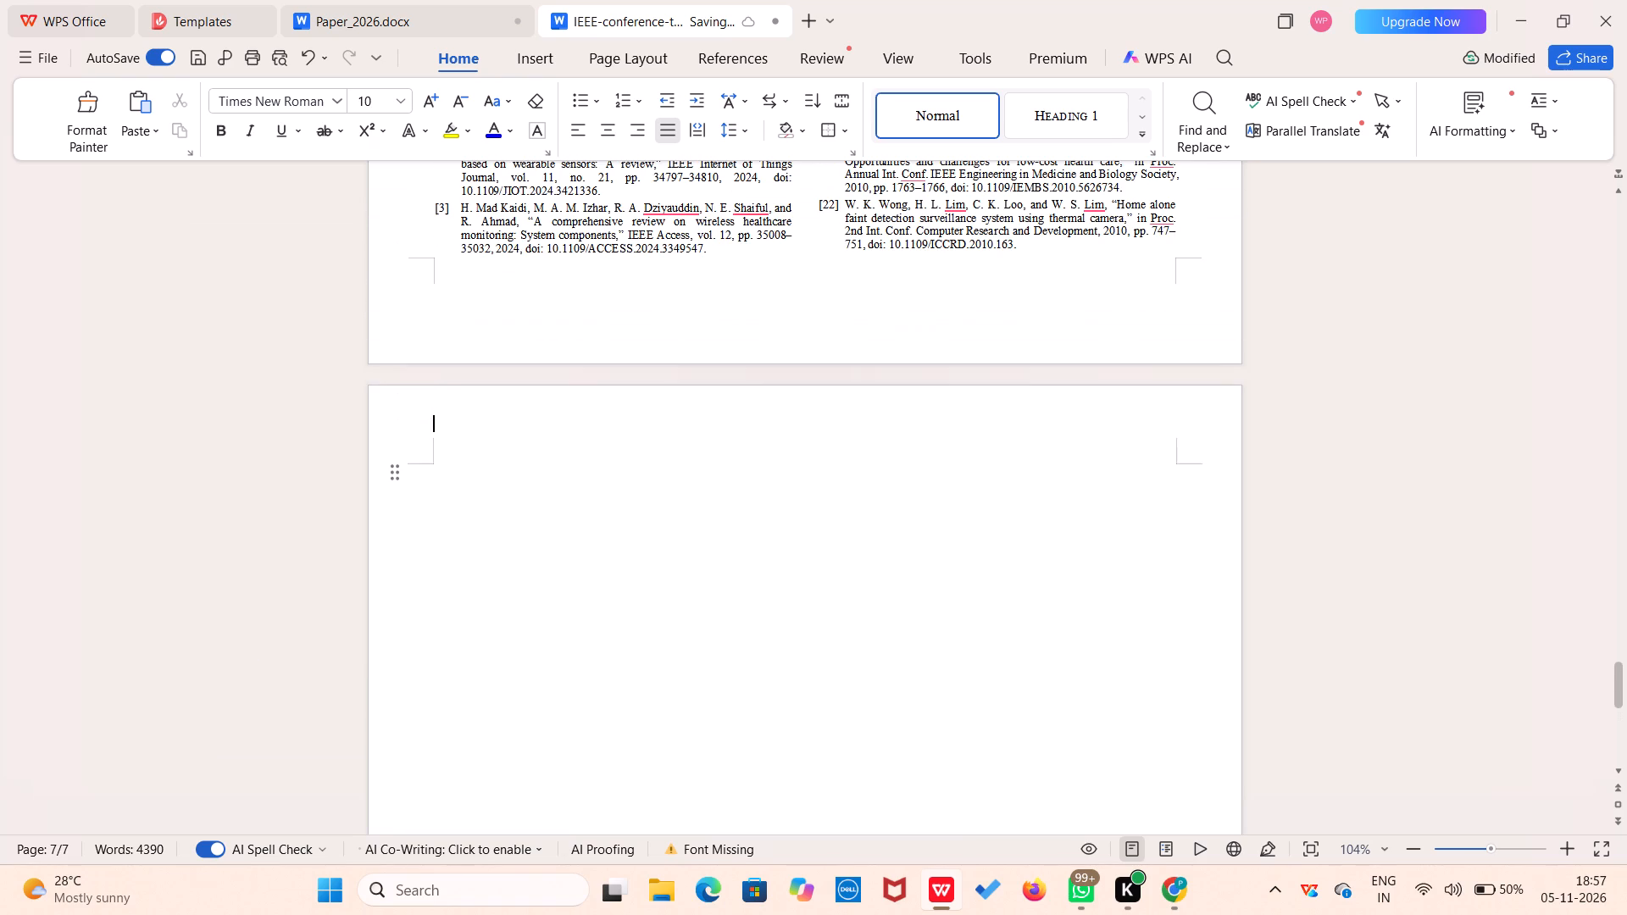
{"action": "left_click", "coordinate": [539, 506]}
{"action": "scroll", "coordinate": [460, 483], "scroll_direction": "up", "scroll_amount": 3}
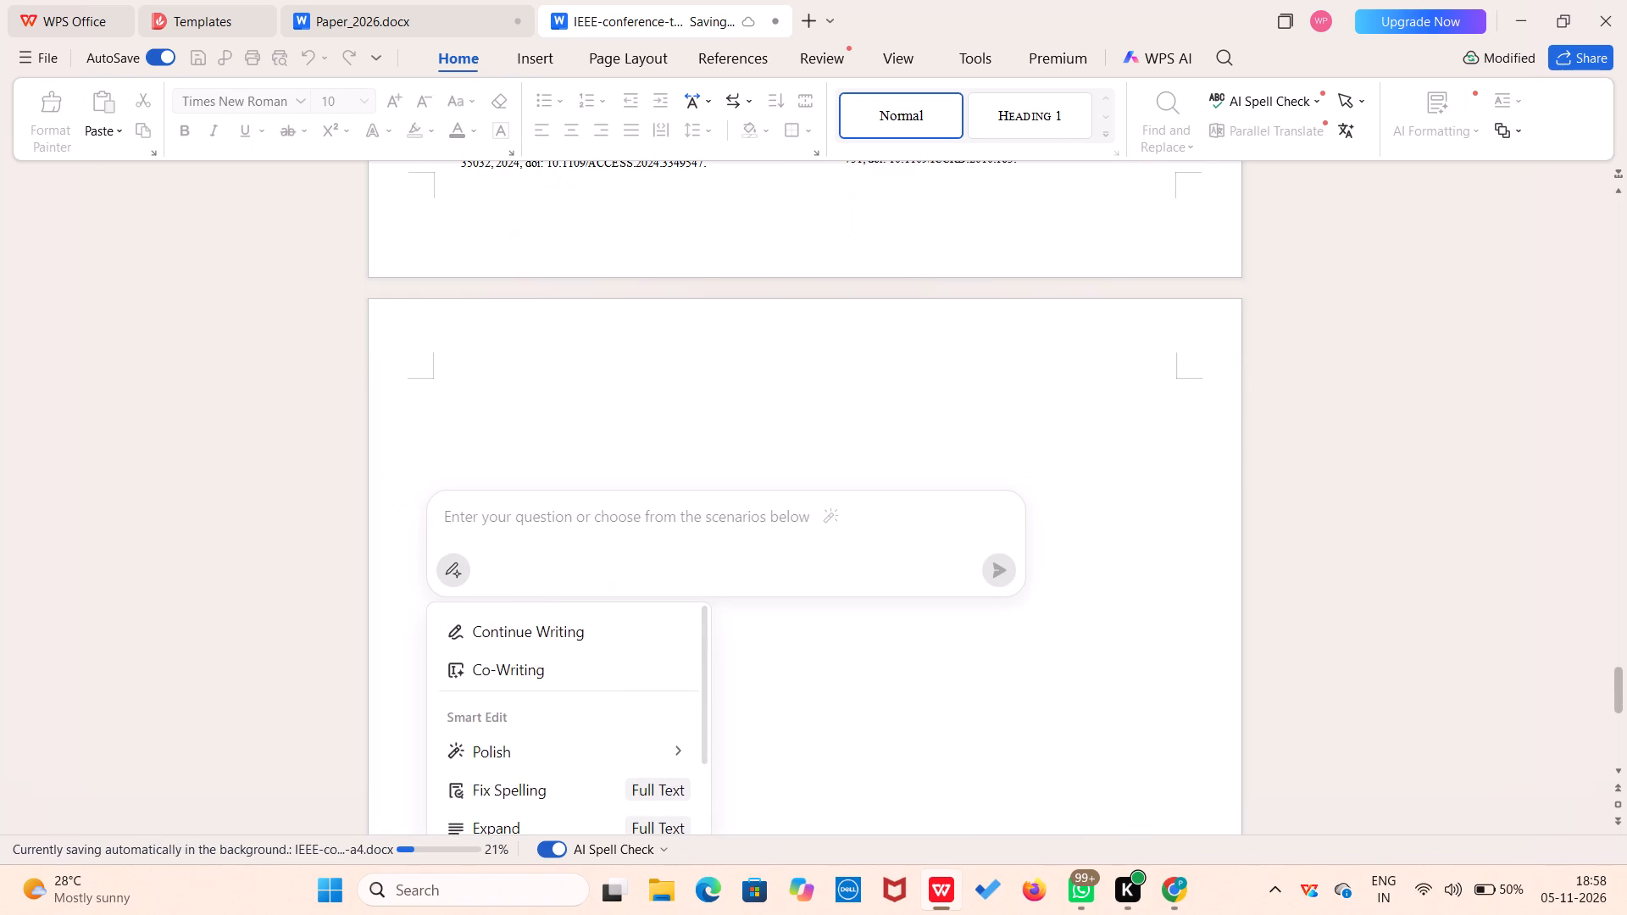
{"action": "scroll", "coordinate": [732, 576], "scroll_direction": "up", "scroll_amount": 1}
{"action": "scroll", "coordinate": [732, 576], "scroll_direction": "down", "scroll_amount": 3}
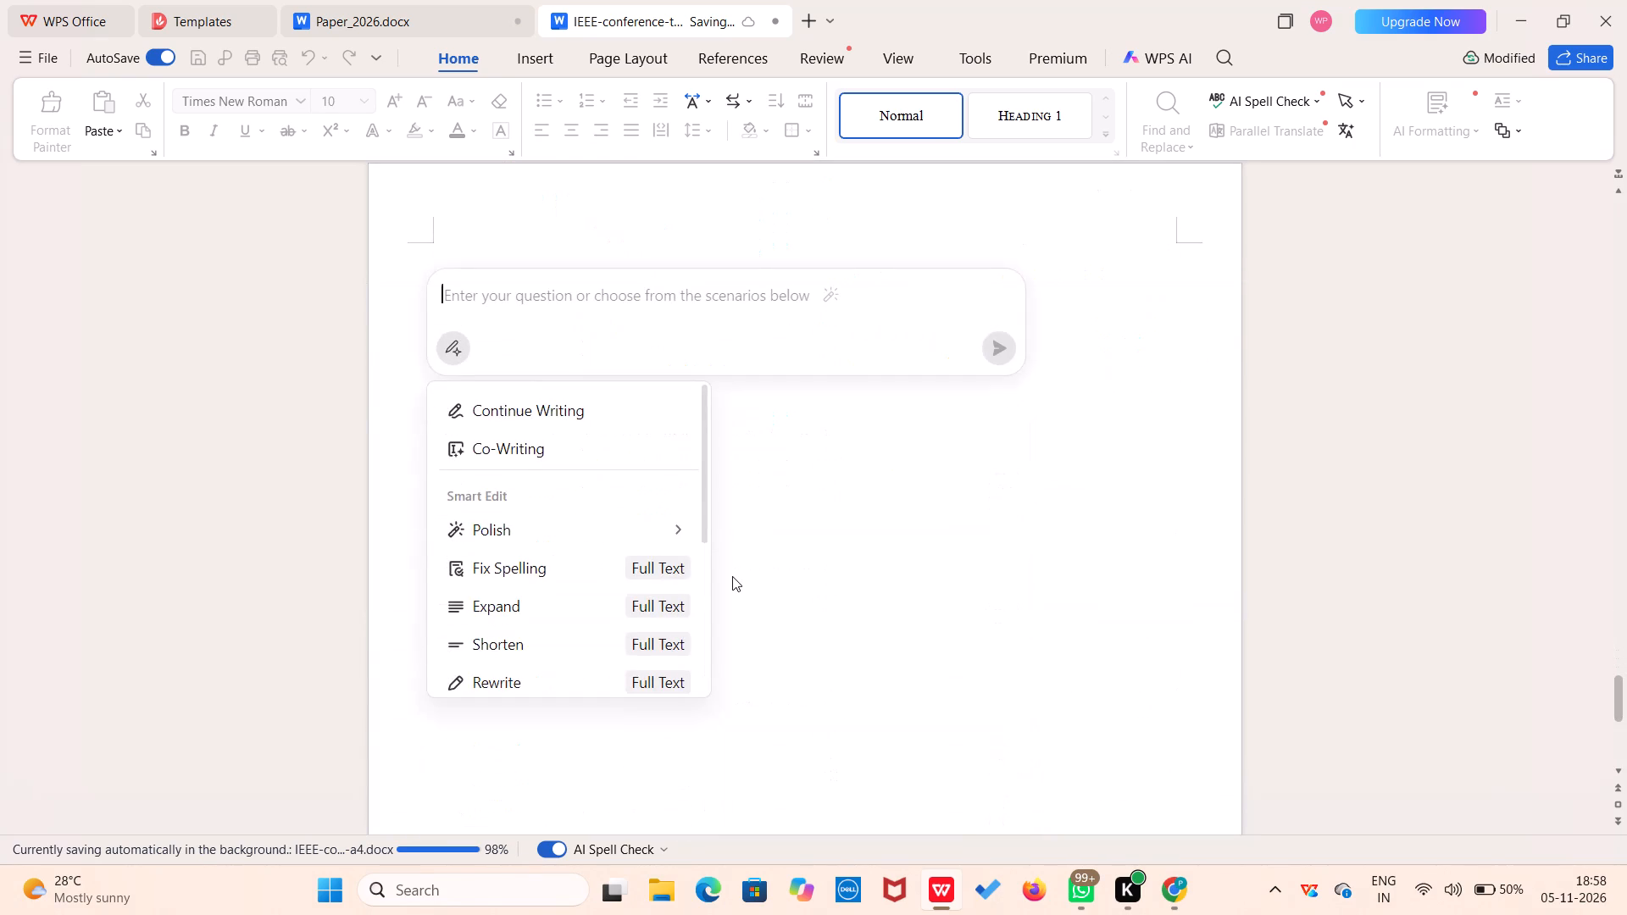
{"action": "scroll", "coordinate": [580, 638], "scroll_direction": "down", "scroll_amount": 1}
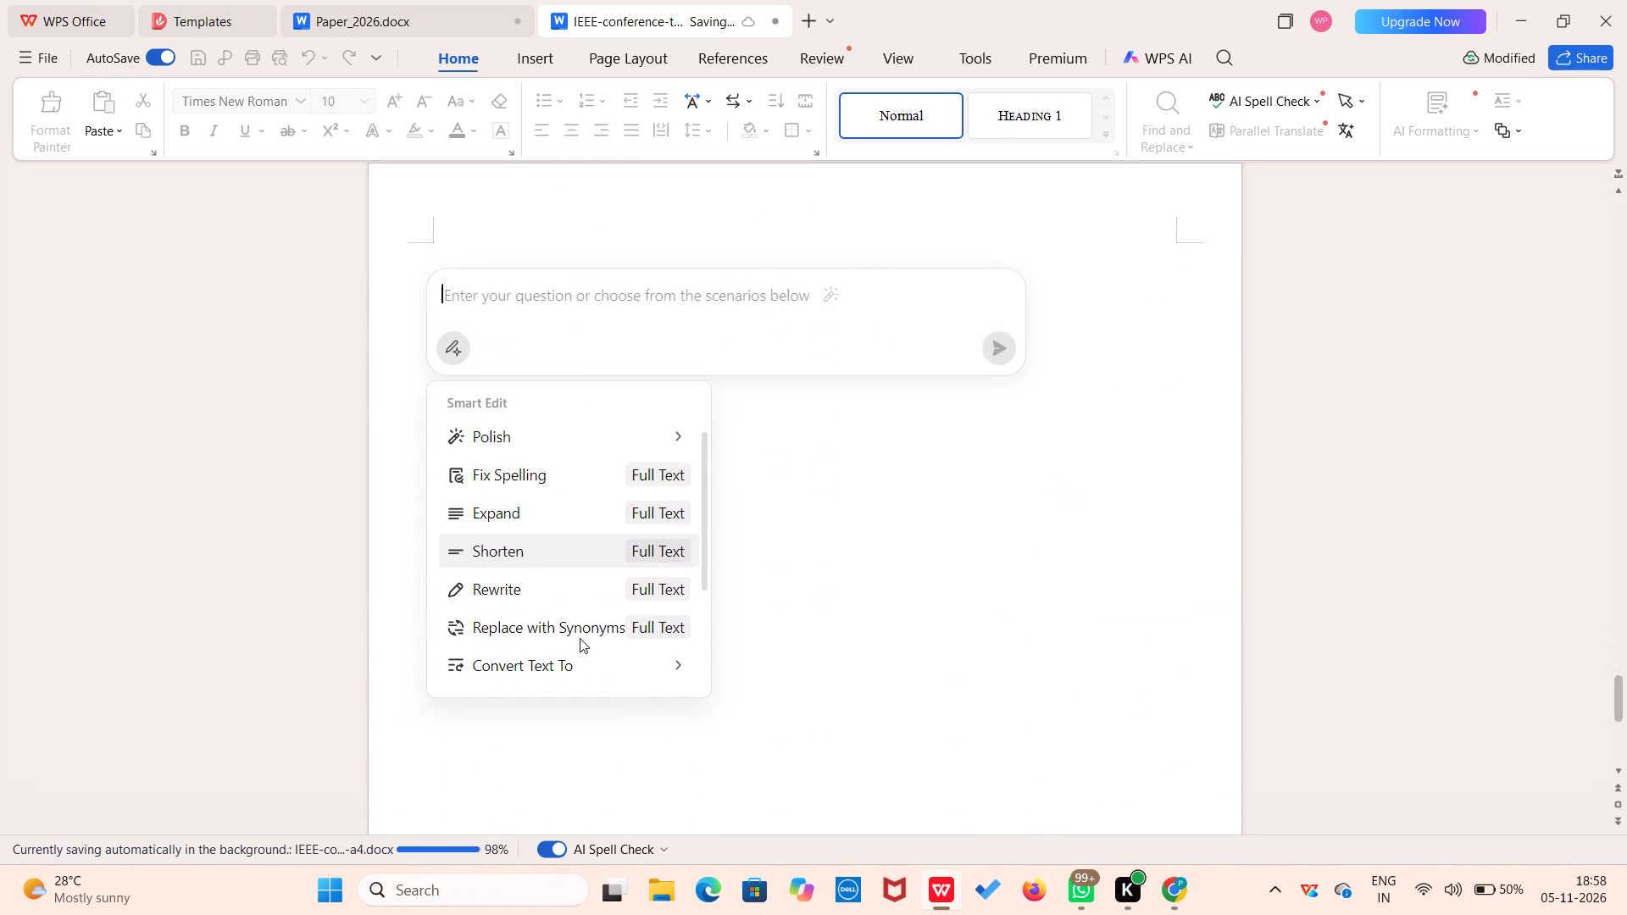
{"action": "scroll", "coordinate": [580, 638], "scroll_direction": "down", "scroll_amount": 3}
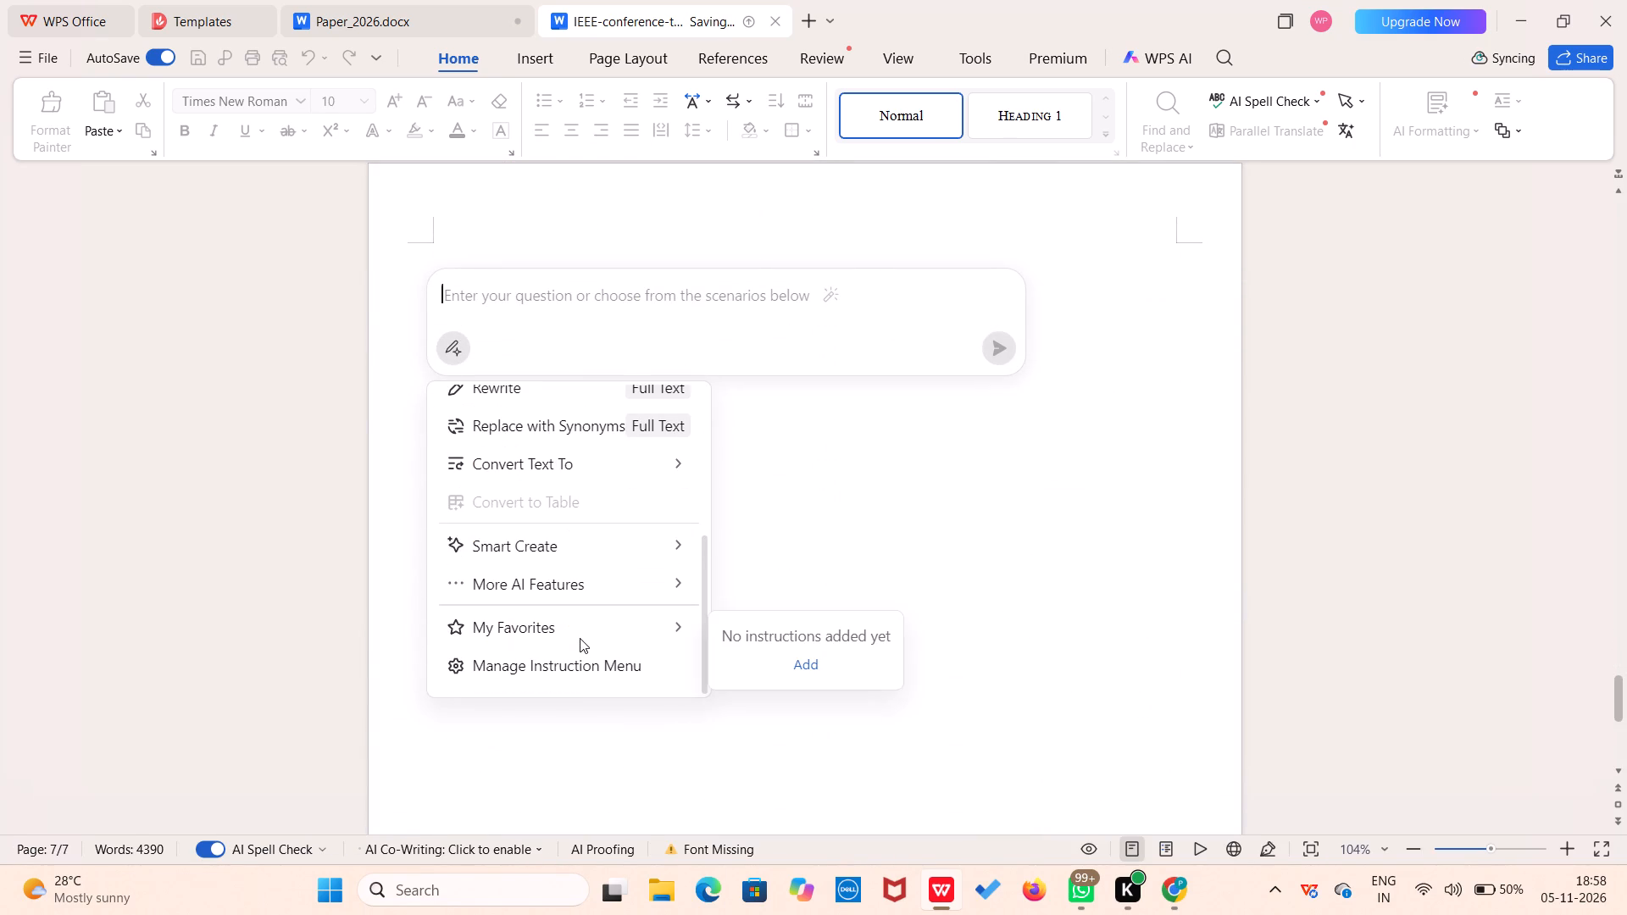
{"action": "left_click", "coordinate": [885, 730]}
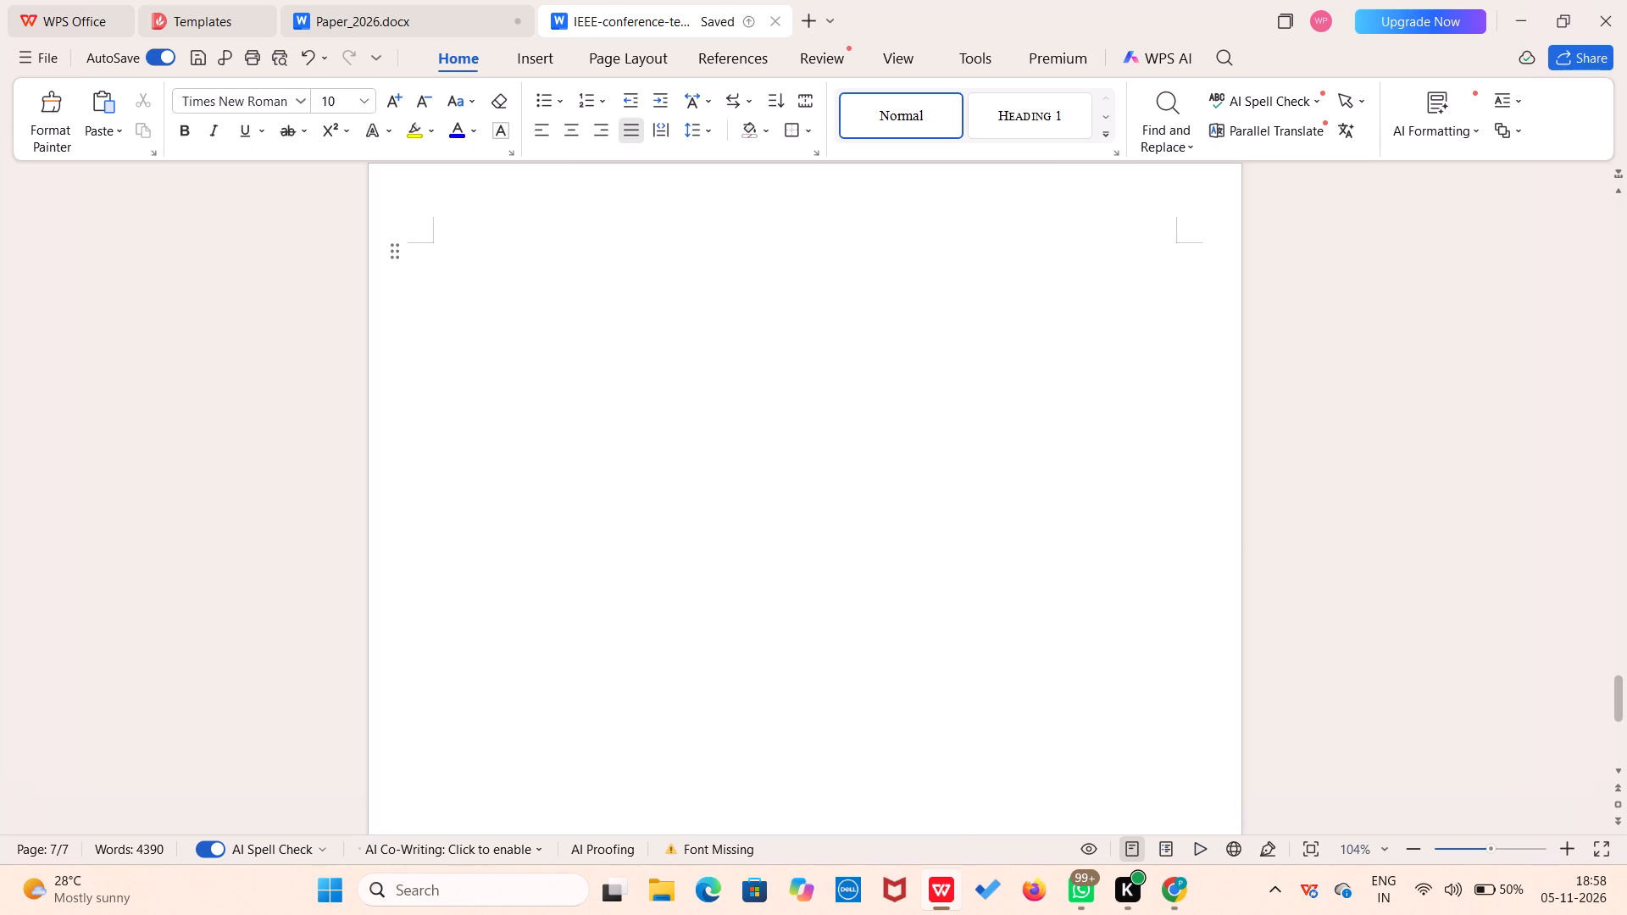
Review the paper's layout from the blank seventh page up to the title and back to the references and blank page.
{"action": "scroll", "coordinate": [885, 730], "scroll_direction": "up", "scroll_amount": 7}
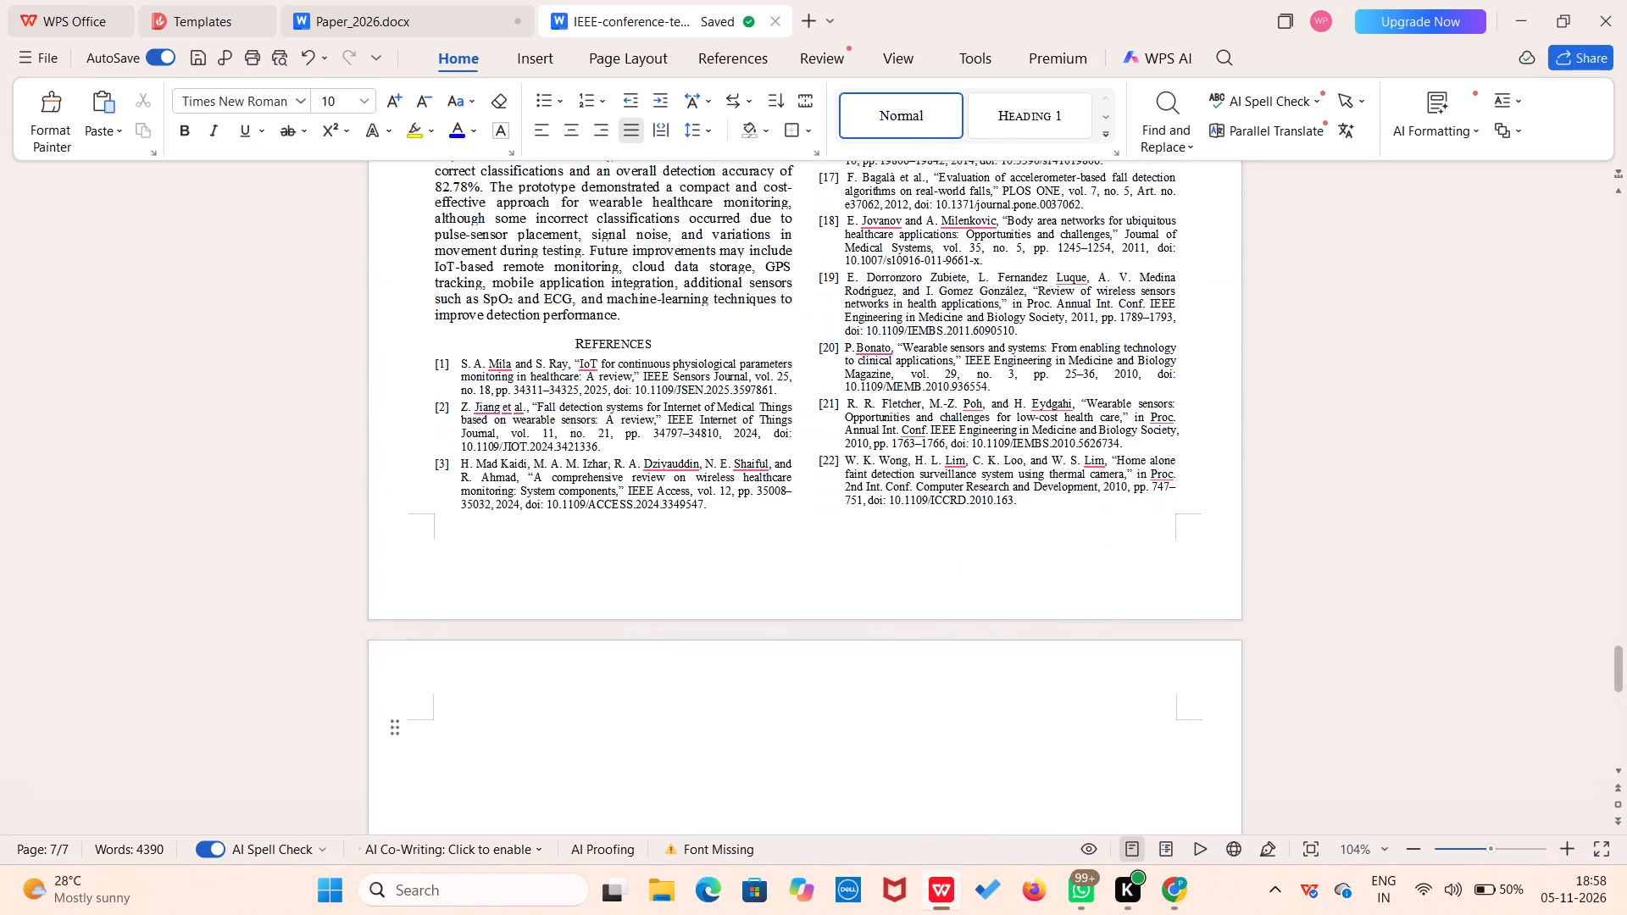
{"action": "scroll", "coordinate": [885, 730], "scroll_direction": "up", "scroll_amount": 6}
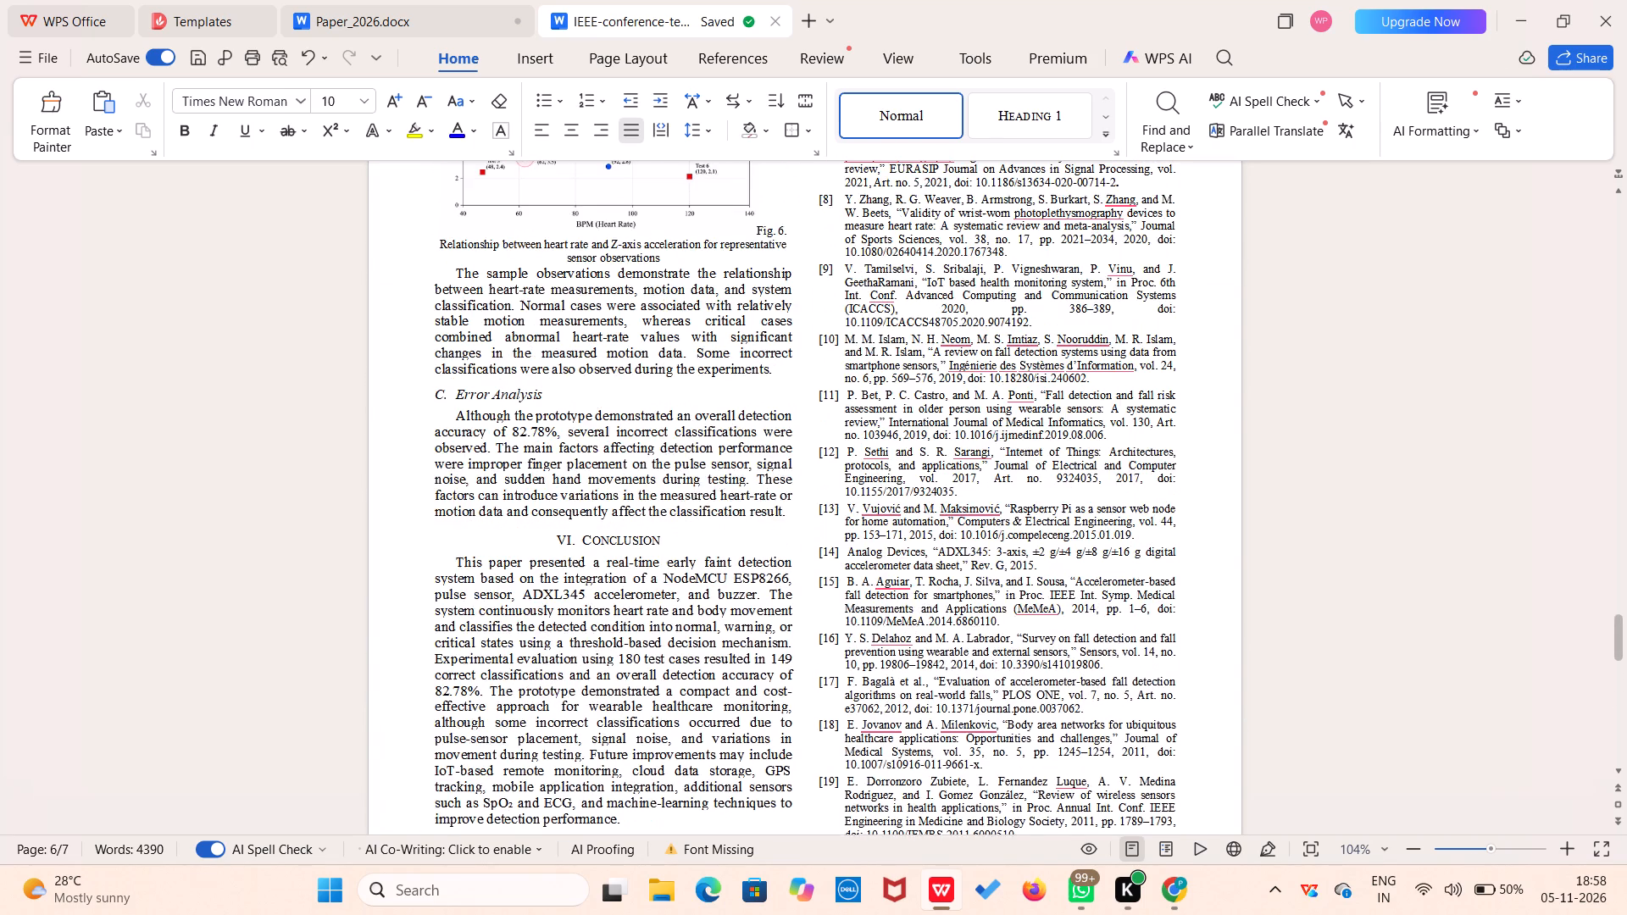
{"action": "scroll", "coordinate": [885, 730], "scroll_direction": "up", "scroll_amount": 7}
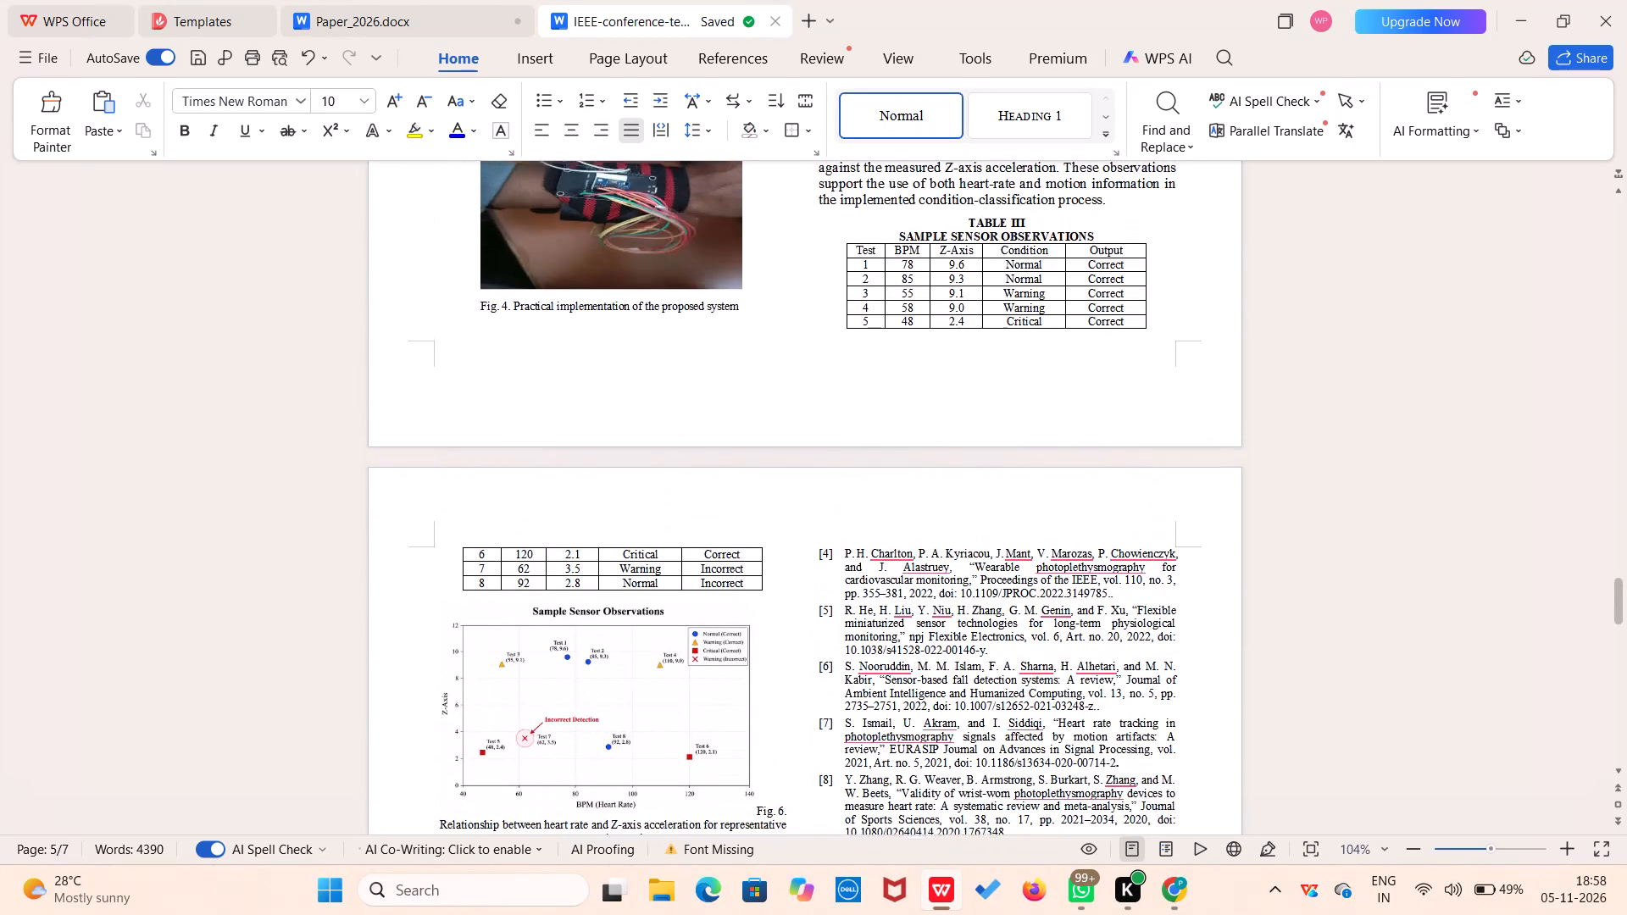
{"action": "scroll", "coordinate": [885, 730], "scroll_direction": "up", "scroll_amount": 10}
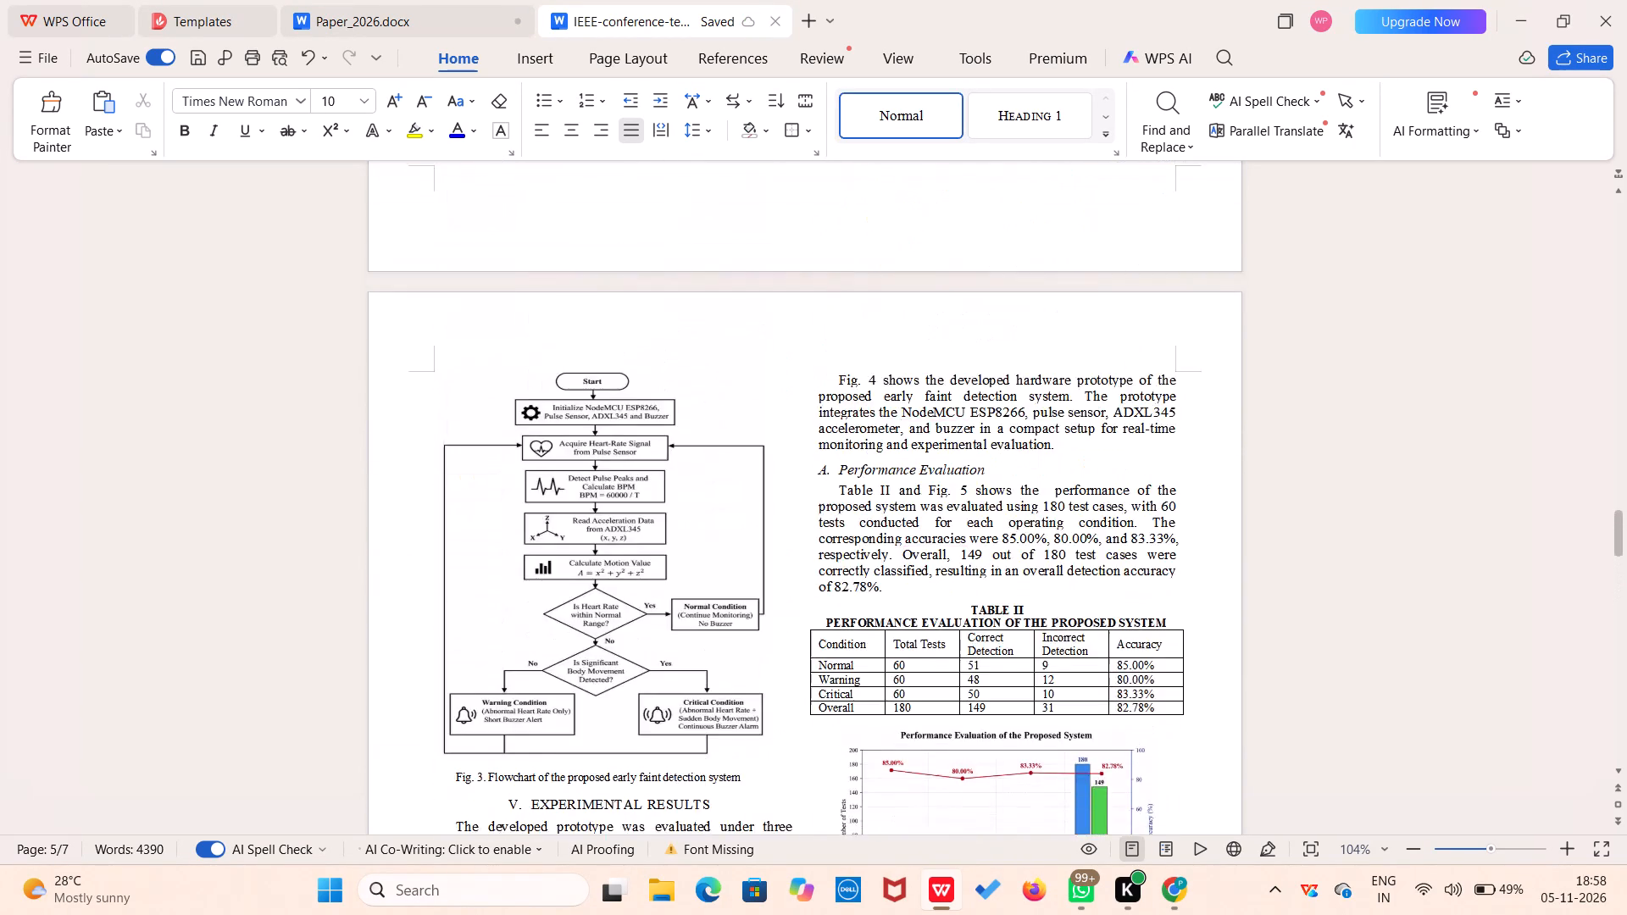
{"action": "scroll", "coordinate": [885, 730], "scroll_direction": "up", "scroll_amount": 12}
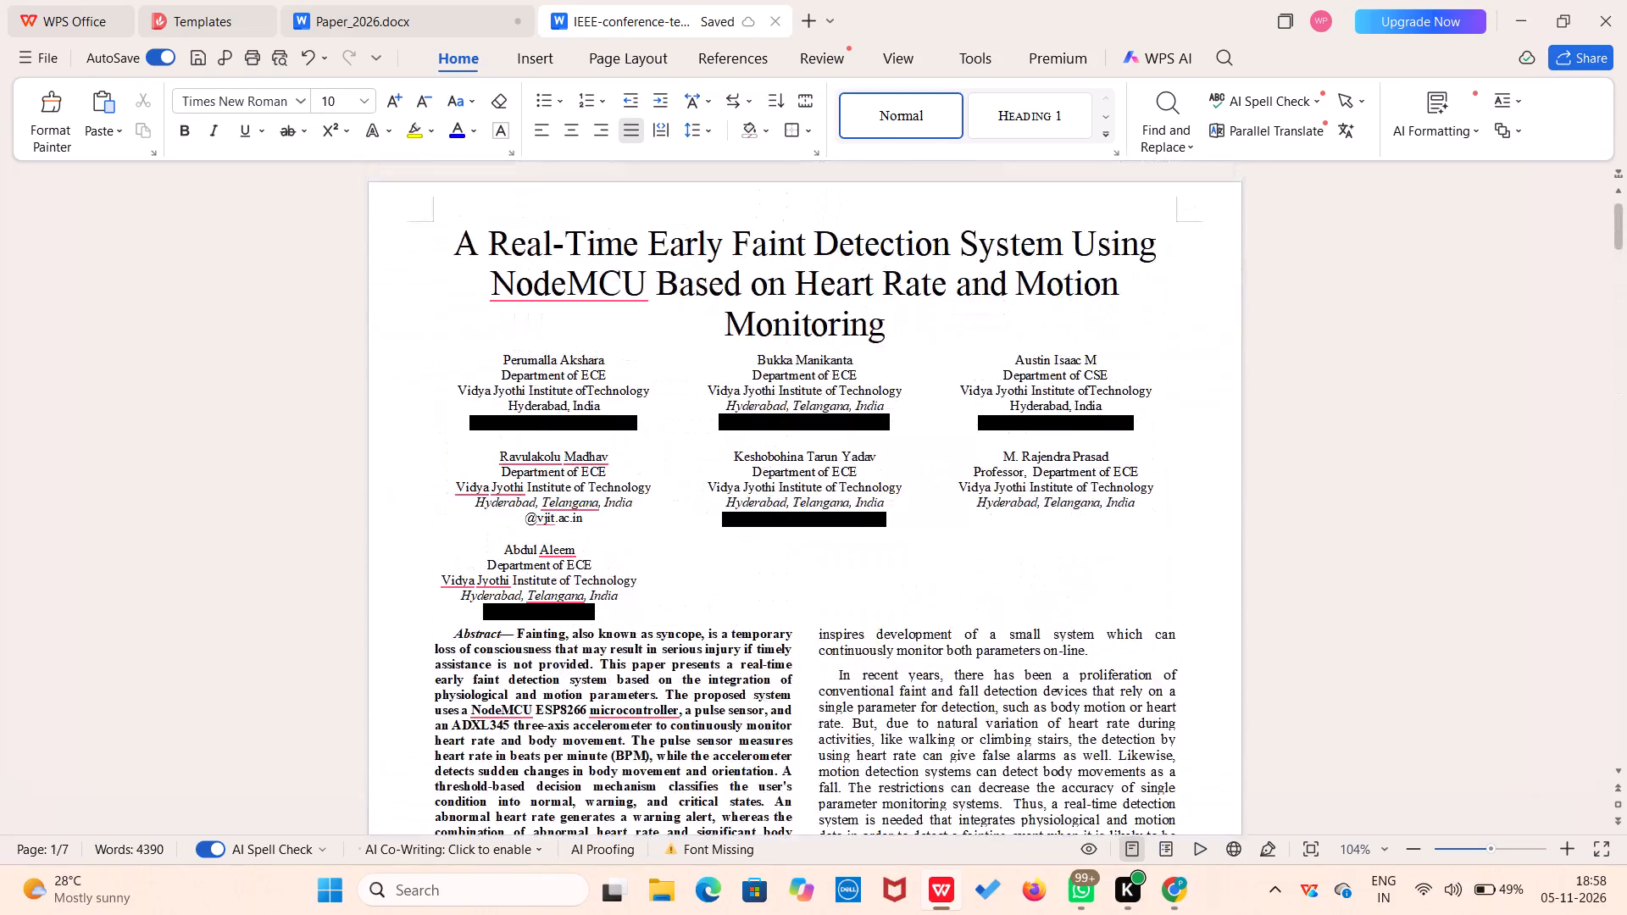
{"action": "scroll", "coordinate": [885, 730], "scroll_direction": "up", "scroll_amount": 2}
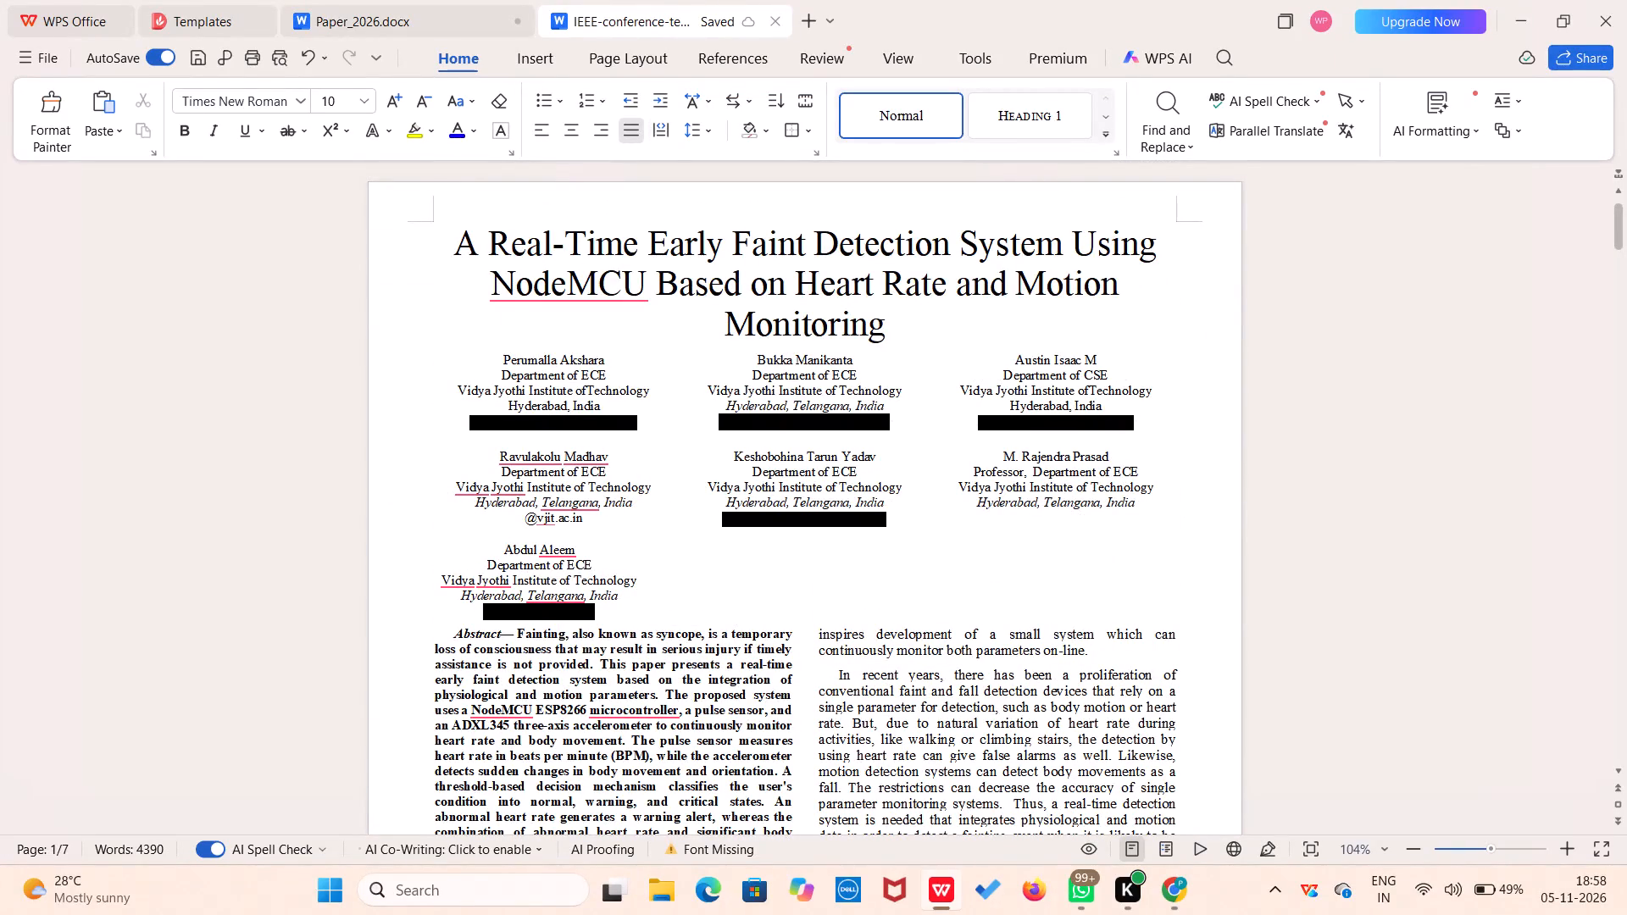
{"action": "scroll", "coordinate": [799, 495], "scroll_direction": "down", "scroll_amount": 18}
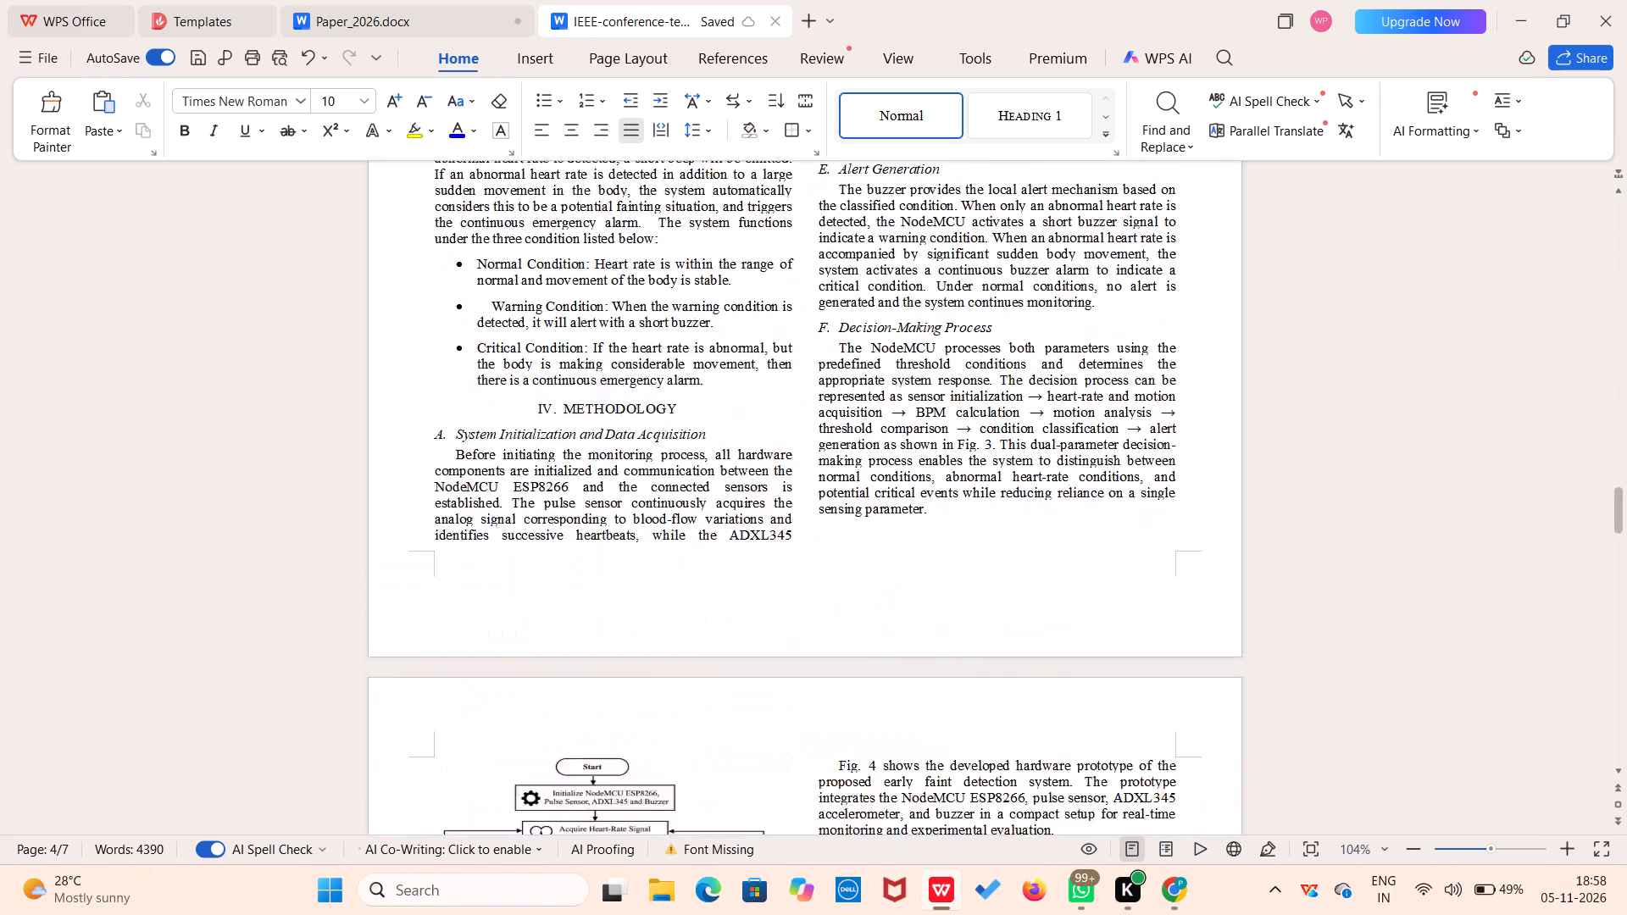
{"action": "scroll", "coordinate": [799, 495], "scroll_direction": "down", "scroll_amount": 8}
{"action": "scroll", "coordinate": [740, 425], "scroll_direction": "up", "scroll_amount": 6}
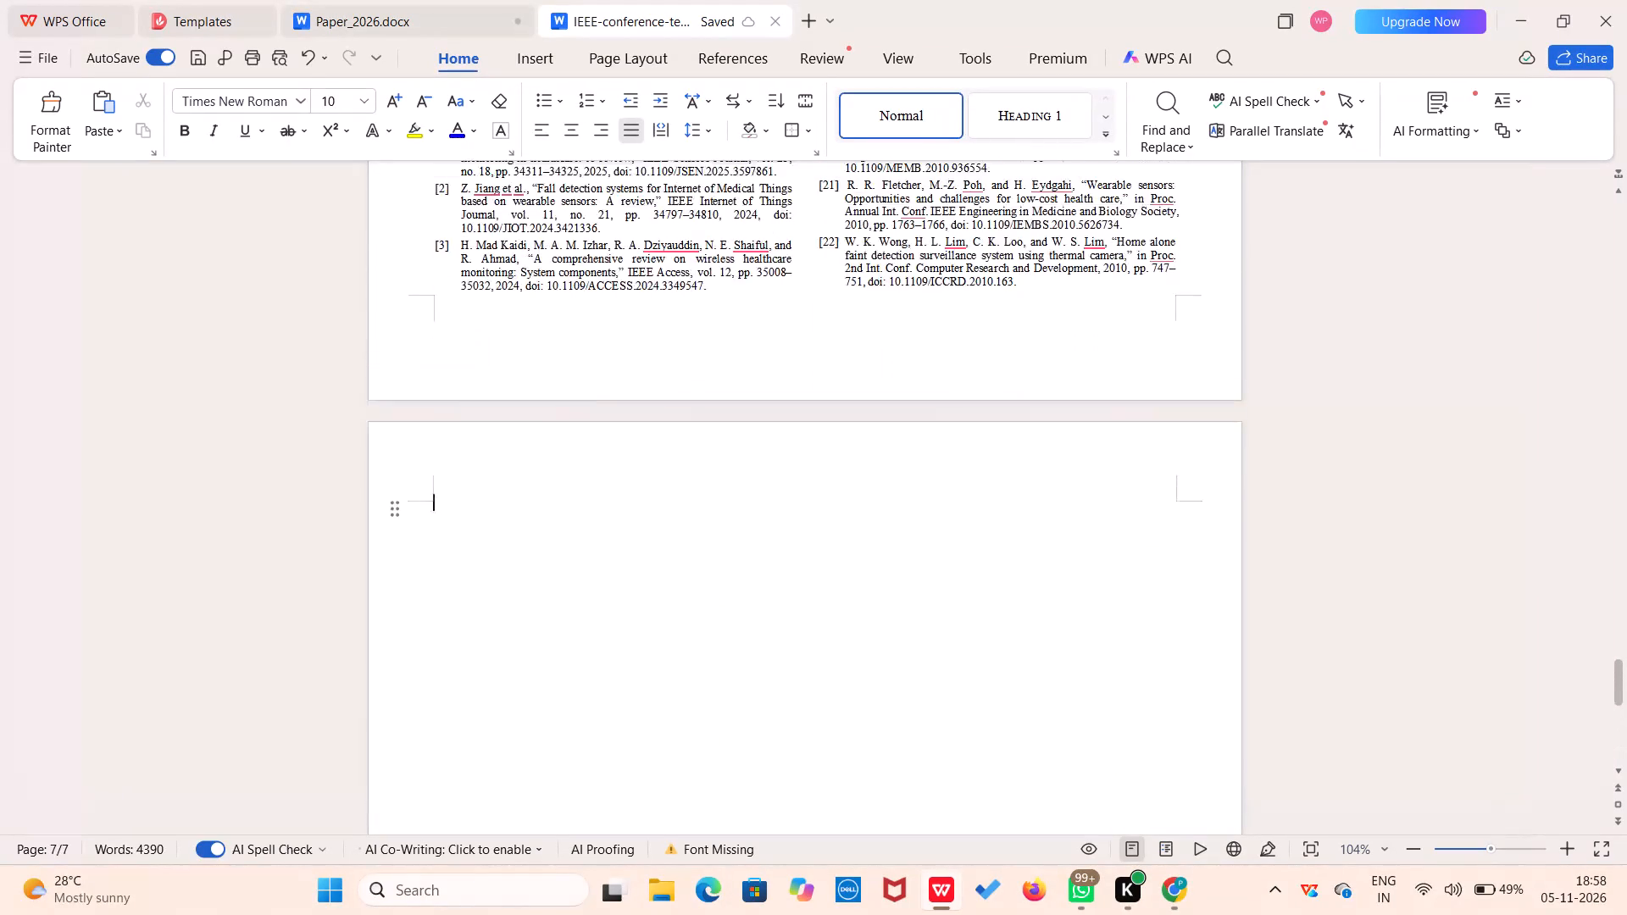
{"action": "scroll", "coordinate": [740, 425], "scroll_direction": "up", "scroll_amount": 2}
{"action": "left_click", "coordinate": [706, 660]}
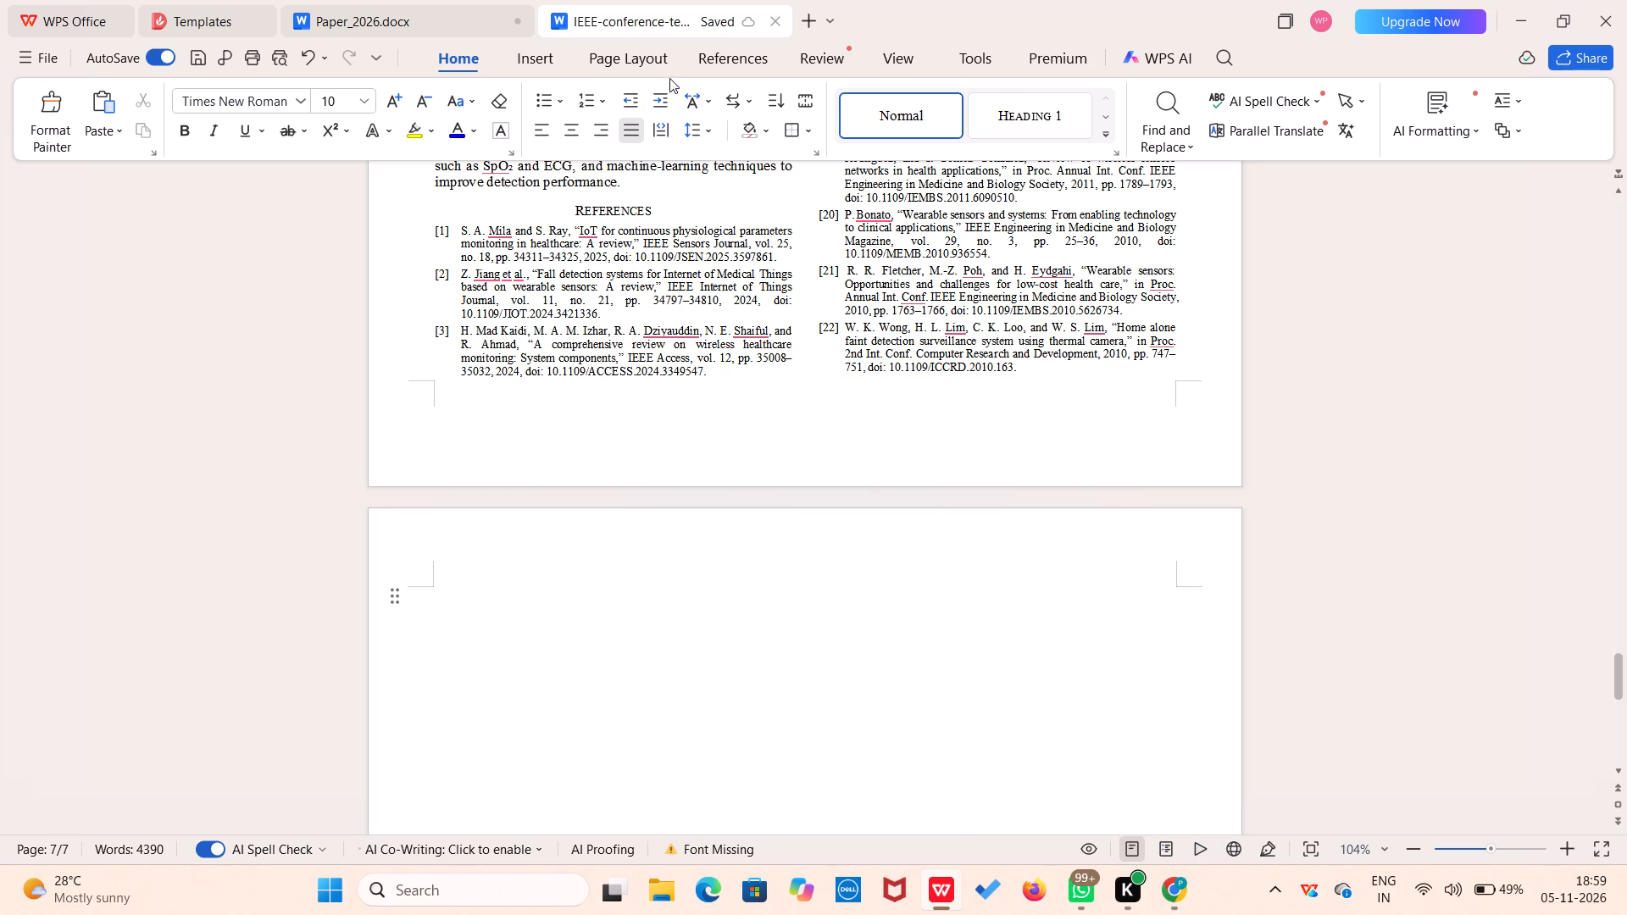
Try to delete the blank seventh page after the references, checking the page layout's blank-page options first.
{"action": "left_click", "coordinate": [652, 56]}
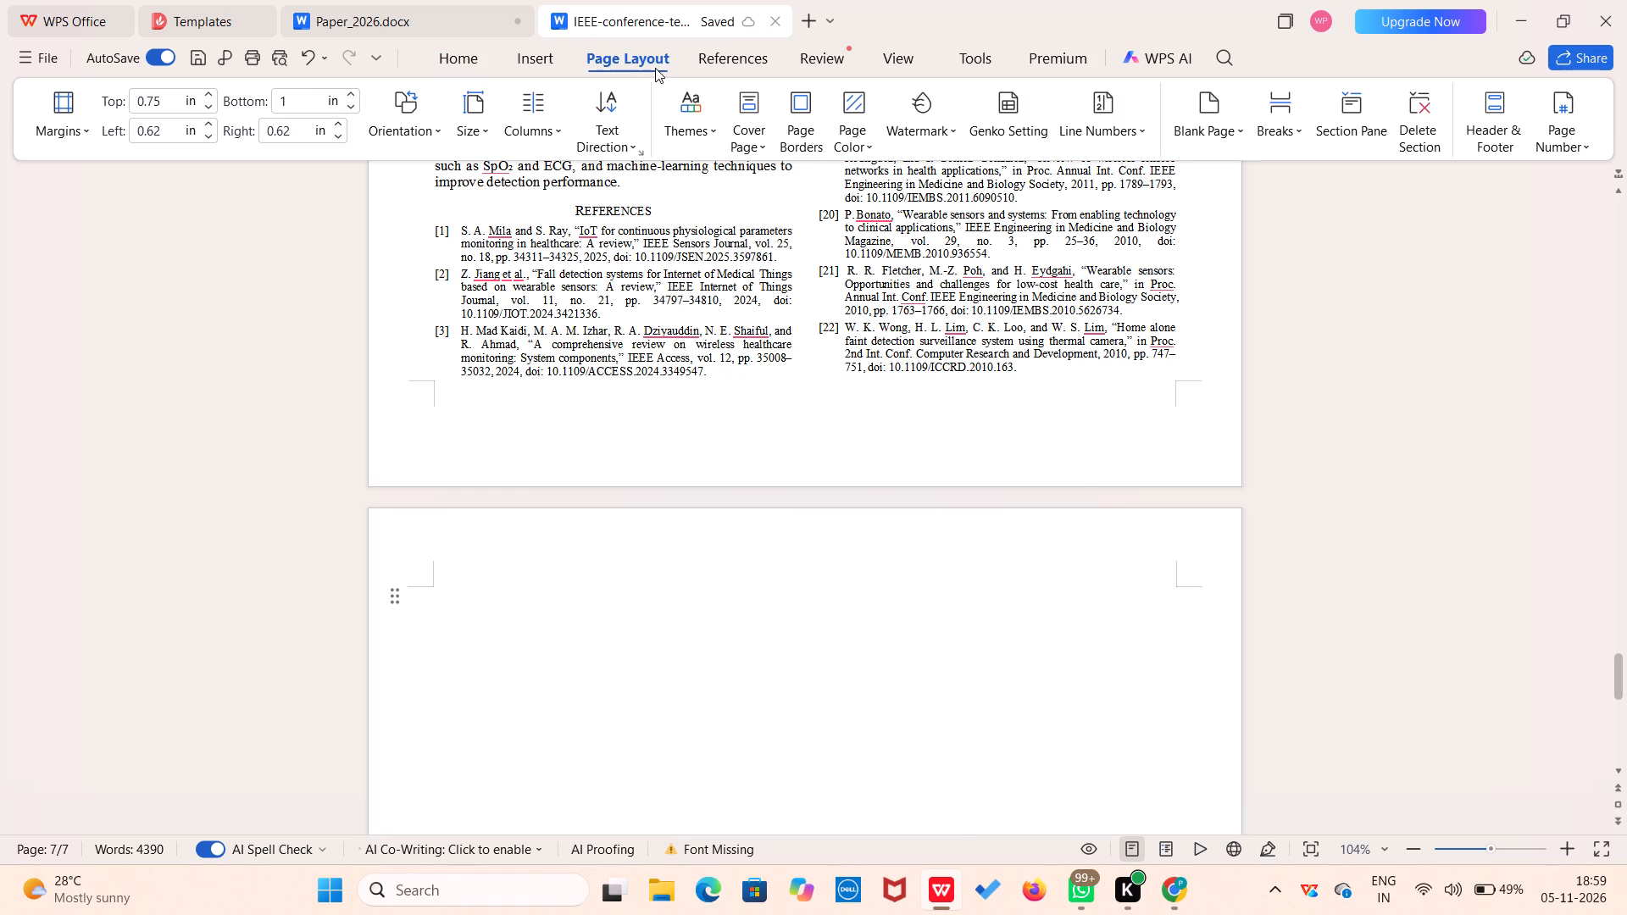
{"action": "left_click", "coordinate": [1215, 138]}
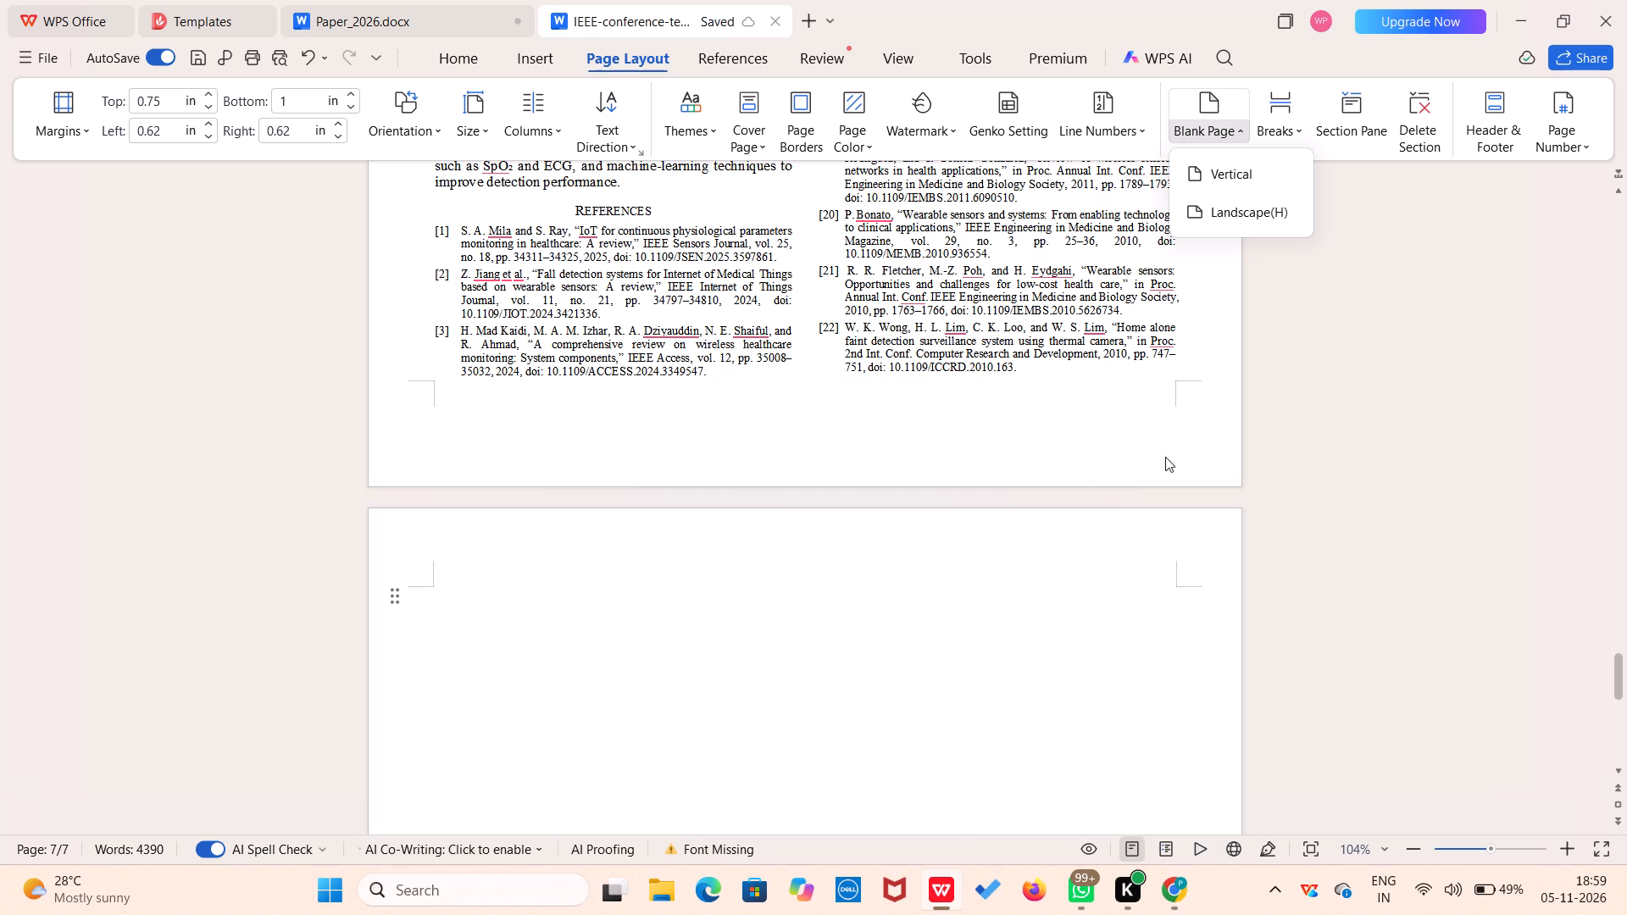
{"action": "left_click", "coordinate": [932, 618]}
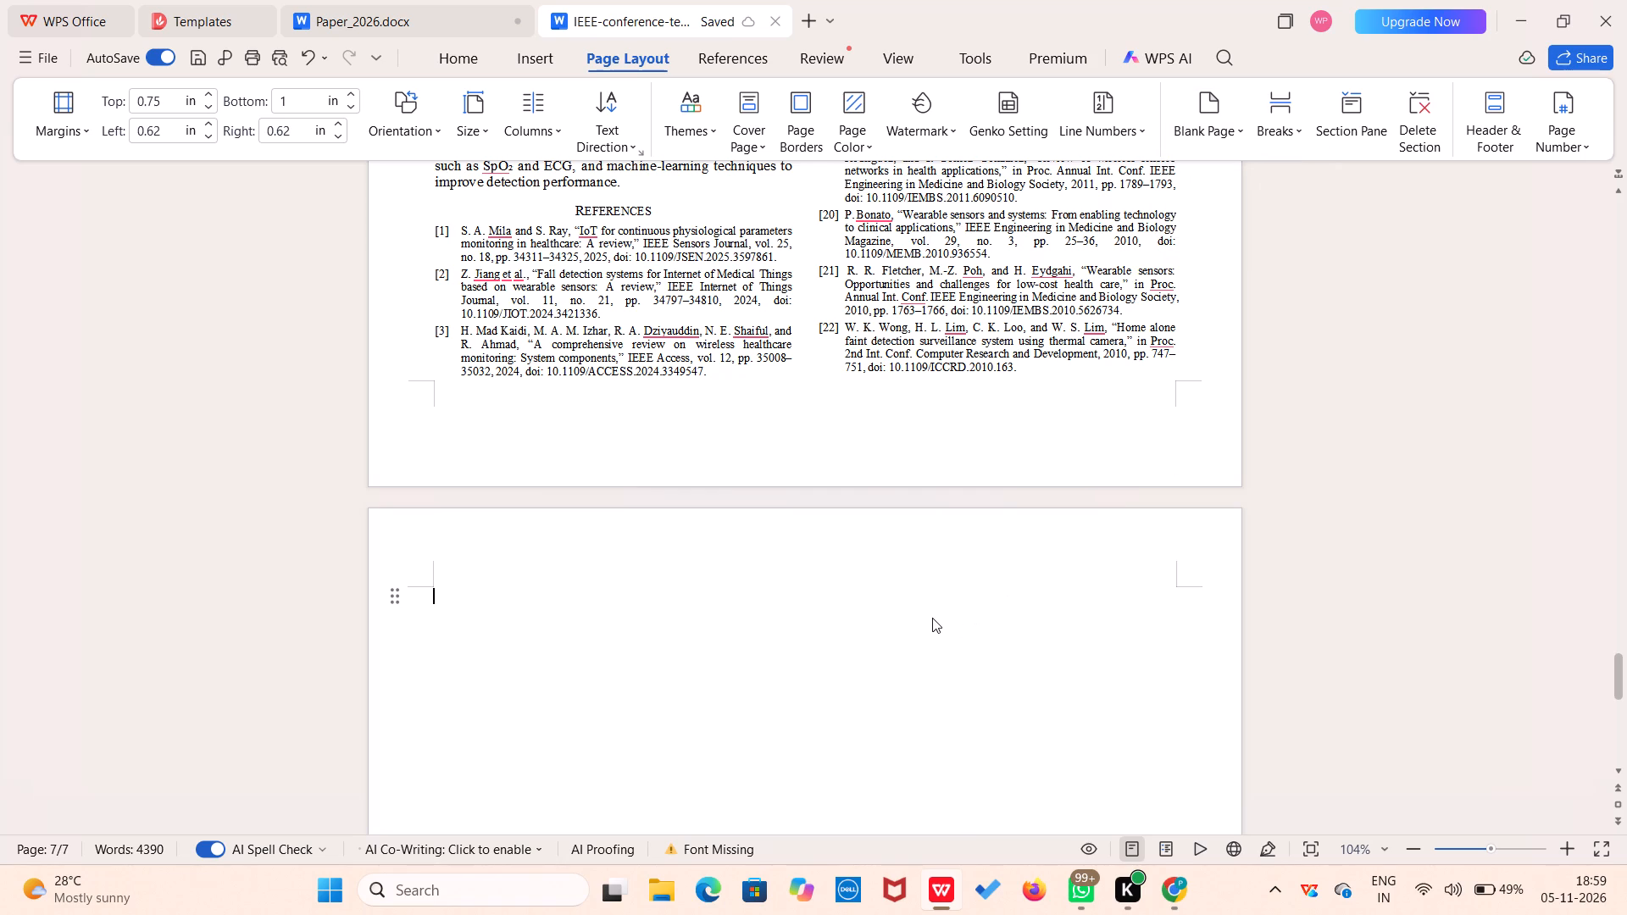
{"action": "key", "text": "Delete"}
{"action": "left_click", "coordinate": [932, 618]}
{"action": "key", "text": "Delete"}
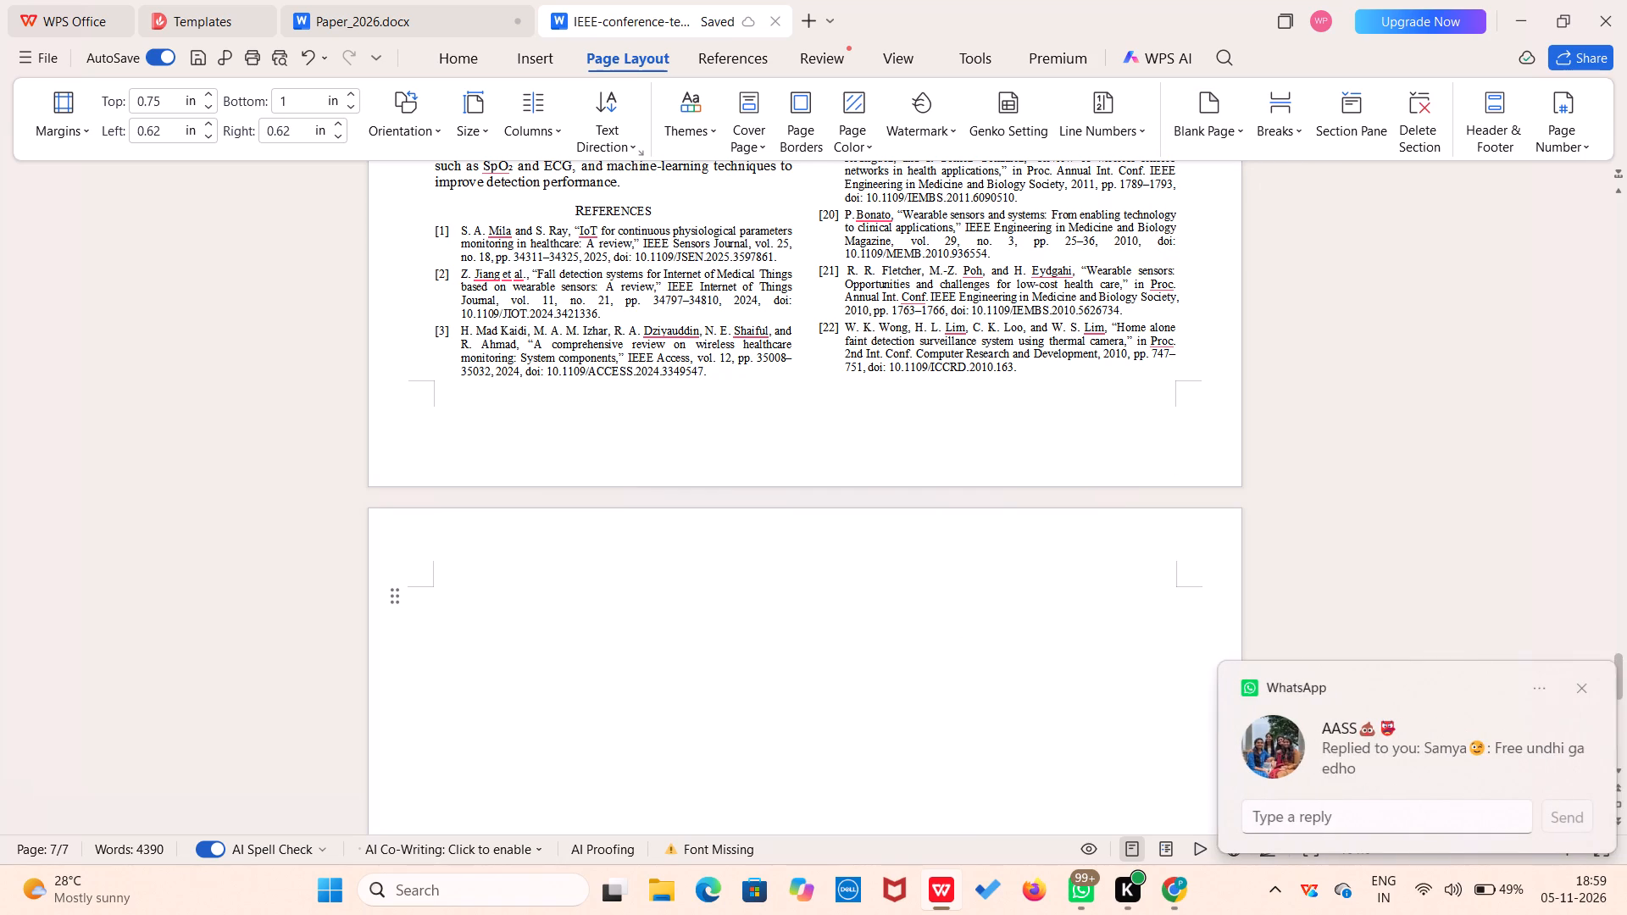
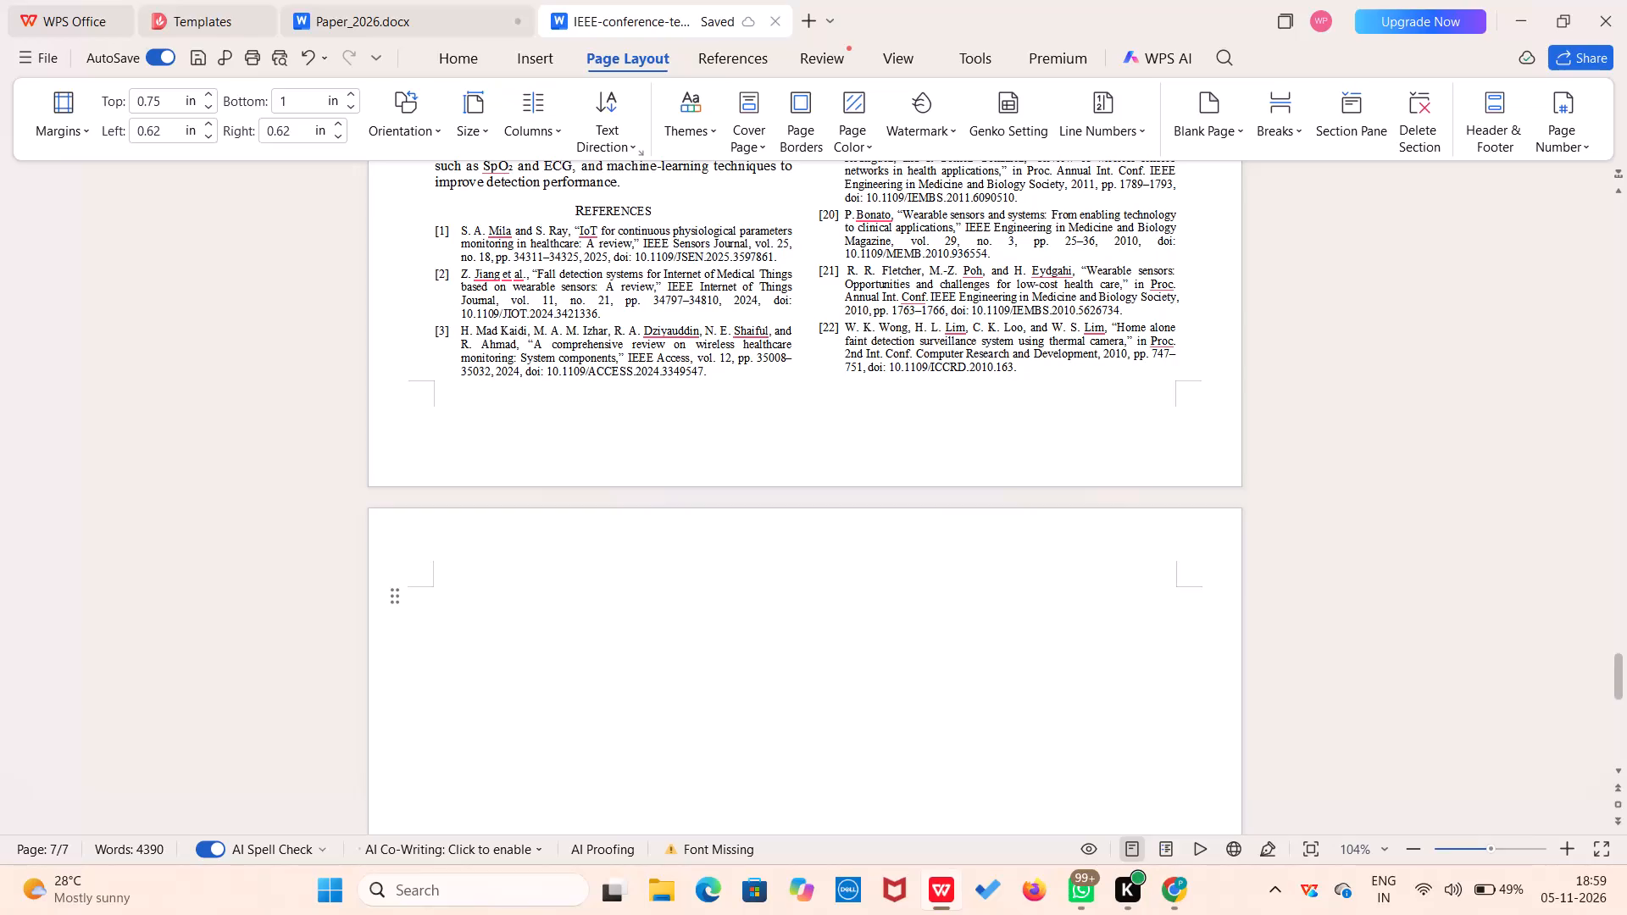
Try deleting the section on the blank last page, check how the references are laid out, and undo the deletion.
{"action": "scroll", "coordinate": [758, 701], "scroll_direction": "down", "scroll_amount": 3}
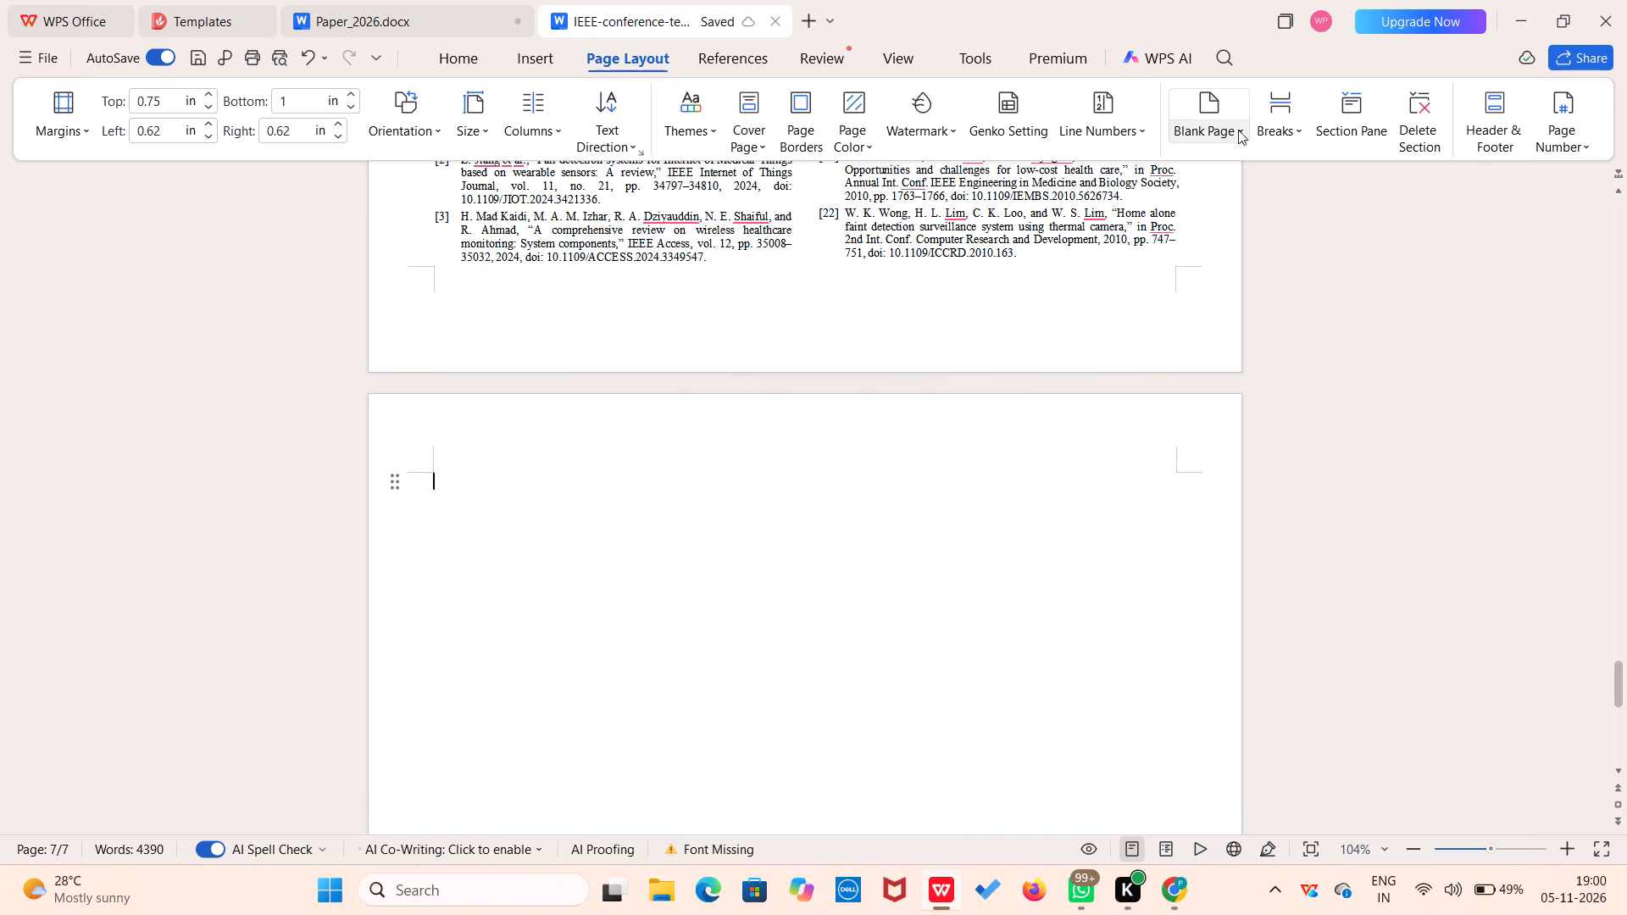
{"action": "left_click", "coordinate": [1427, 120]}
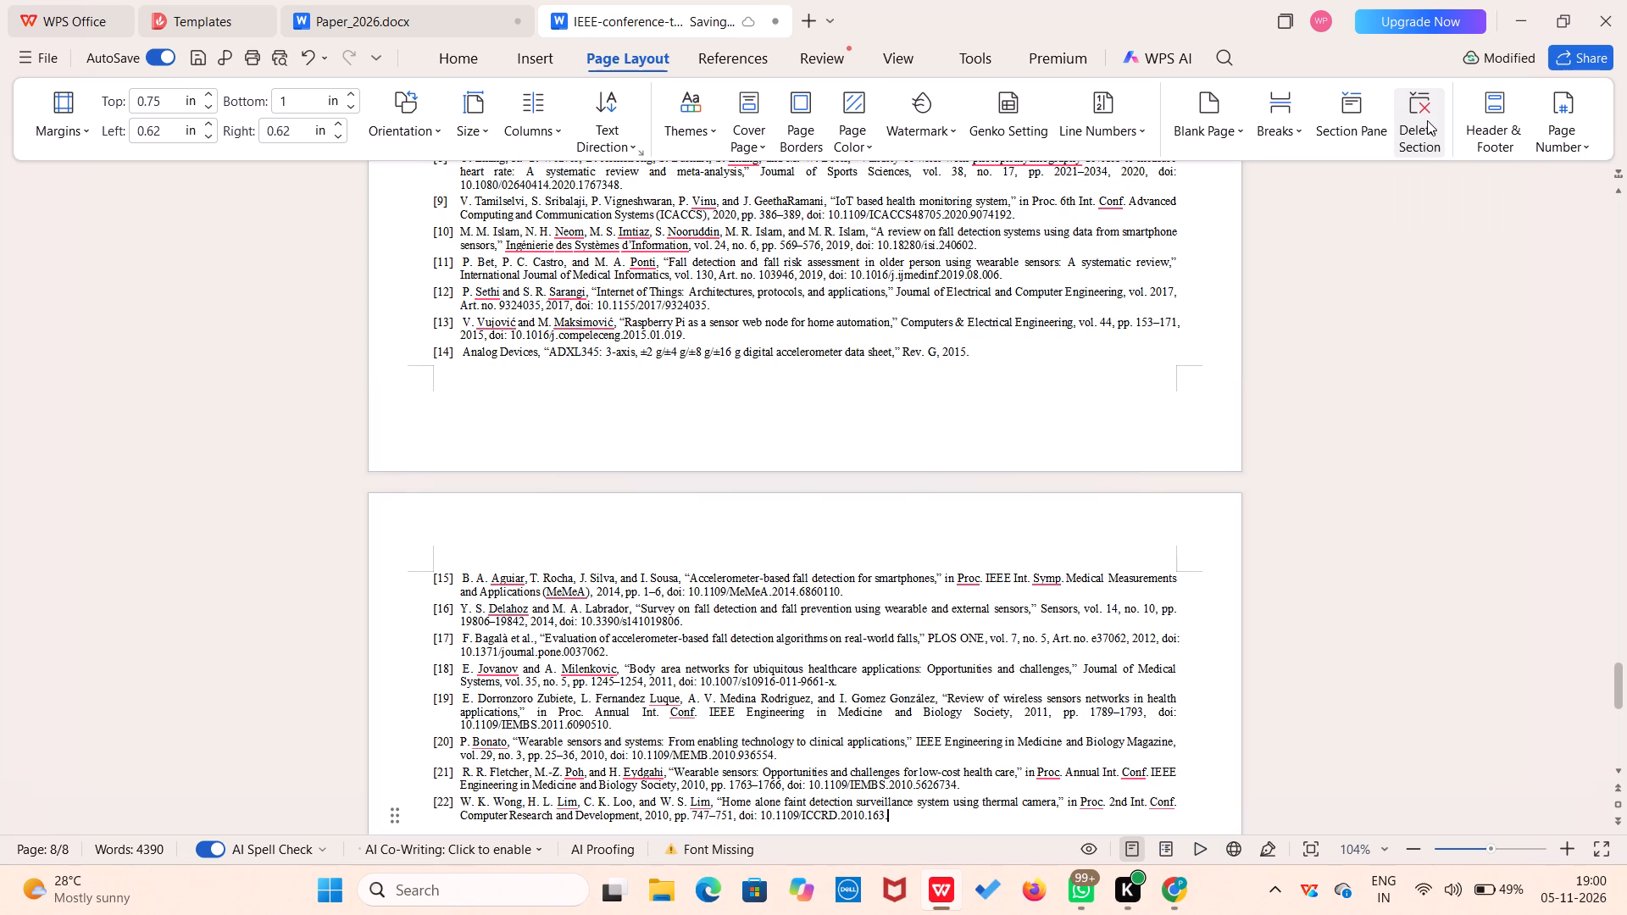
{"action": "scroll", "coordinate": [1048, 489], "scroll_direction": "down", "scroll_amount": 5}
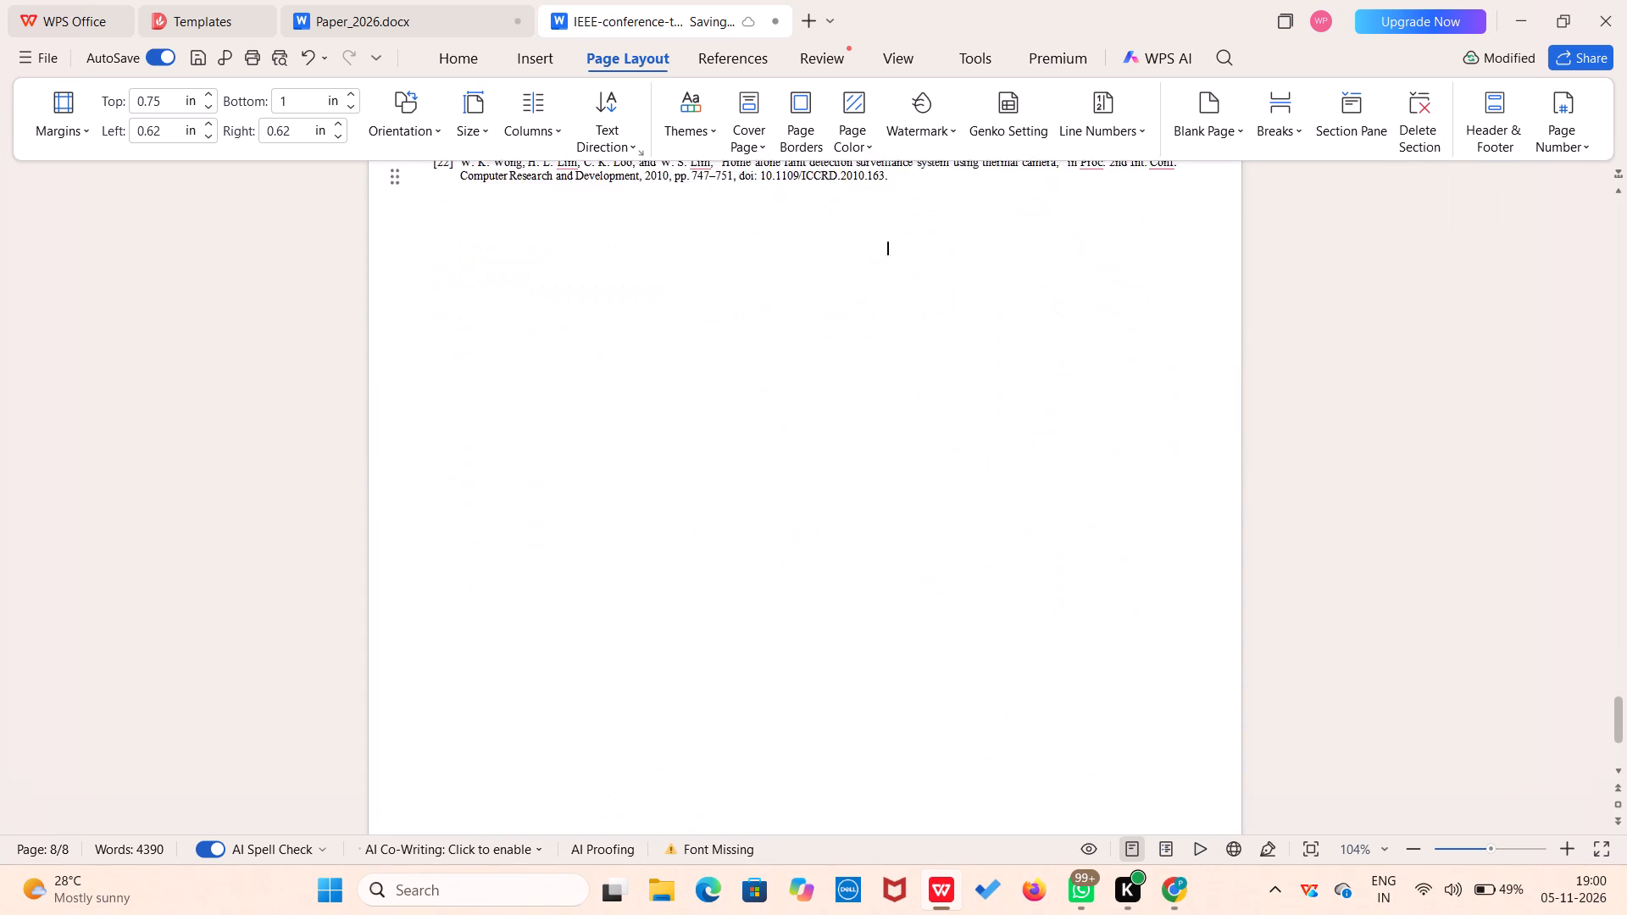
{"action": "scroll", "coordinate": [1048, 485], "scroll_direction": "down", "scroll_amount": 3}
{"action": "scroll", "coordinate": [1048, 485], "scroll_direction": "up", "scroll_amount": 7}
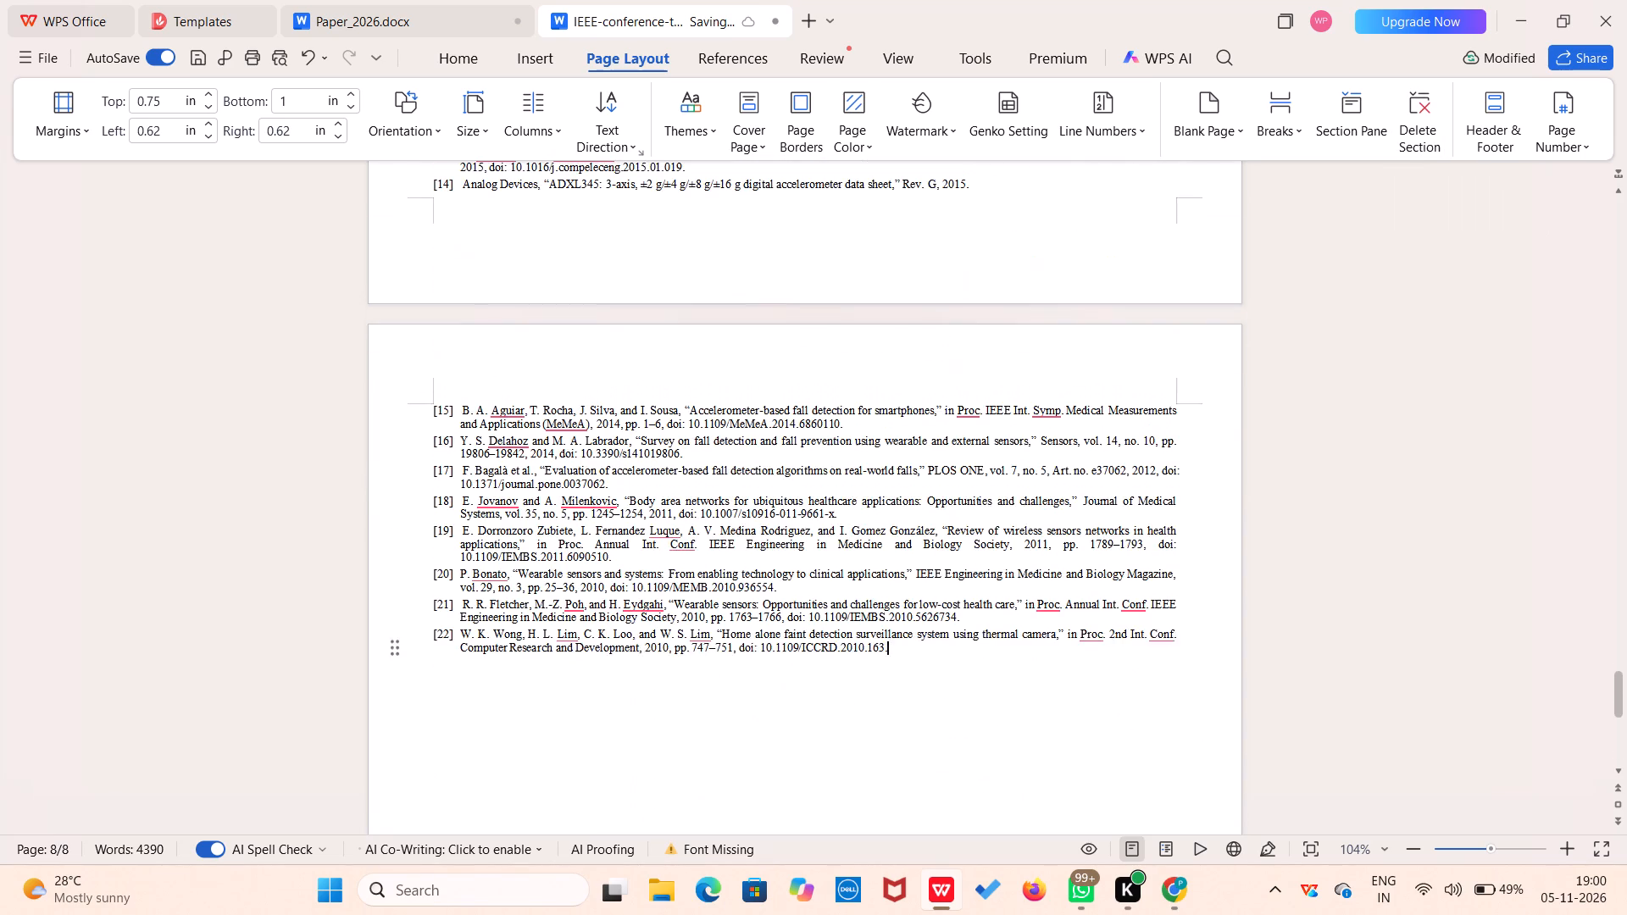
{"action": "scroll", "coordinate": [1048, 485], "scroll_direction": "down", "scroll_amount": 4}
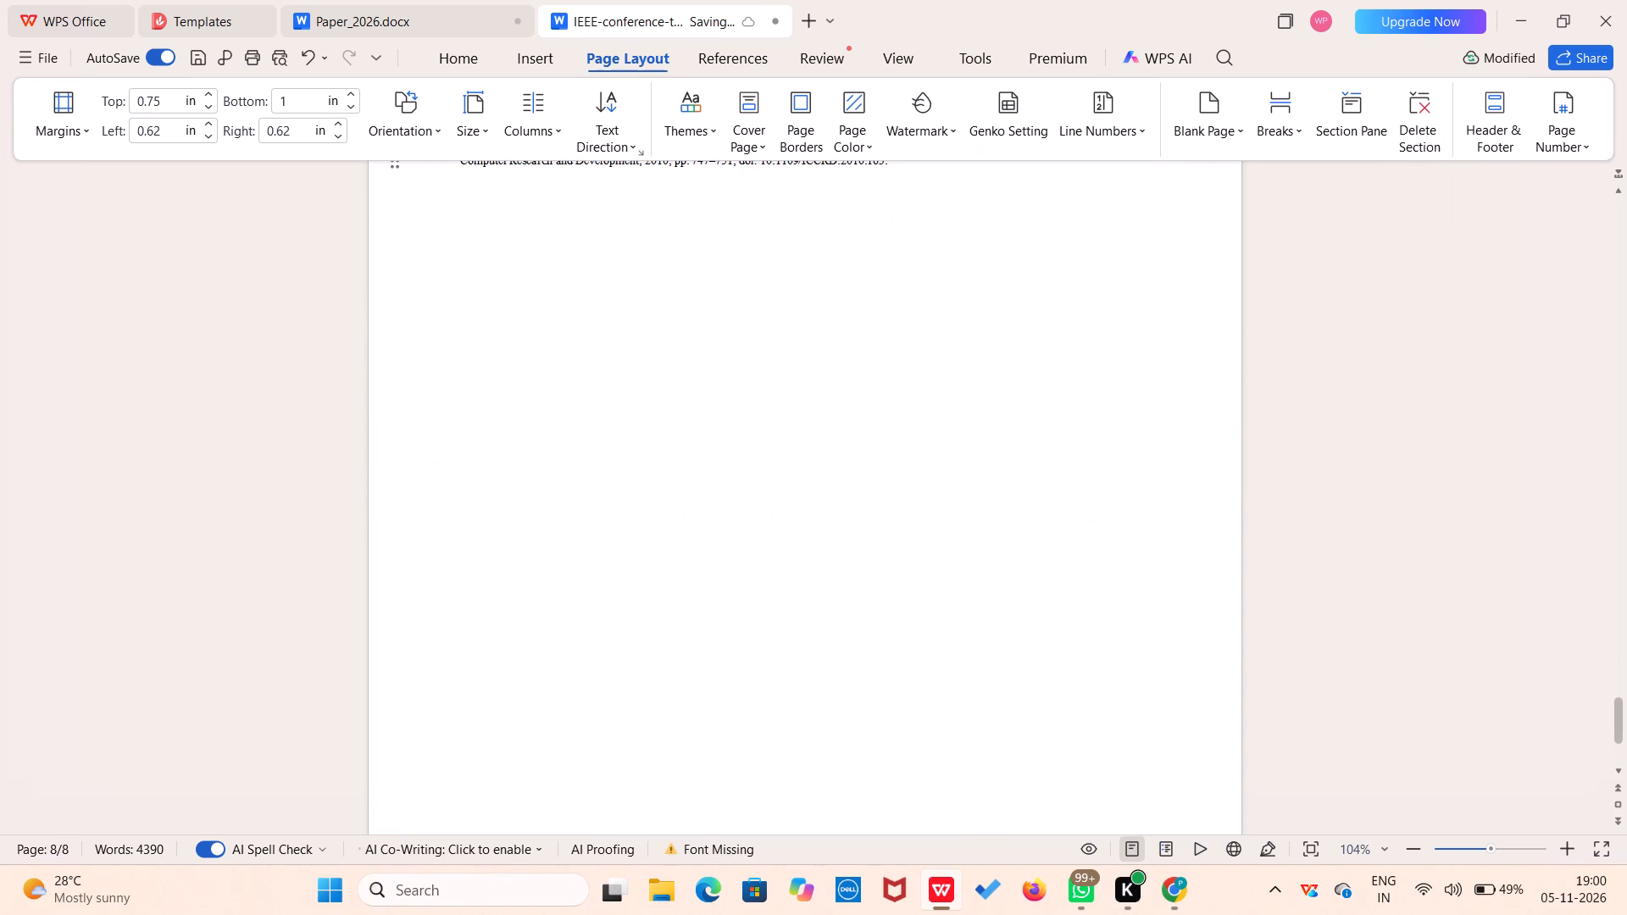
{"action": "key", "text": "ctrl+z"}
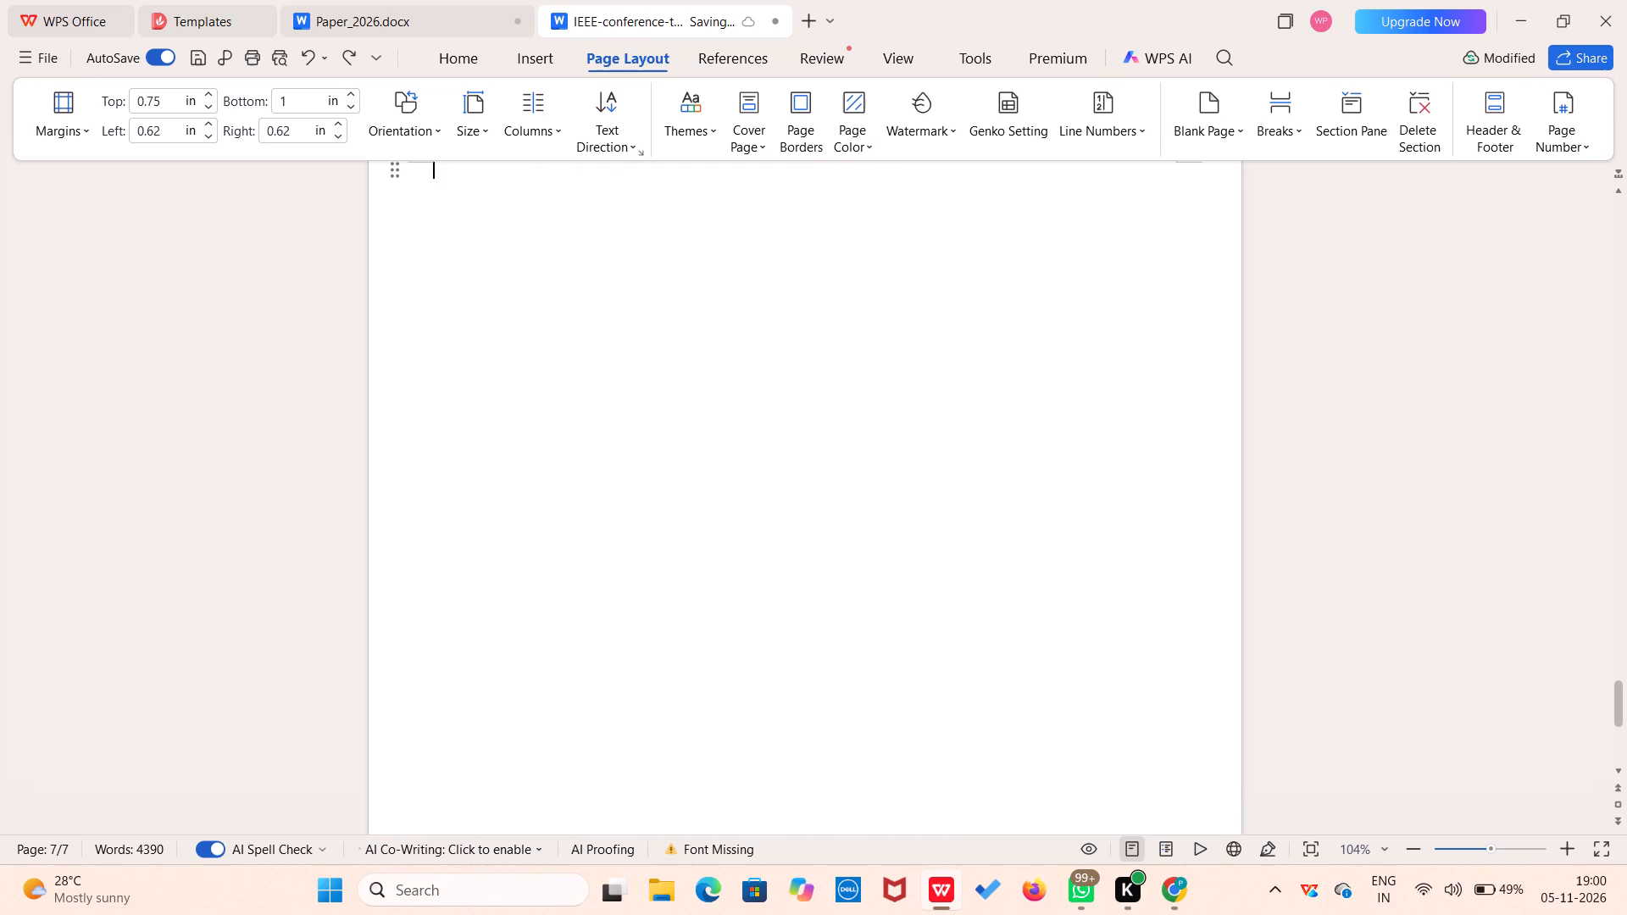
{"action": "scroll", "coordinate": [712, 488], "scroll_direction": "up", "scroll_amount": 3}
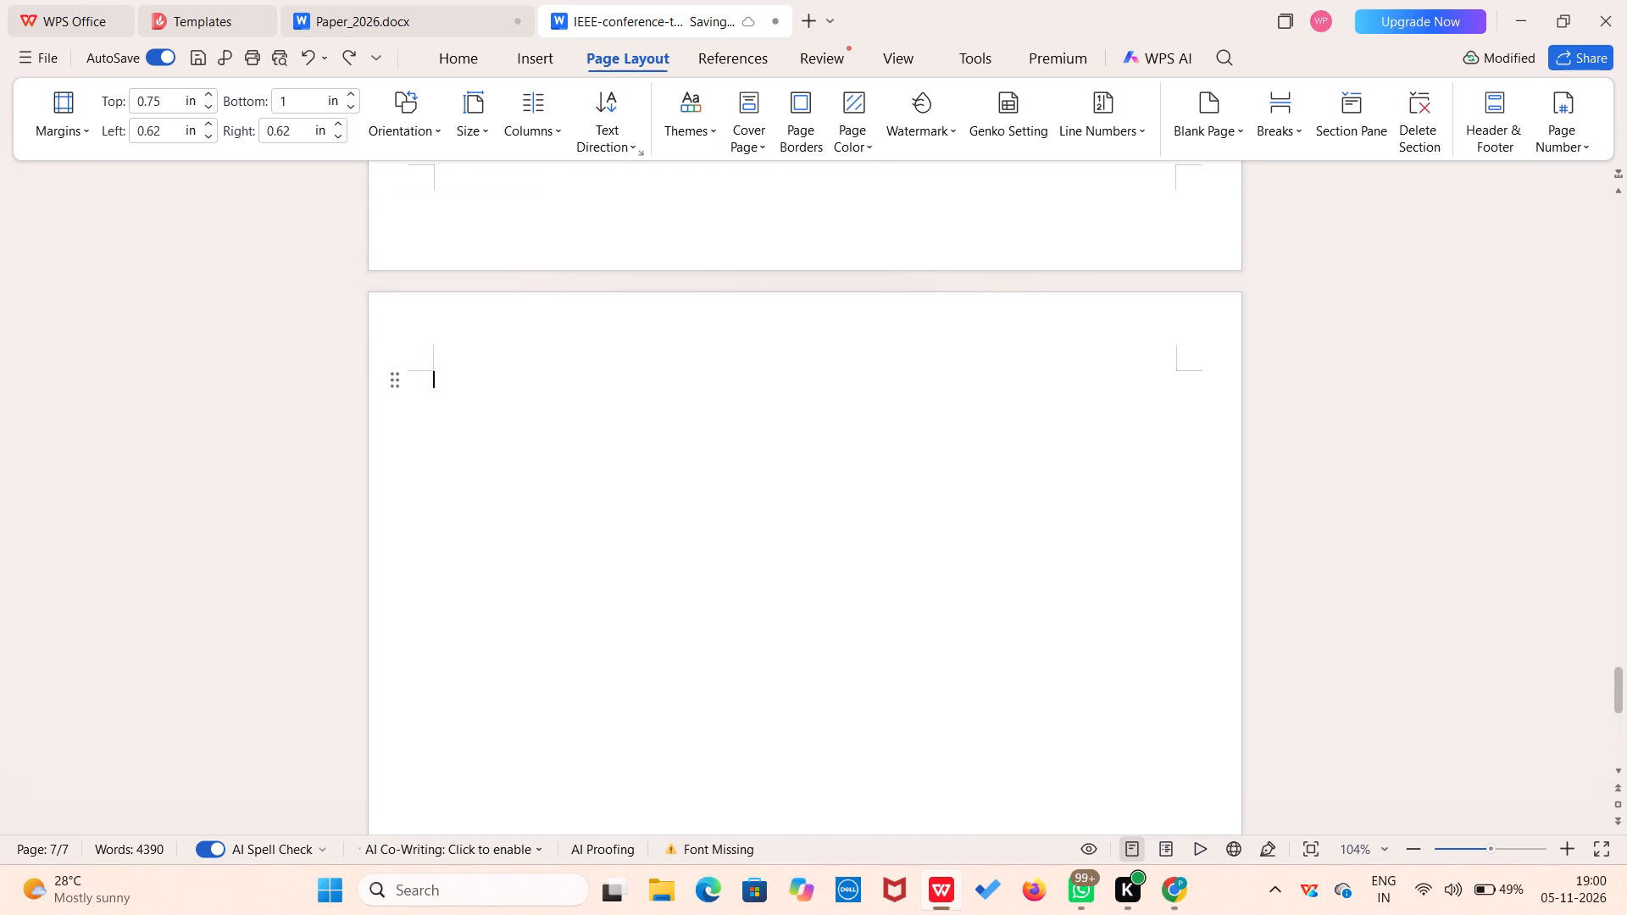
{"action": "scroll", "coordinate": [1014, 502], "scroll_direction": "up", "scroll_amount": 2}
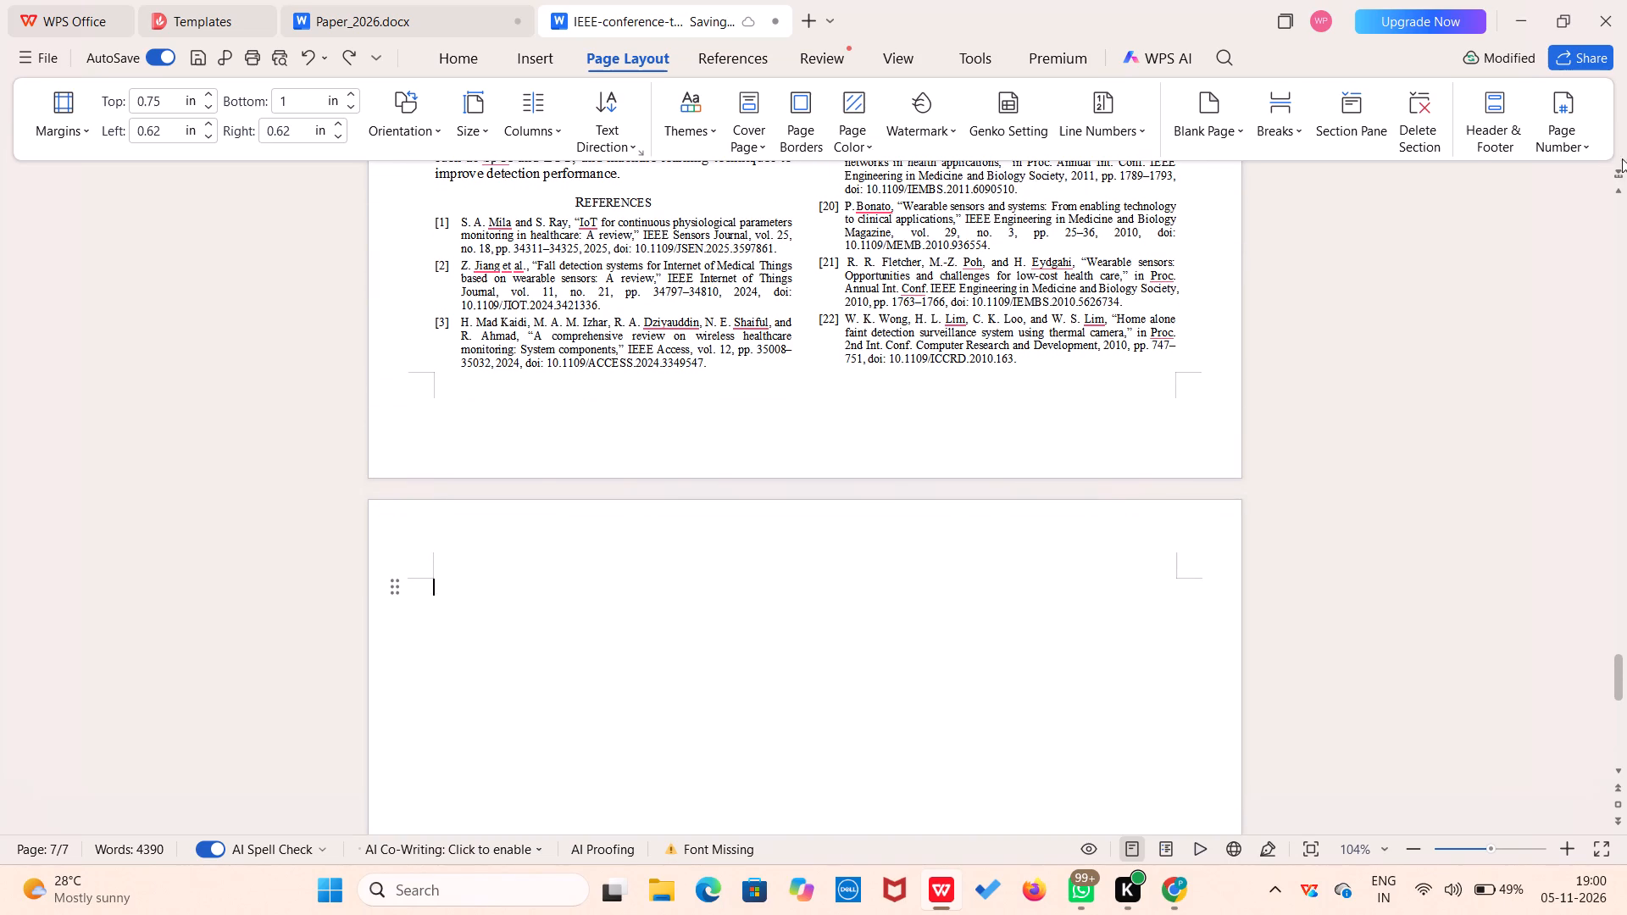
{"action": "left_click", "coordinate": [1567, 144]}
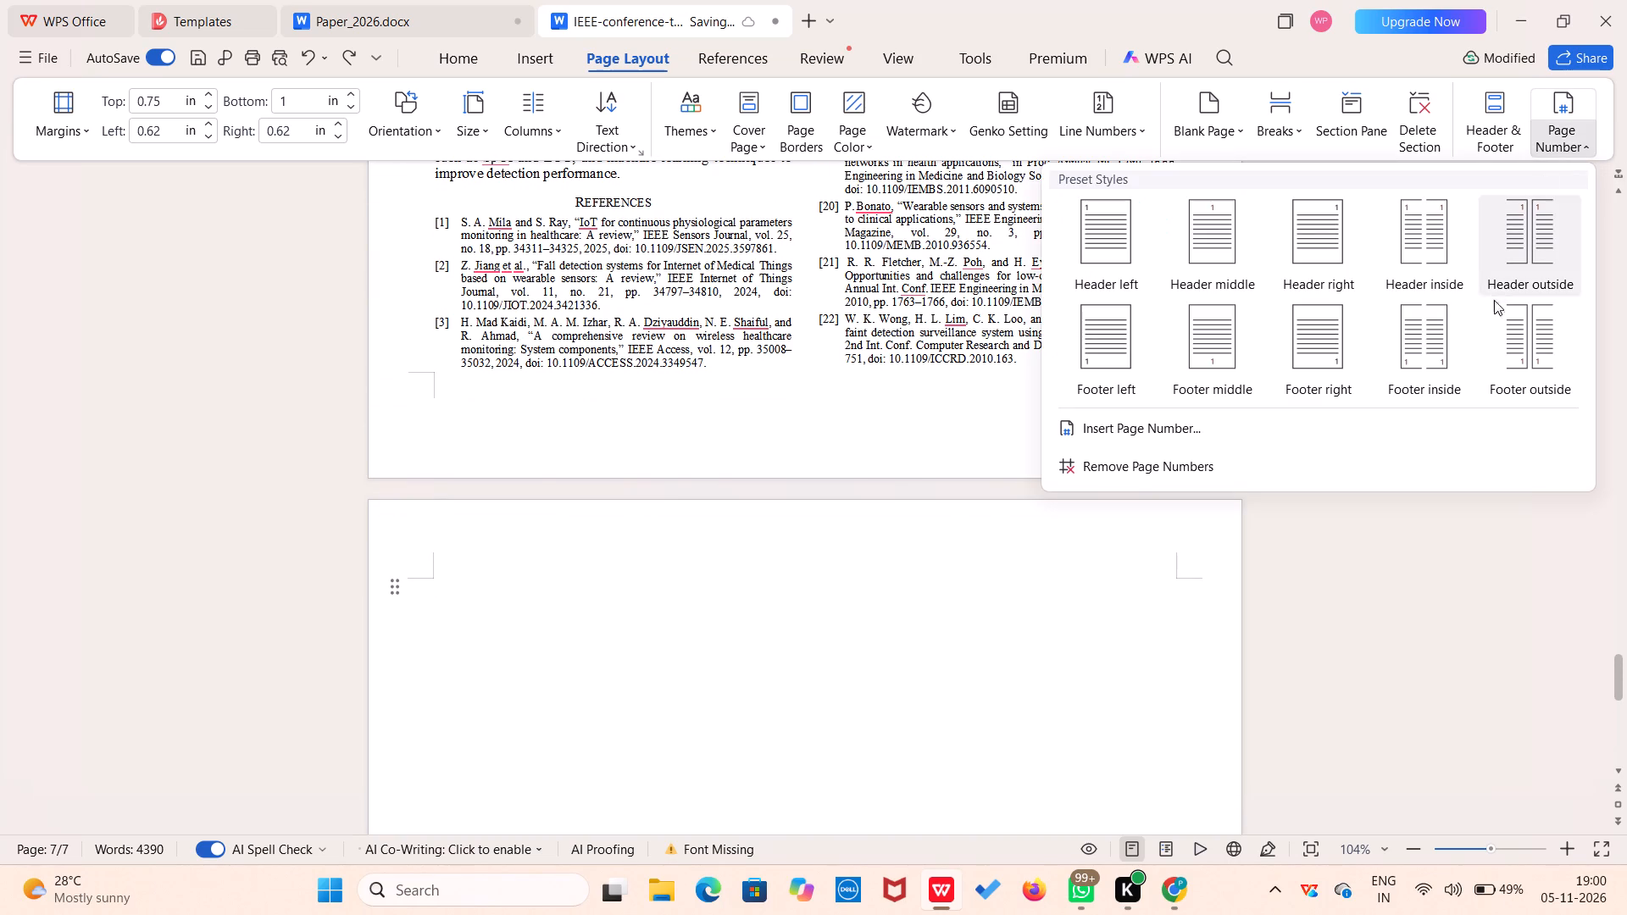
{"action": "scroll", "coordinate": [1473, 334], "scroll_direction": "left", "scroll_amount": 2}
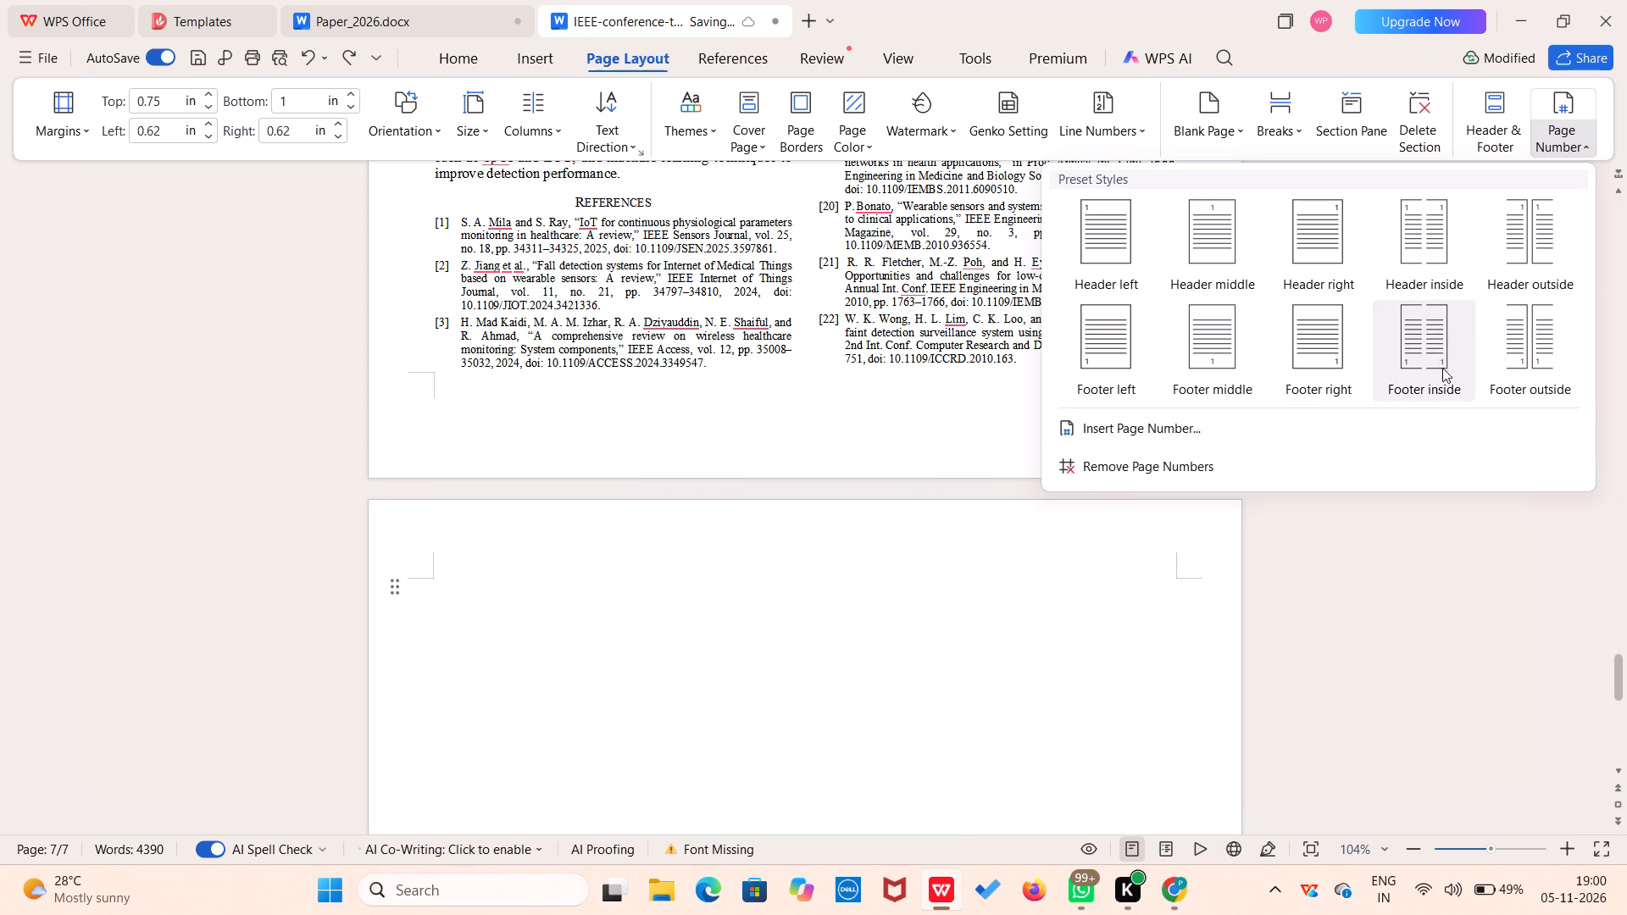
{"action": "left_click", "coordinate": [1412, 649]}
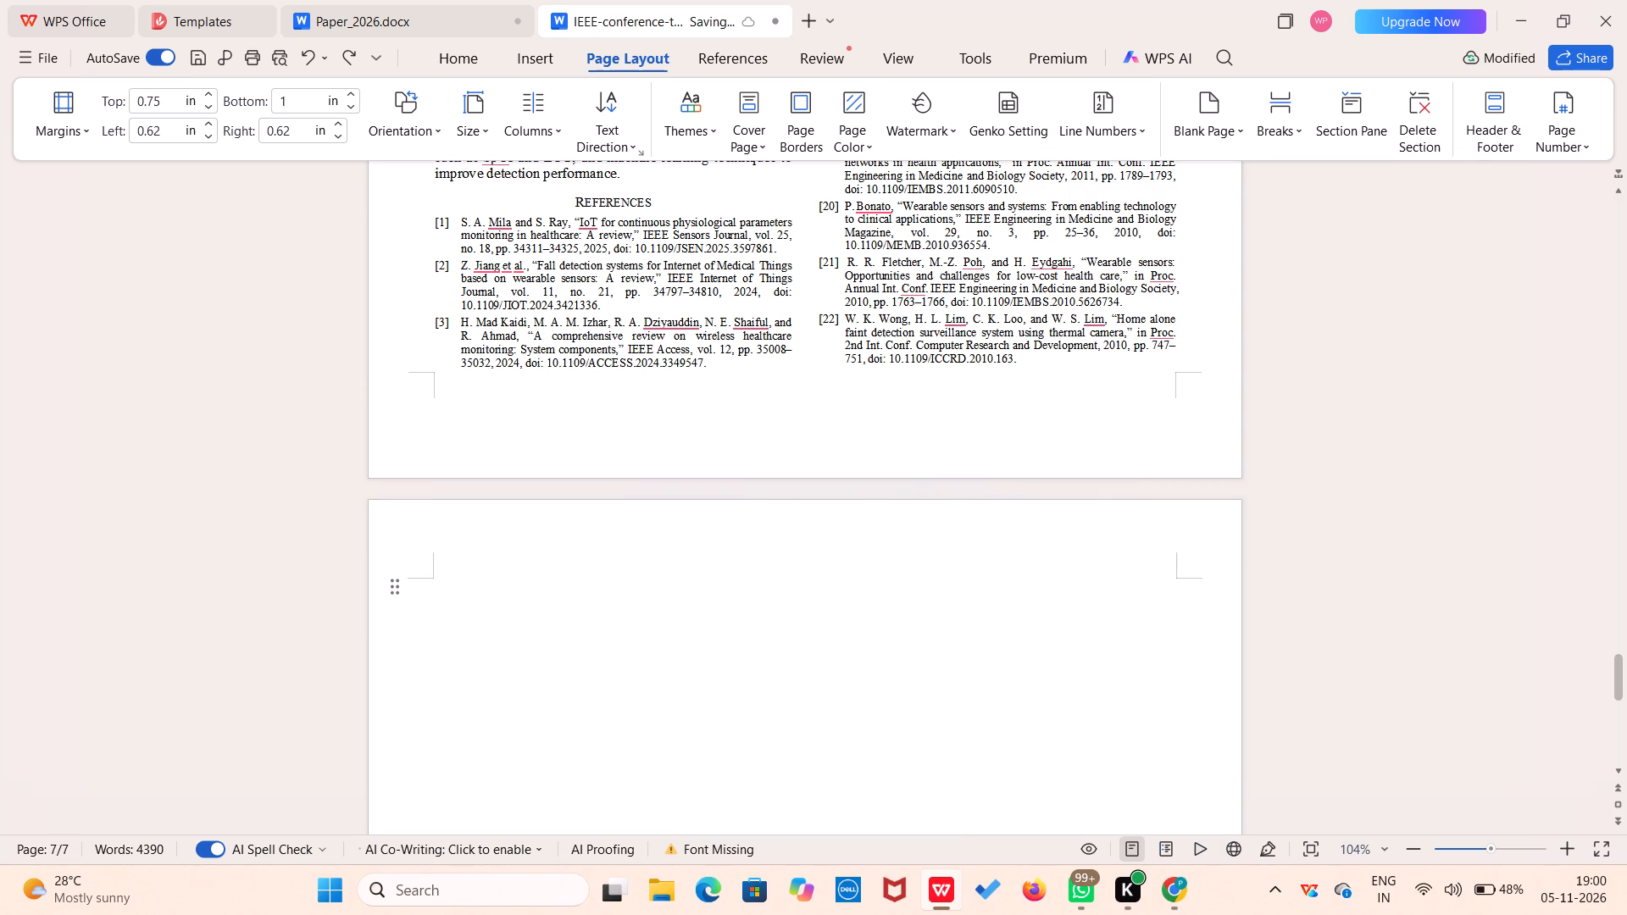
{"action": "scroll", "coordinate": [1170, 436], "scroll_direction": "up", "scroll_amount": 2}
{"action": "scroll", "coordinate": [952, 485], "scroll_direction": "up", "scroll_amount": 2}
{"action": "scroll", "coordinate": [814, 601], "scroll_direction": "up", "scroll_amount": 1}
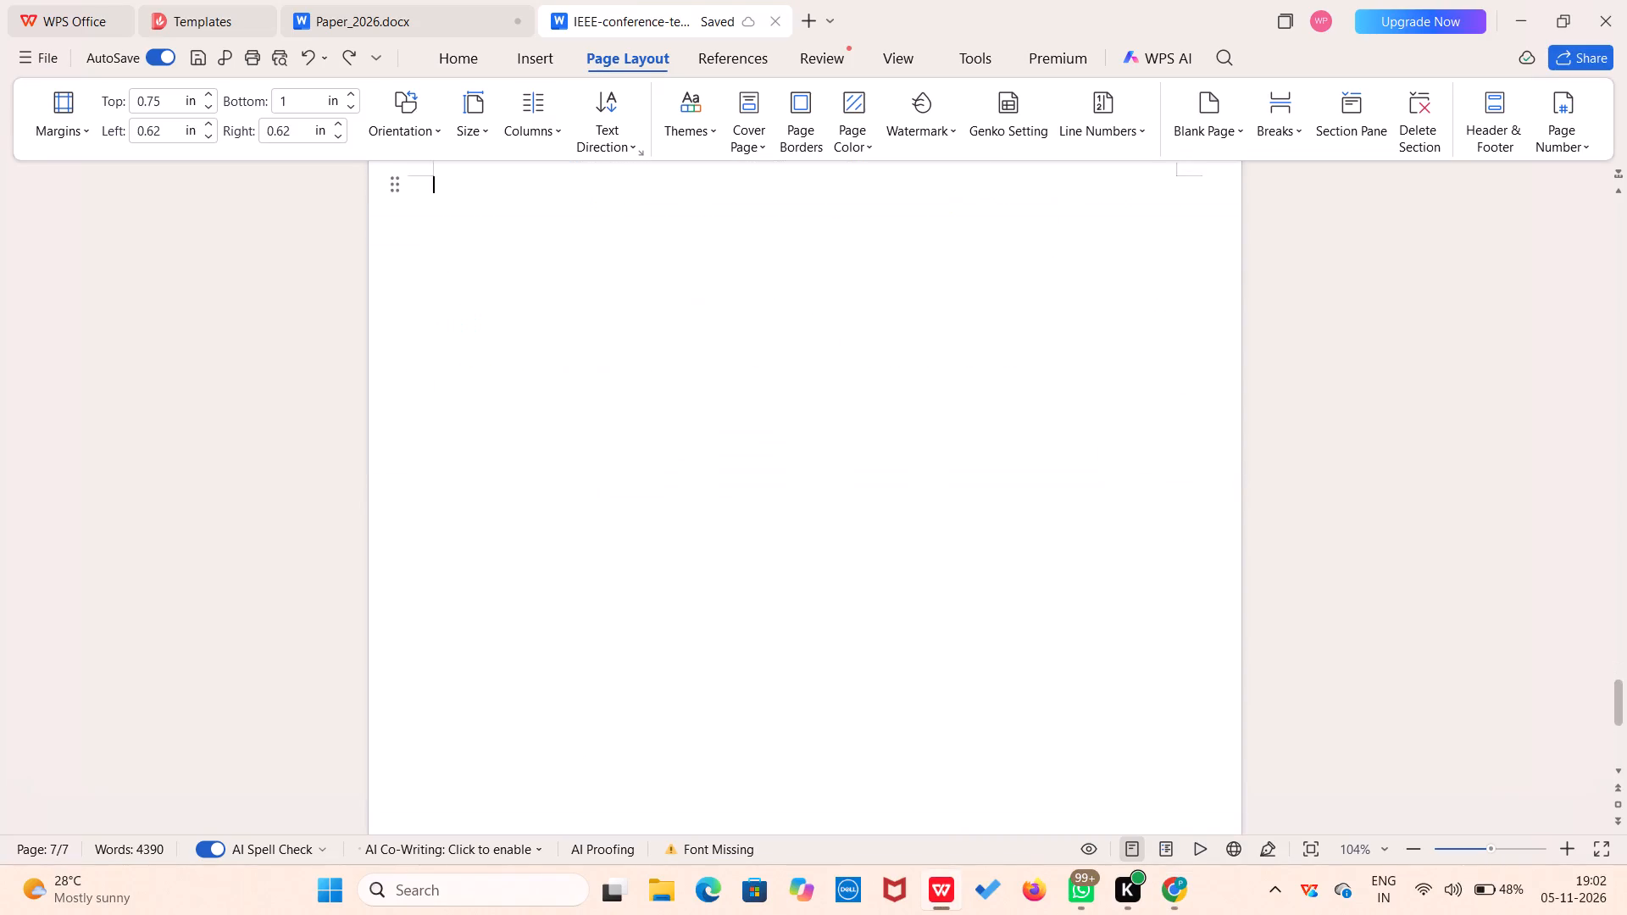
{"action": "scroll", "coordinate": [711, 585], "scroll_direction": "up", "scroll_amount": 20}
{"action": "scroll", "coordinate": [711, 585], "scroll_direction": "up", "scroll_amount": 10}
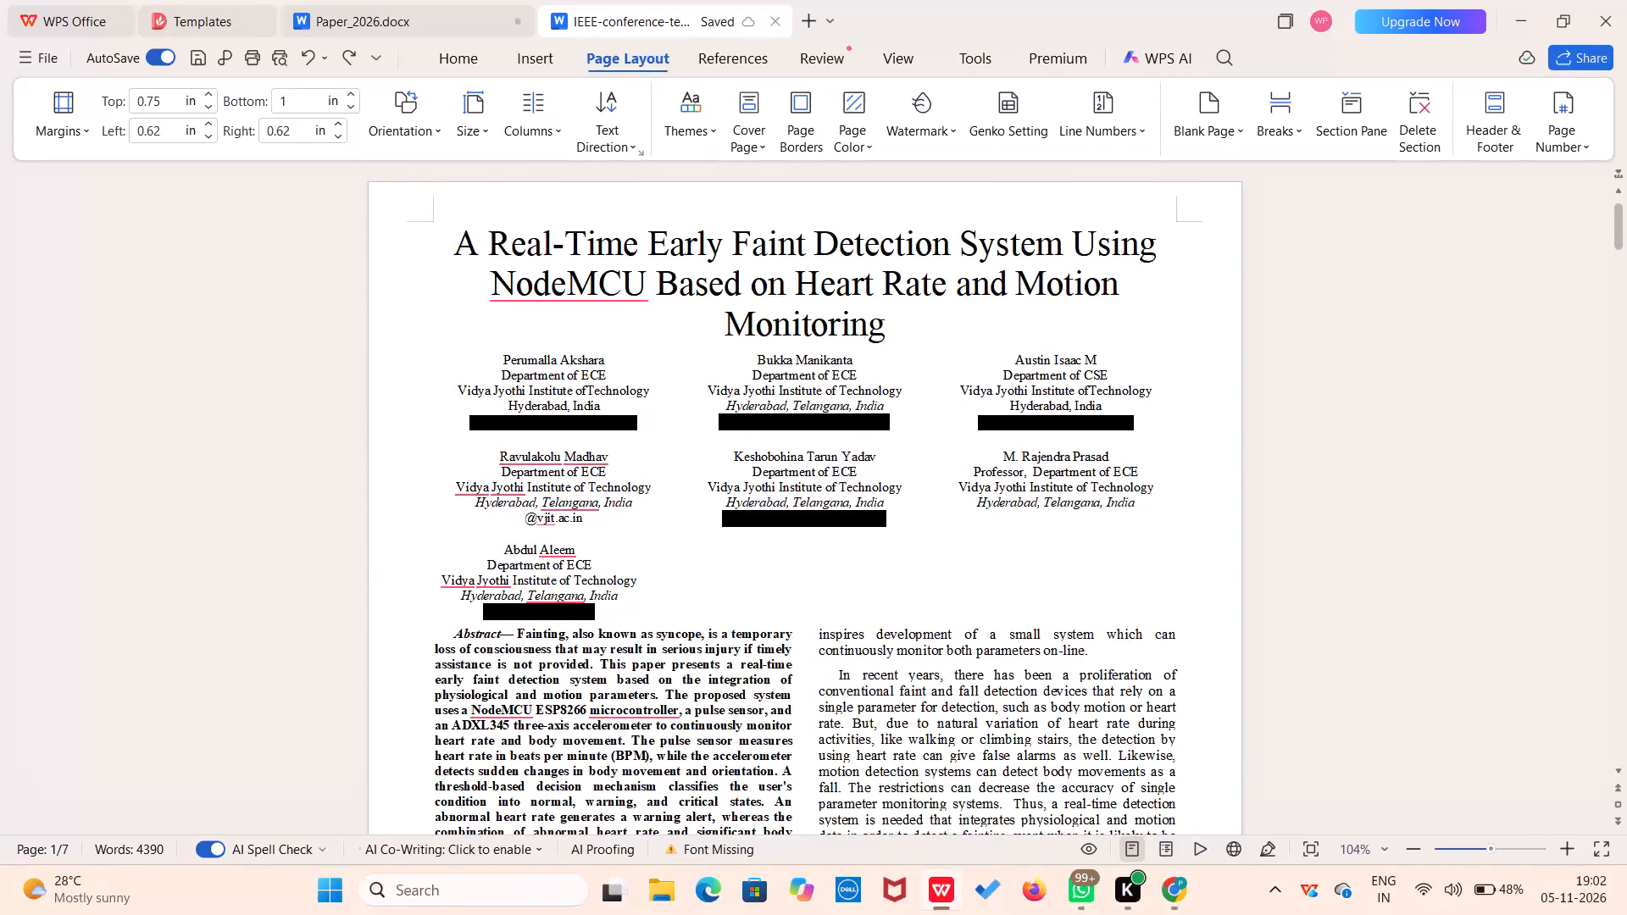
{"action": "scroll", "coordinate": [711, 585], "scroll_direction": "down", "scroll_amount": 8}
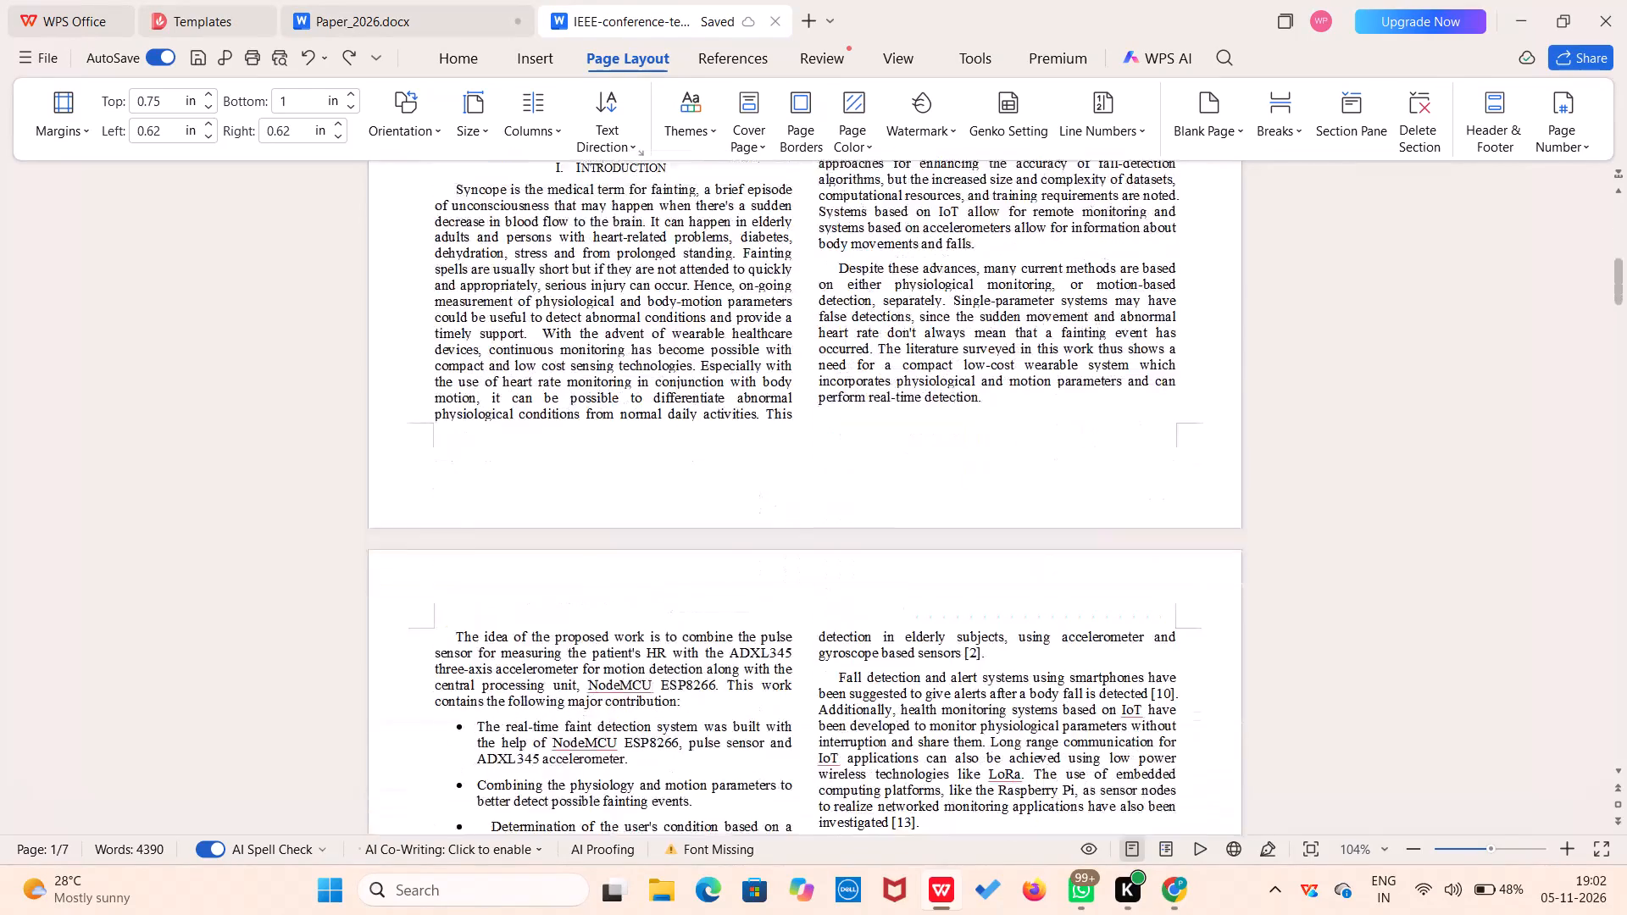
{"action": "scroll", "coordinate": [711, 585], "scroll_direction": "down", "scroll_amount": 6}
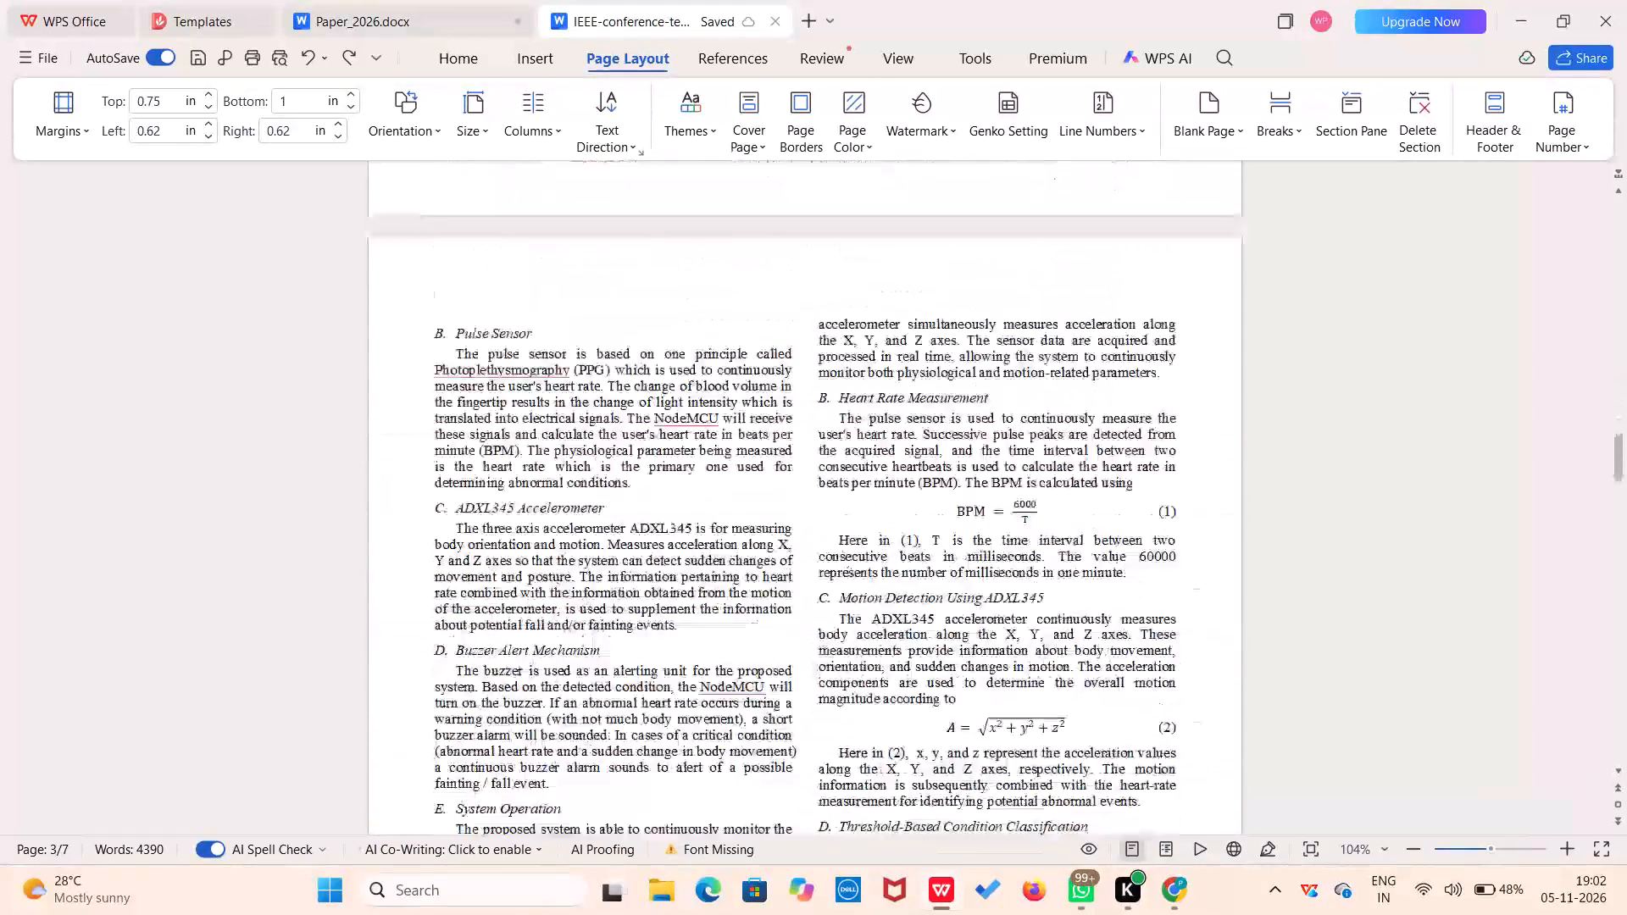
{"action": "scroll", "coordinate": [711, 585], "scroll_direction": "down", "scroll_amount": 4}
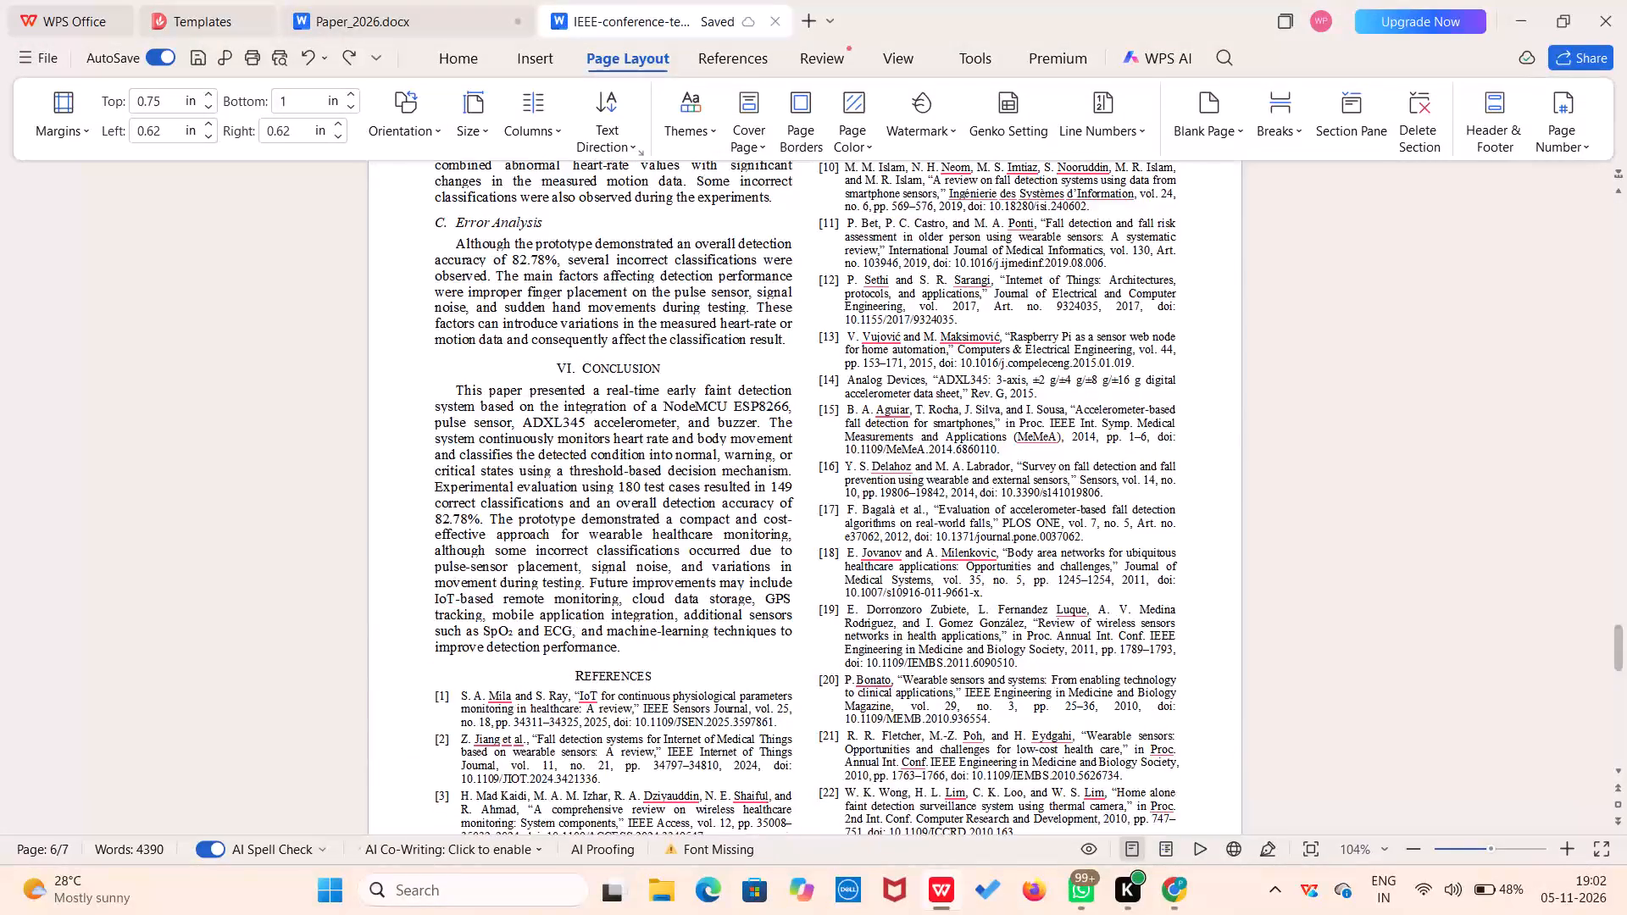
{"action": "scroll", "coordinate": [711, 585], "scroll_direction": "down", "scroll_amount": 1}
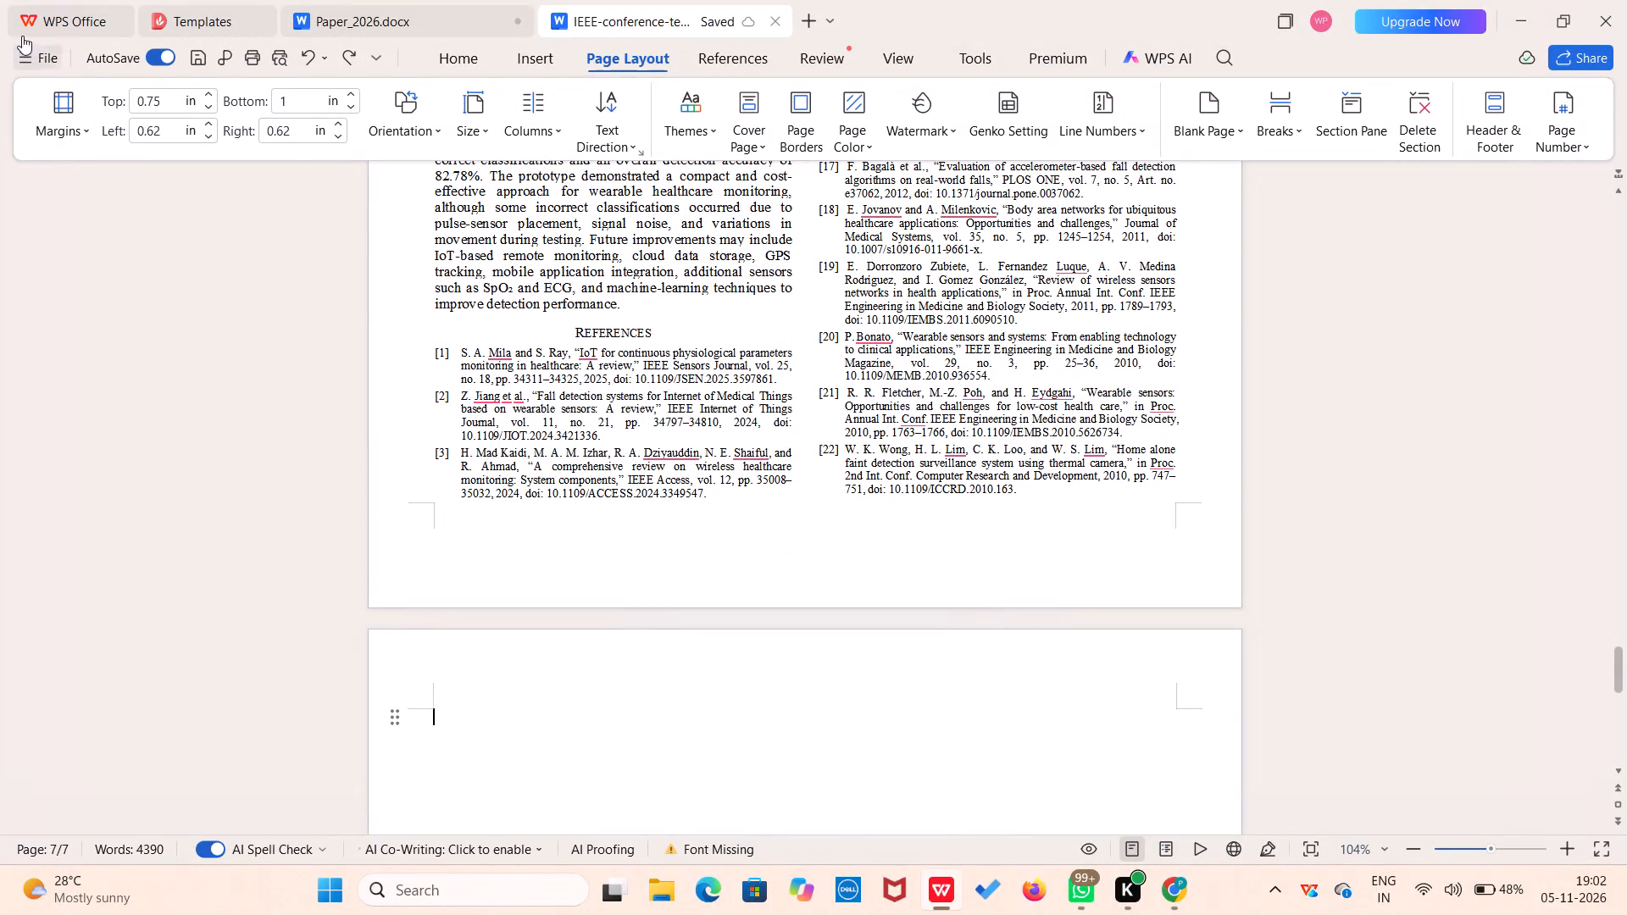
Start exporting IEEE-conference-template-a4.docx to PDF and limit the page range to pages 1 to 6.
{"action": "left_click", "coordinate": [33, 53]}
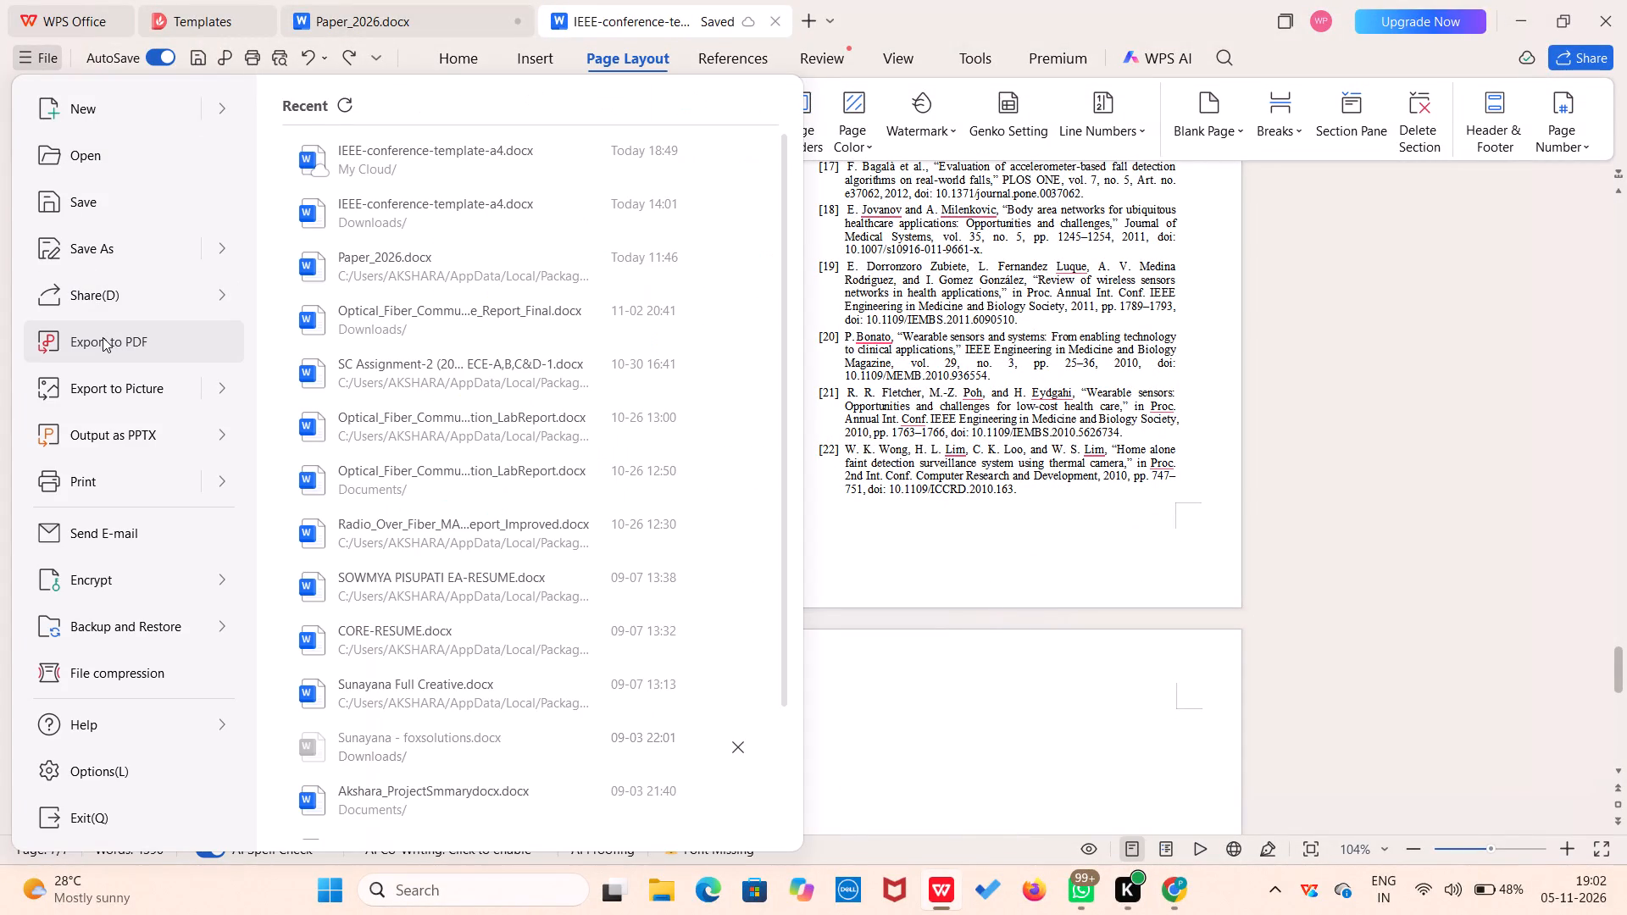
{"action": "left_click", "coordinate": [103, 337]}
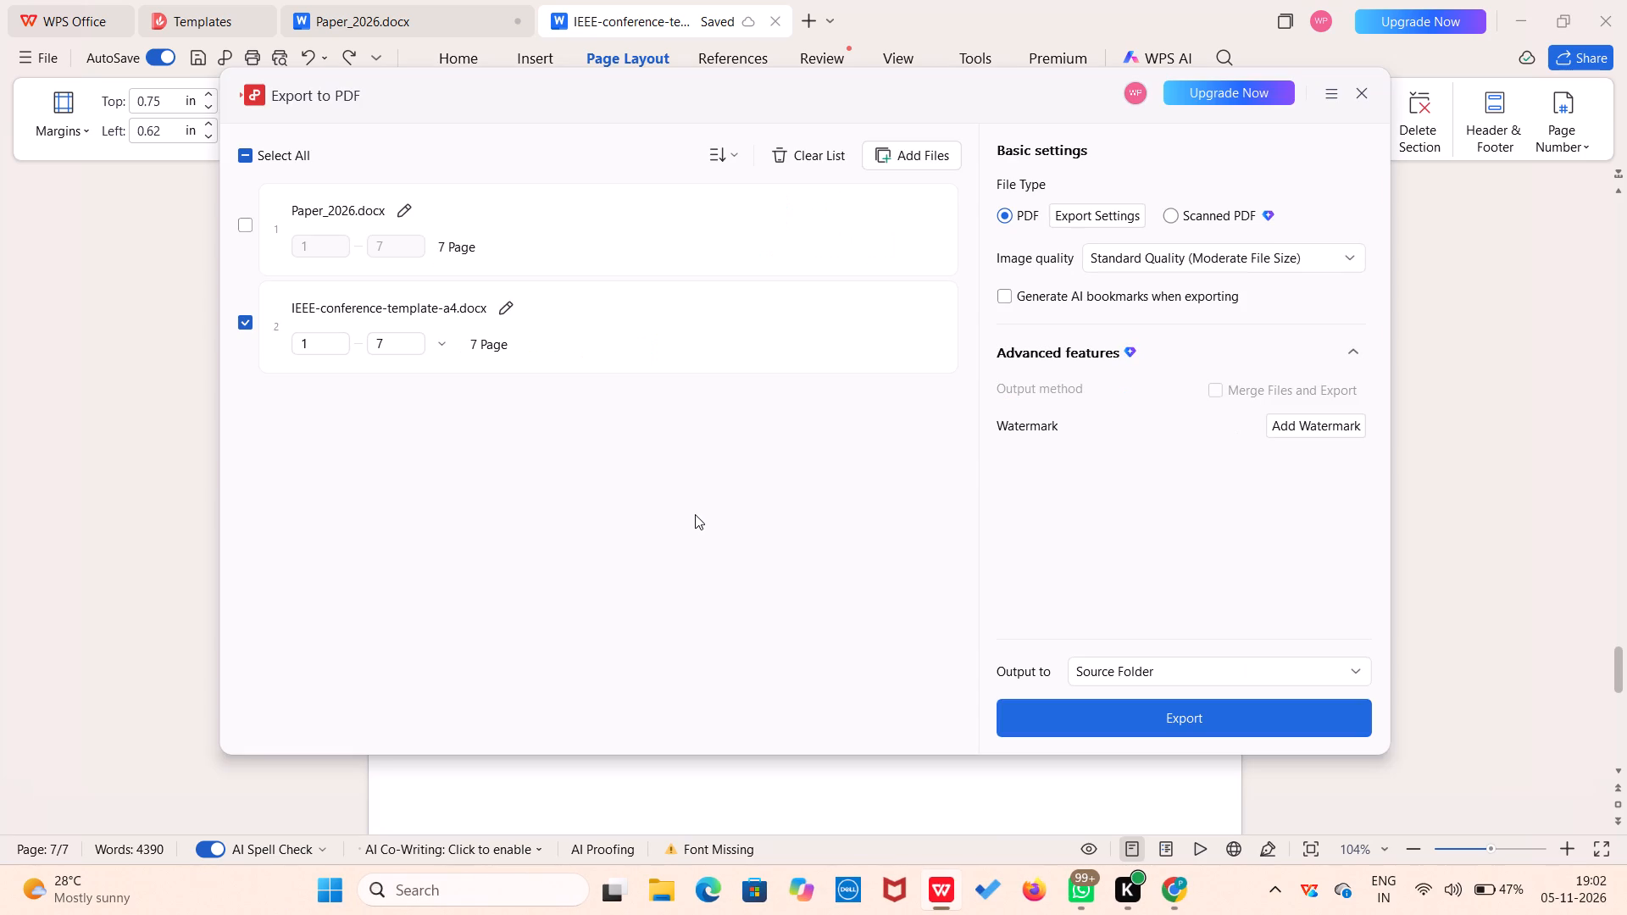
{"action": "left_click", "coordinate": [393, 340]}
{"action": "key", "text": "BackSpace"}
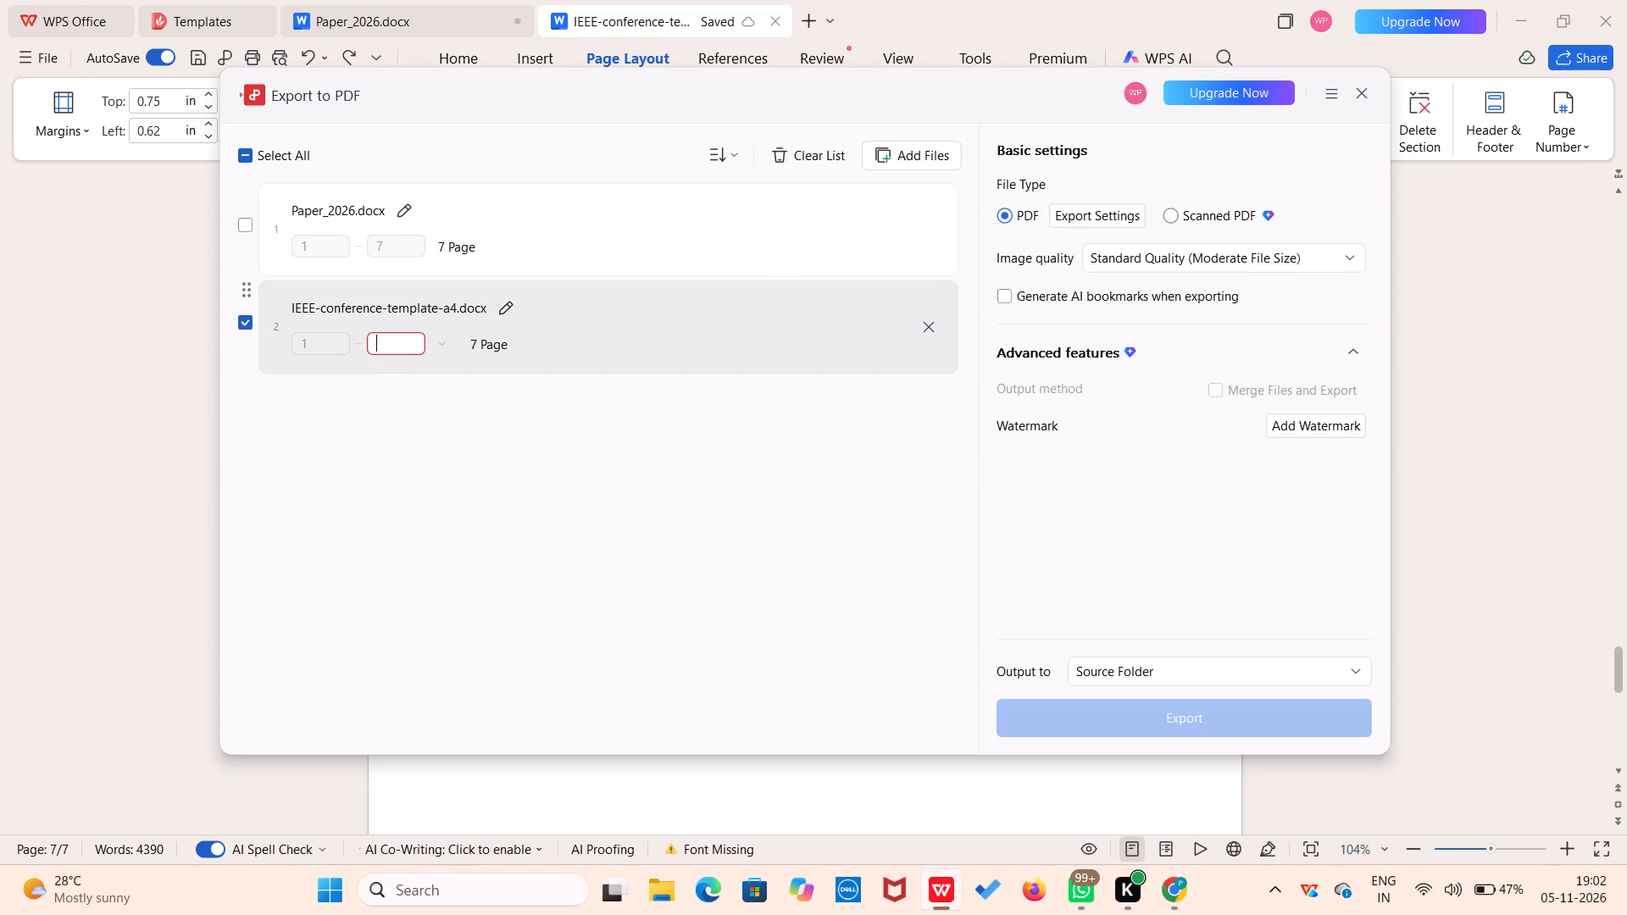
{"action": "key", "text": "6"}
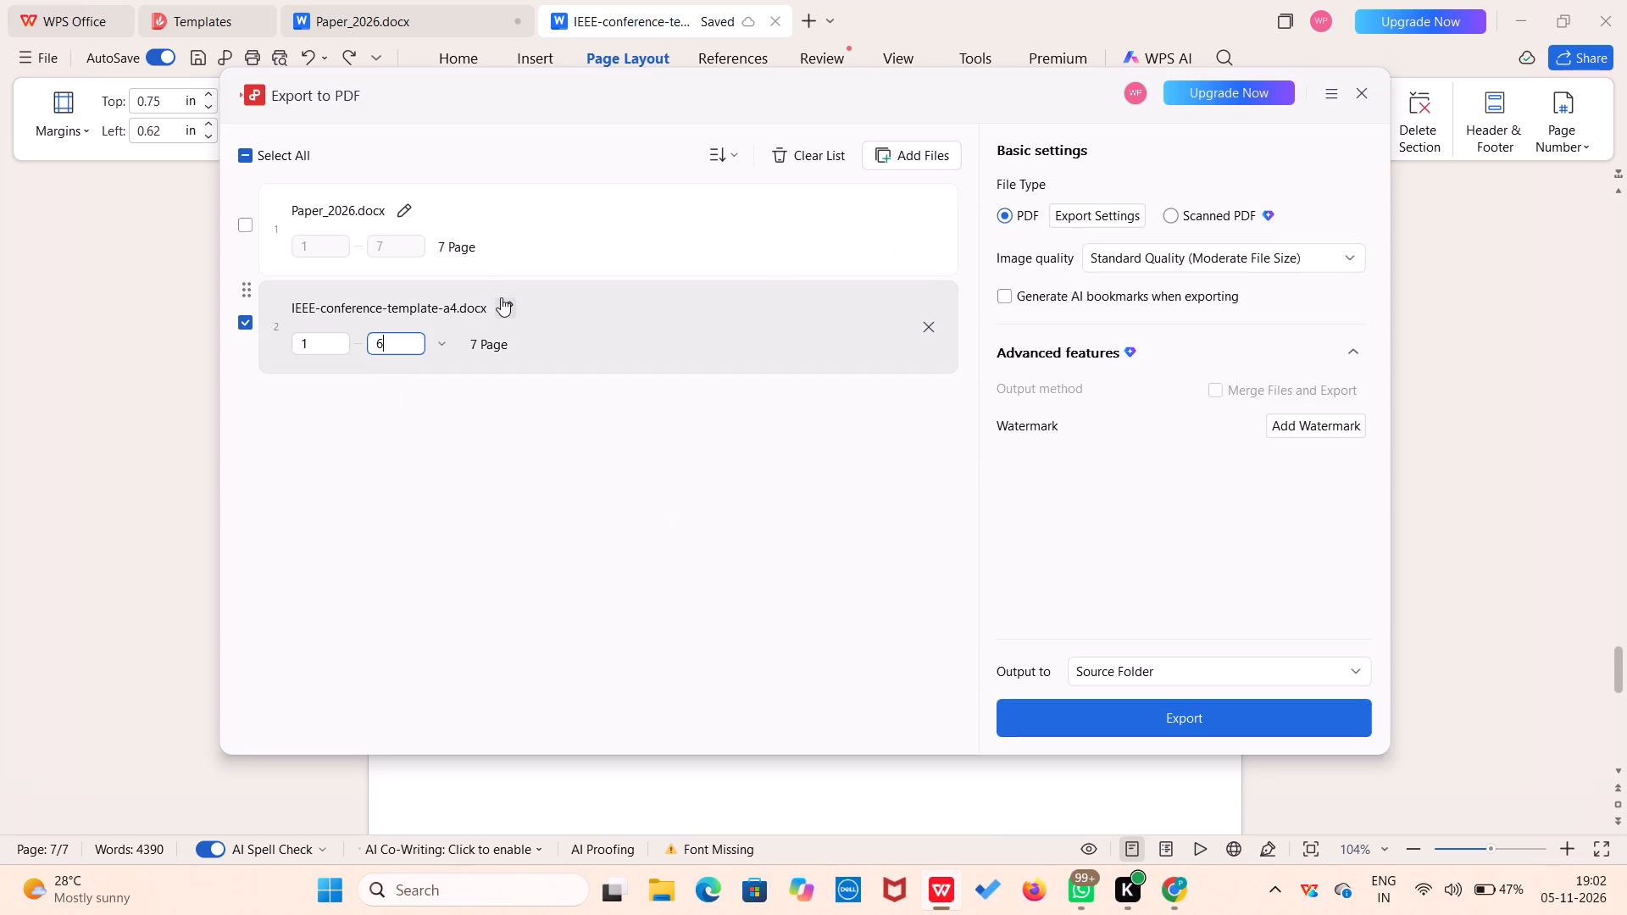
Rename the PDF output file as IEEE-conference-Revised-a4.
{"action": "left_click", "coordinate": [506, 309]}
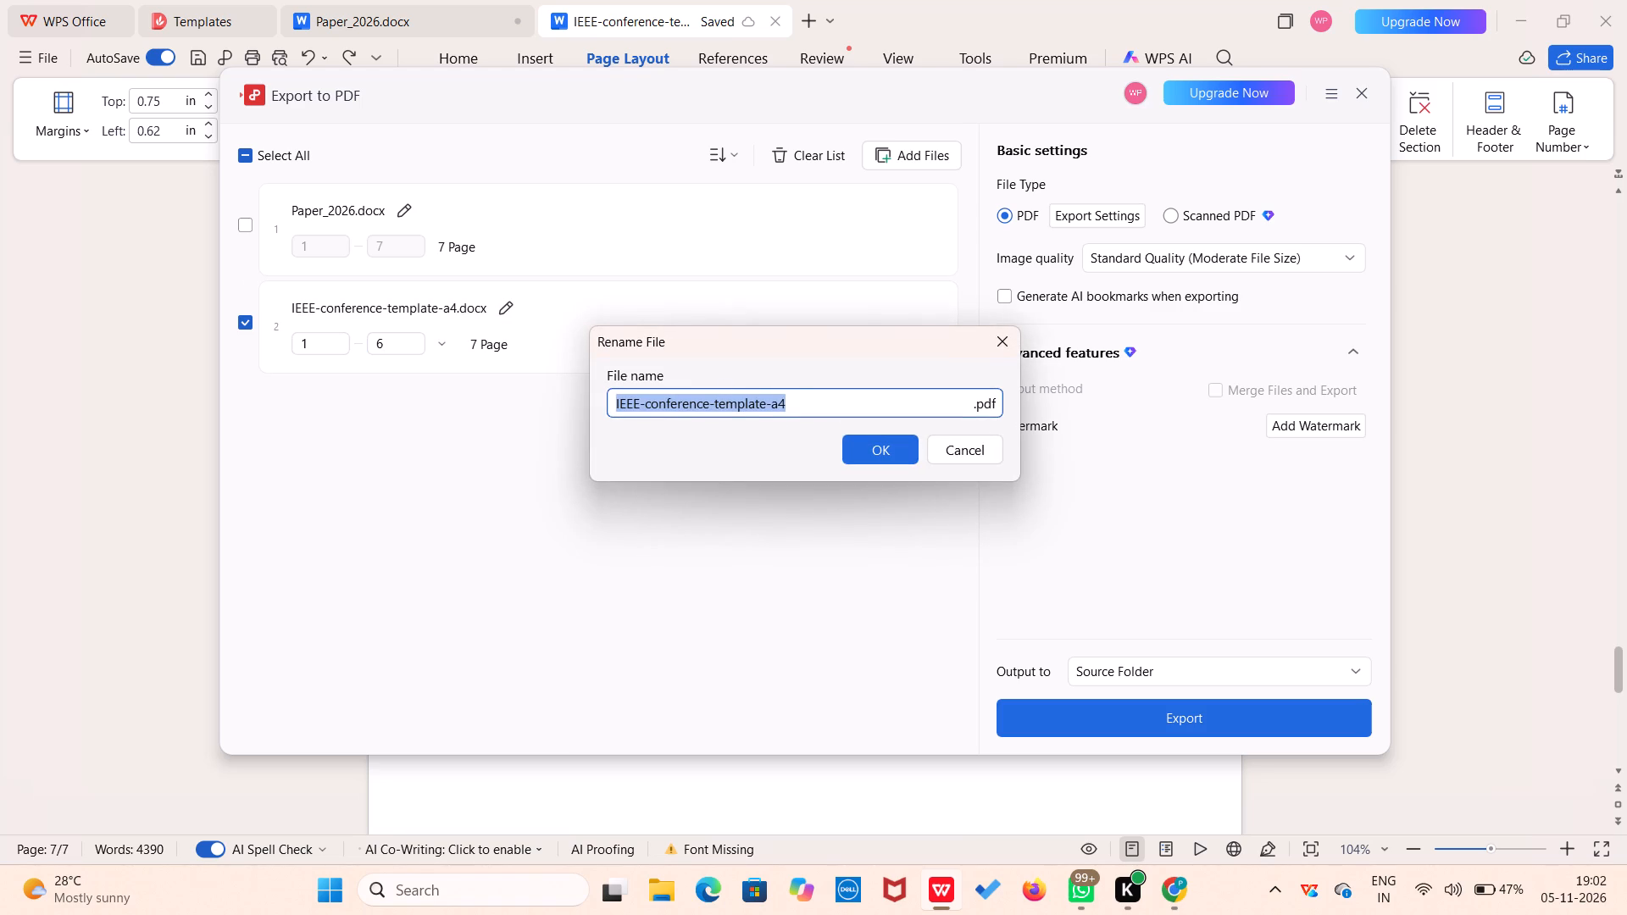
{"action": "left_click", "coordinate": [766, 404]}
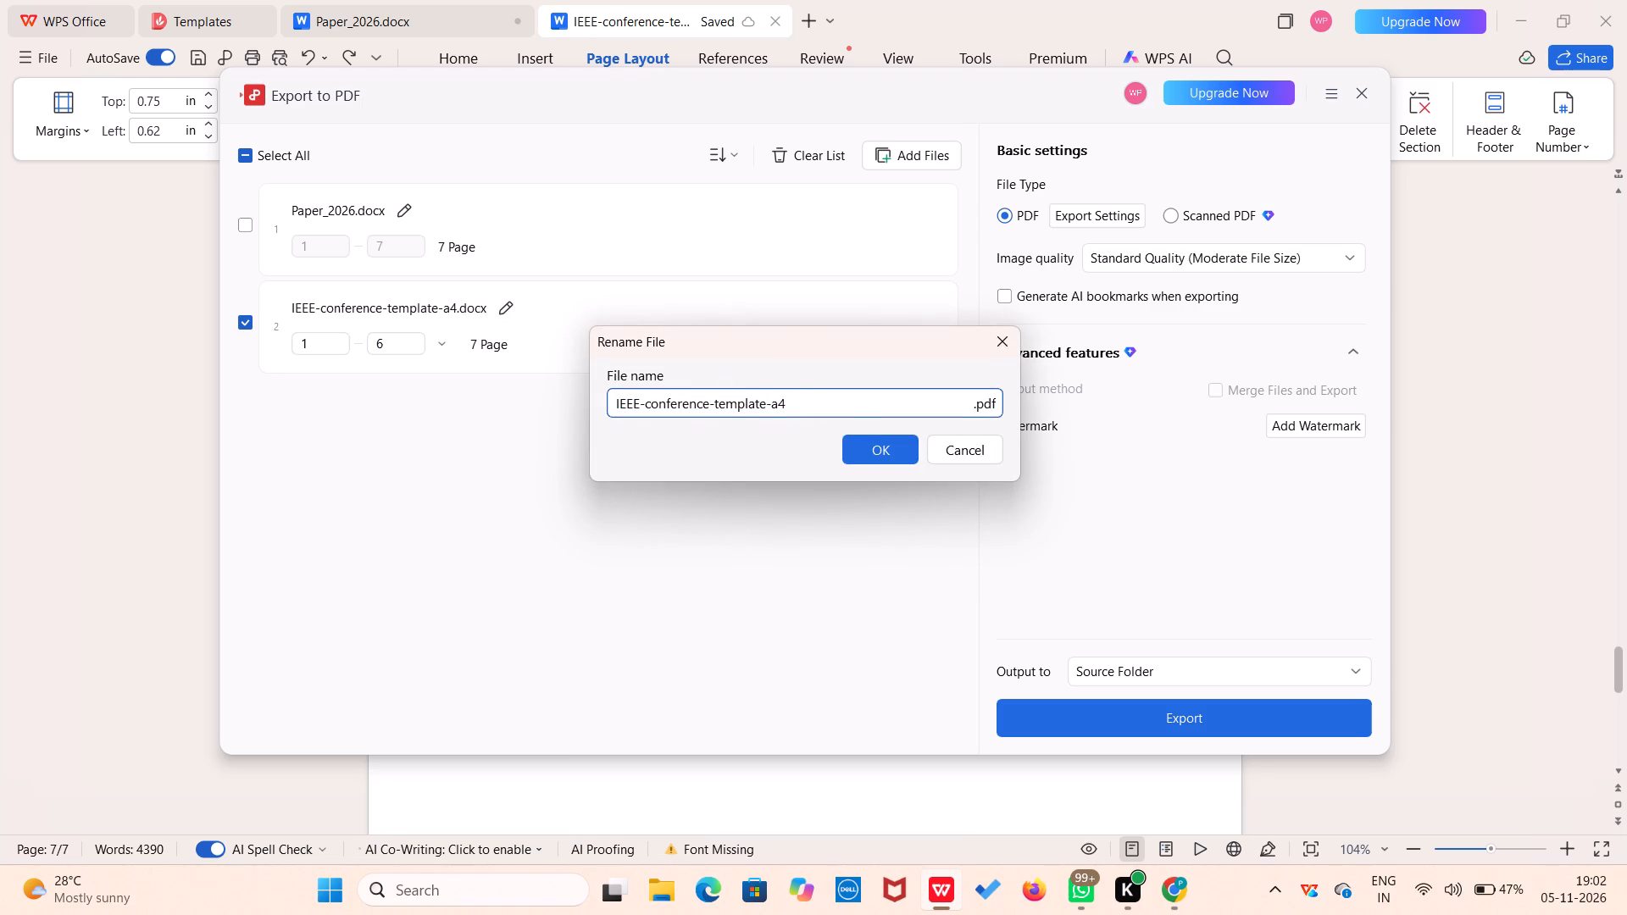
{"action": "key", "text": "shift+underscore"}
{"action": "key", "text": "BackSpace"}
{"action": "key", "text": "minus"}
{"action": "key", "text": "BackSpace"}
{"action": "key", "text": "BackSpace"}
{"action": "key", "text": "BackSpace"}
{"action": "key", "text": "BackSpace"}
{"action": "key", "text": "BackSpace"}
{"action": "key", "text": "BackSpace"}
{"action": "key", "text": "BackSpace"}
{"action": "key", "text": "BackSpace"}
{"action": "key", "text": "BackSpace"}
{"action": "type", "text": "Revised"}
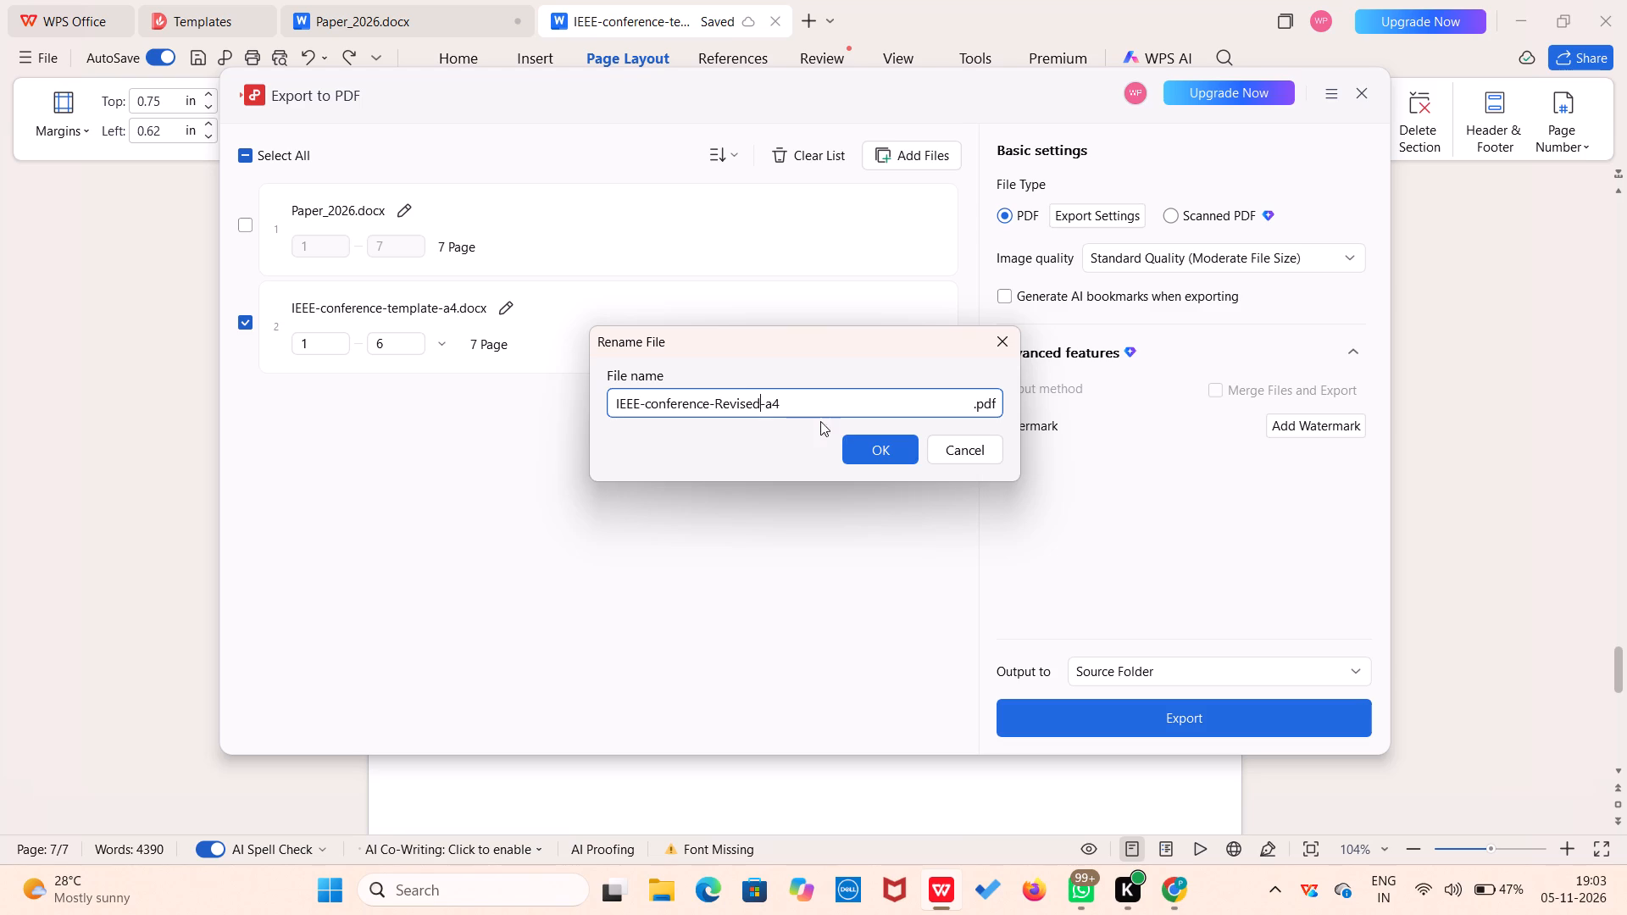
{"action": "left_click", "coordinate": [859, 441]}
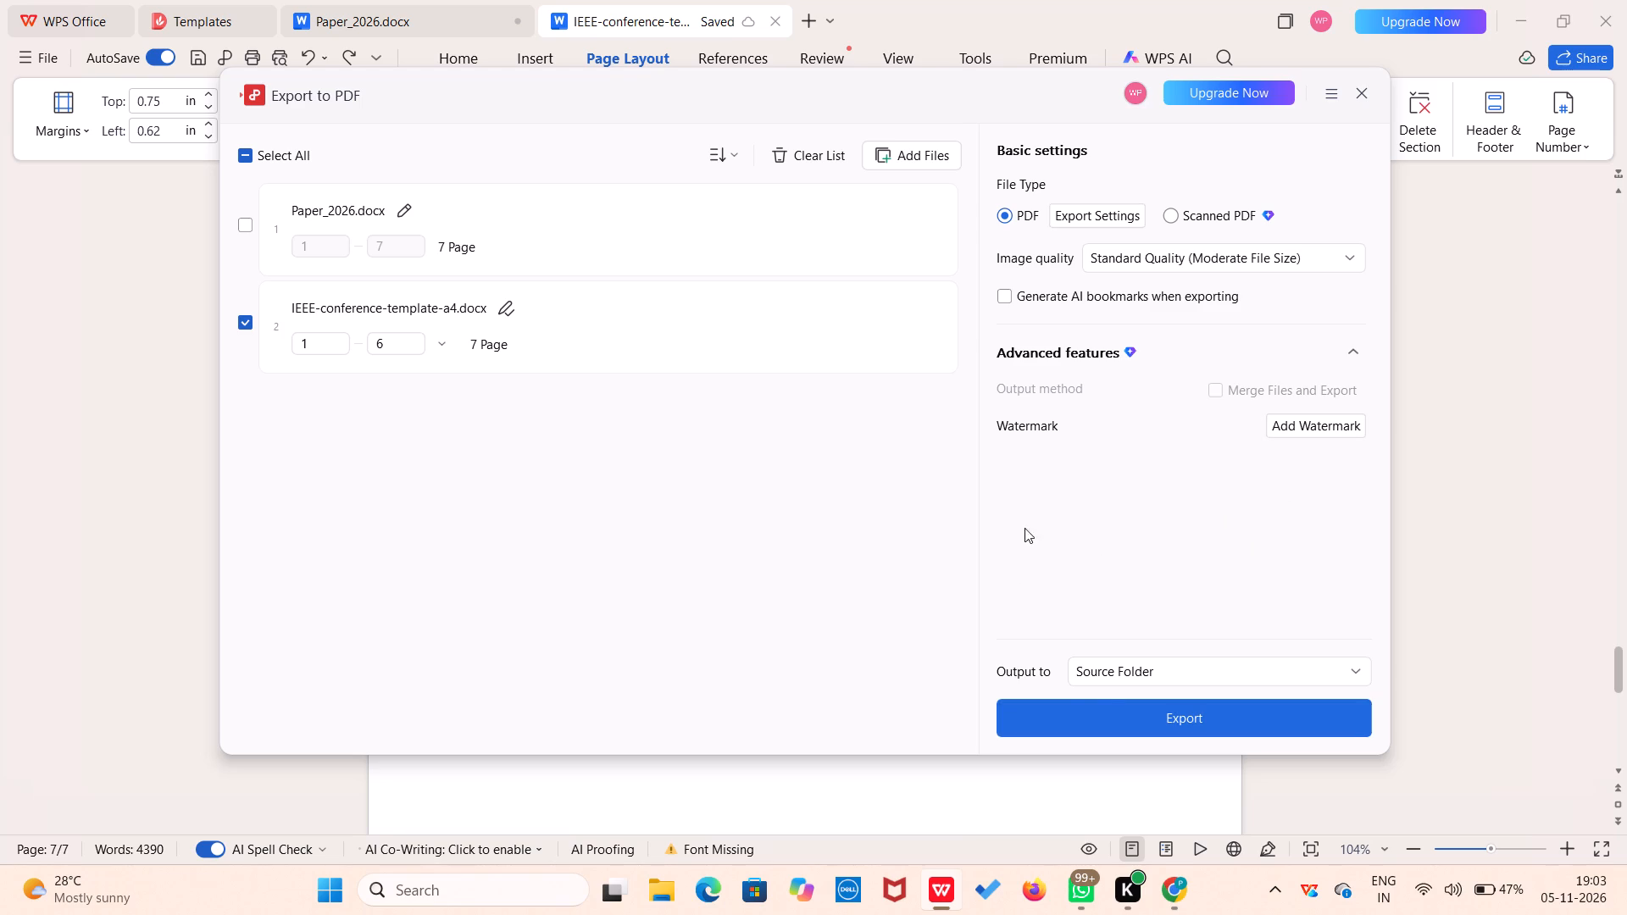
Export the paper as a standard-quality PDF to the source folder and close the export window.
{"action": "left_click", "coordinate": [1141, 713]}
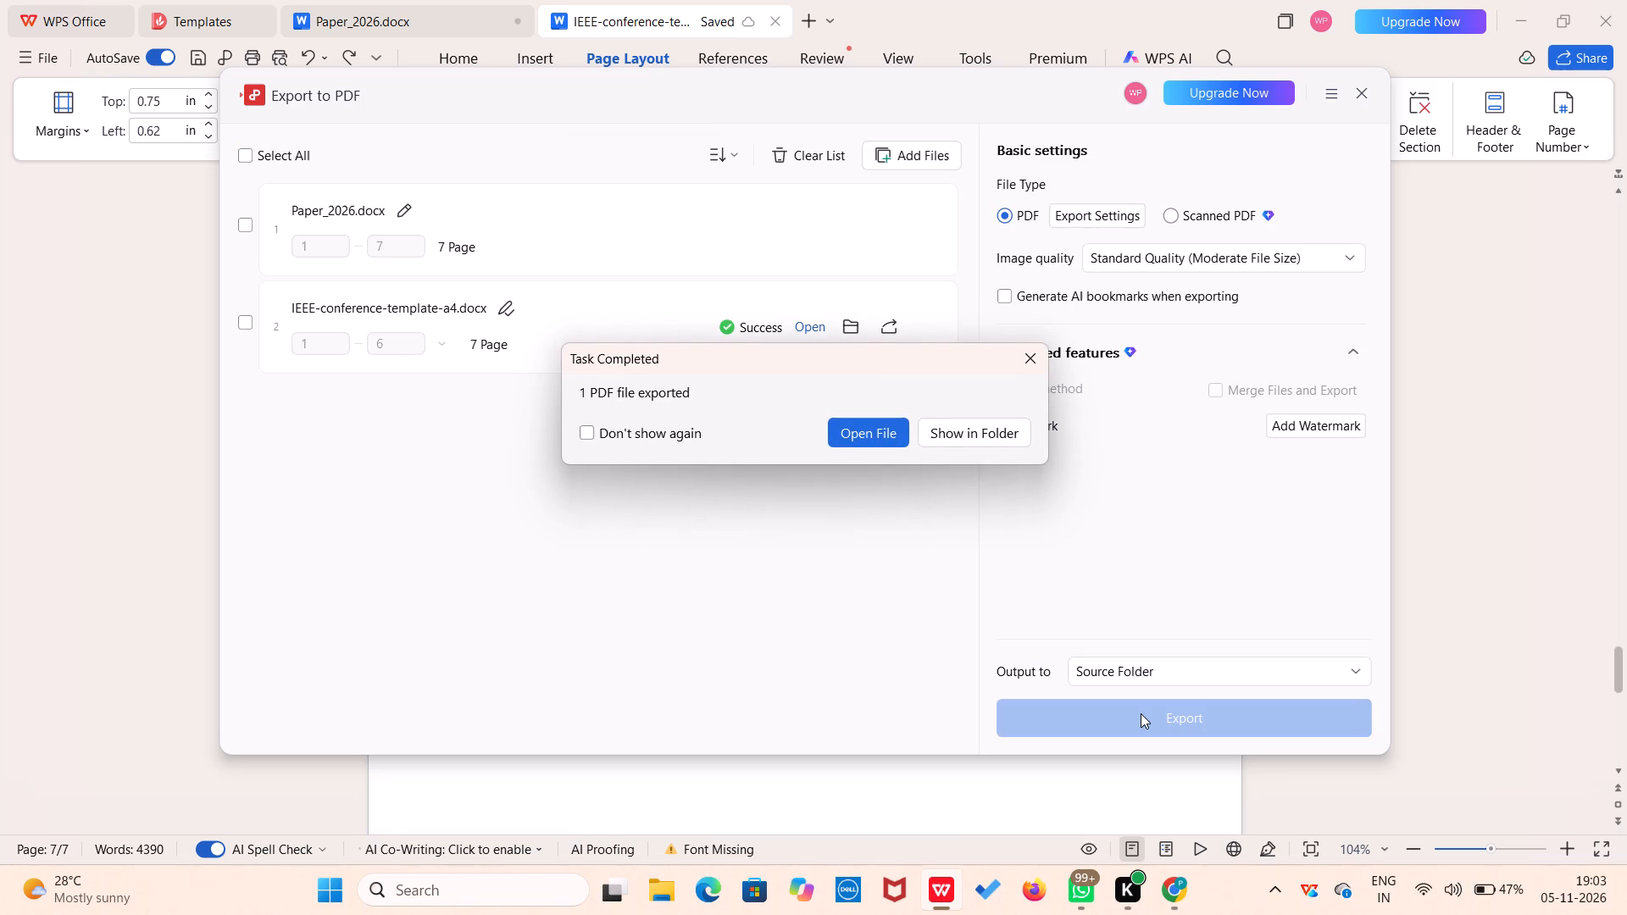
{"action": "left_click", "coordinate": [1022, 347]}
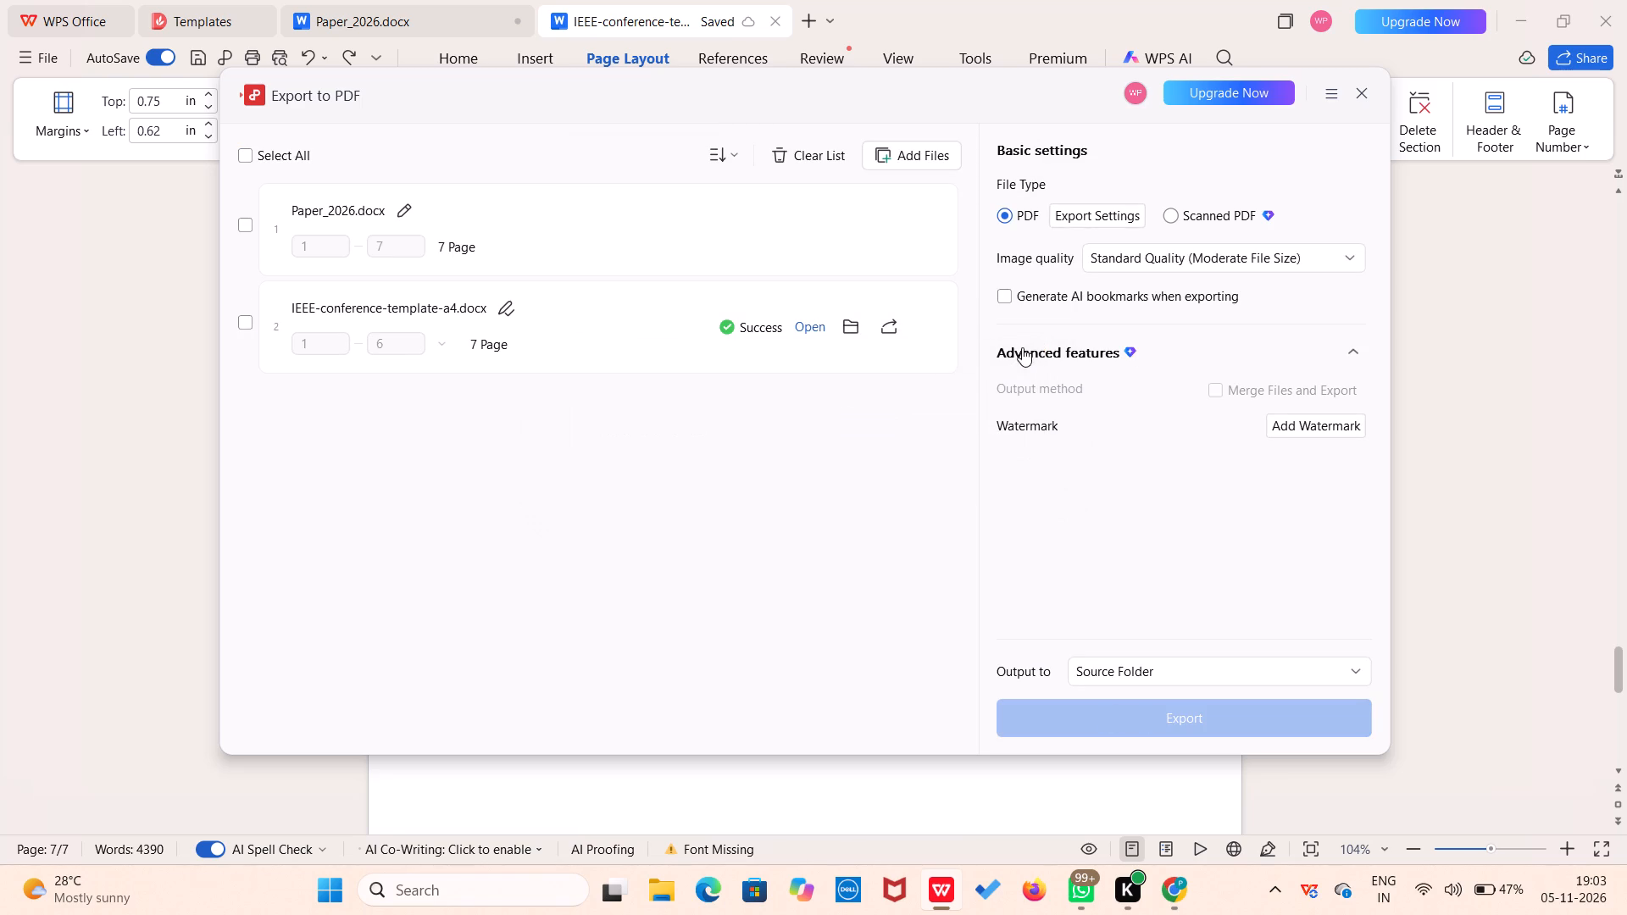
{"action": "left_click", "coordinate": [1360, 83]}
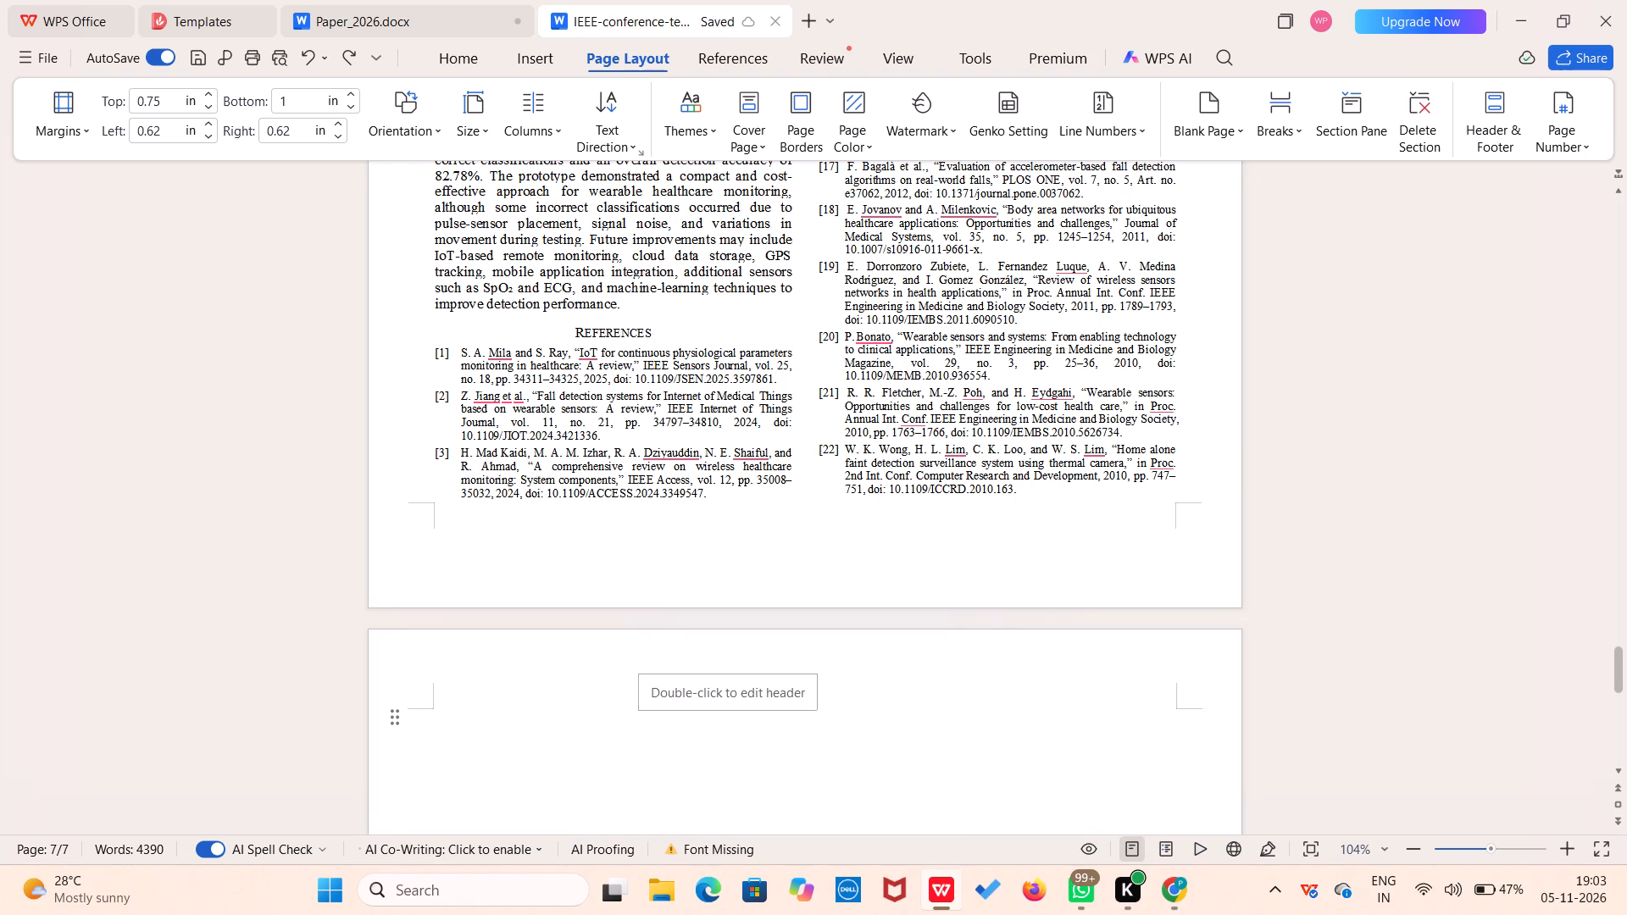
Switch to File Explorer and look through the Downloads and Documents folders for the exported PDF.
{"action": "key", "text": "super+d"}
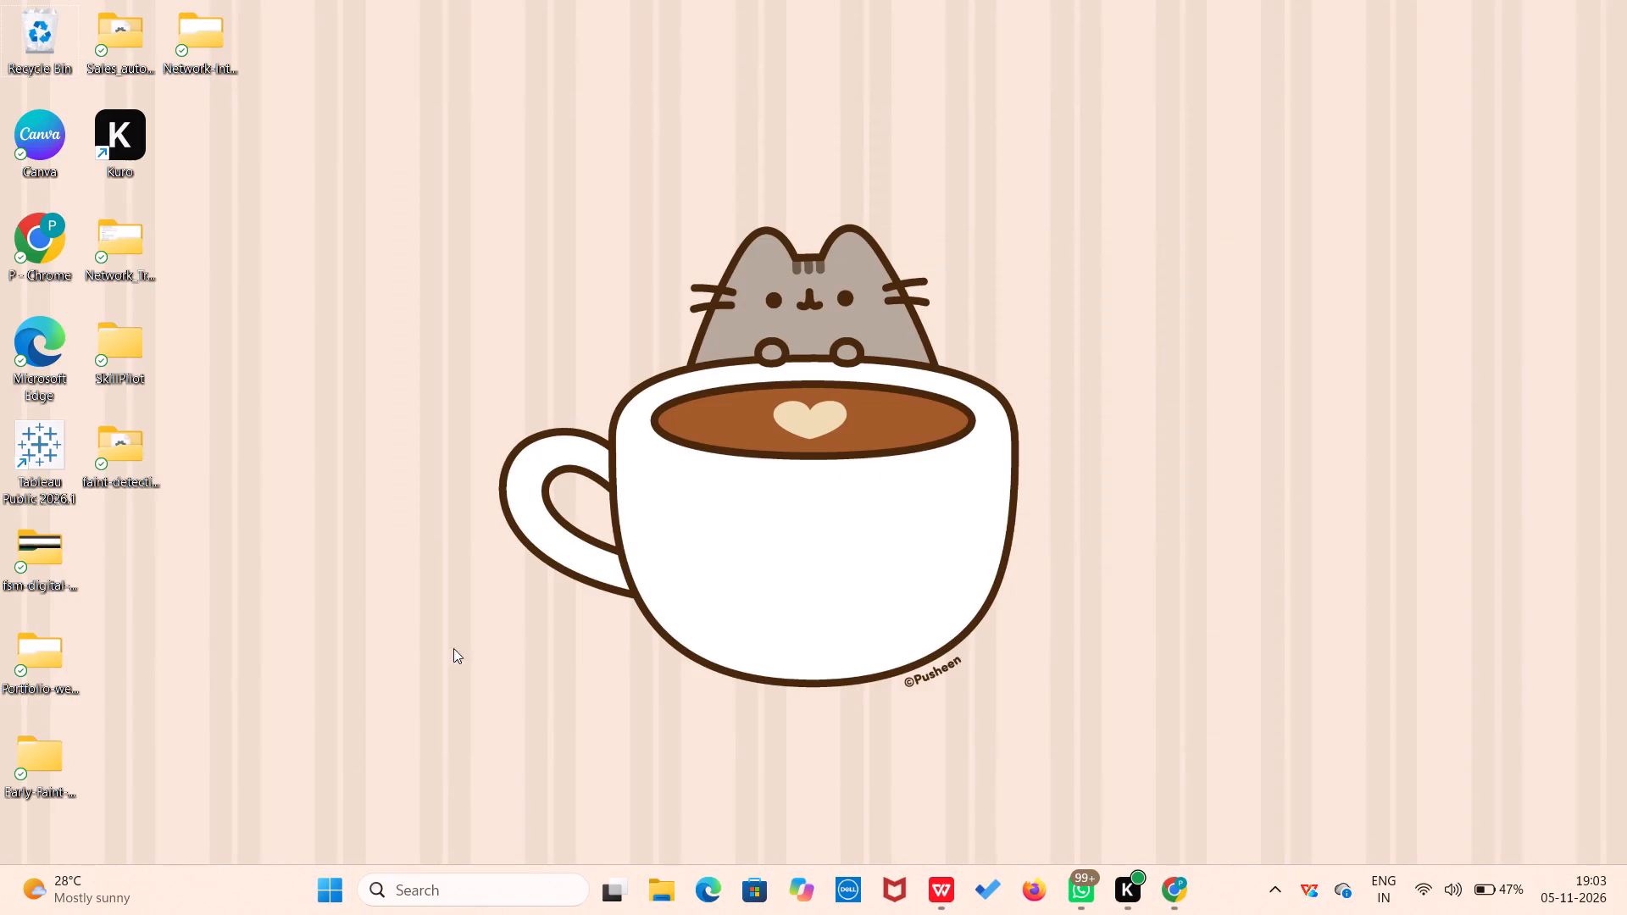
{"action": "left_click", "coordinate": [669, 896]}
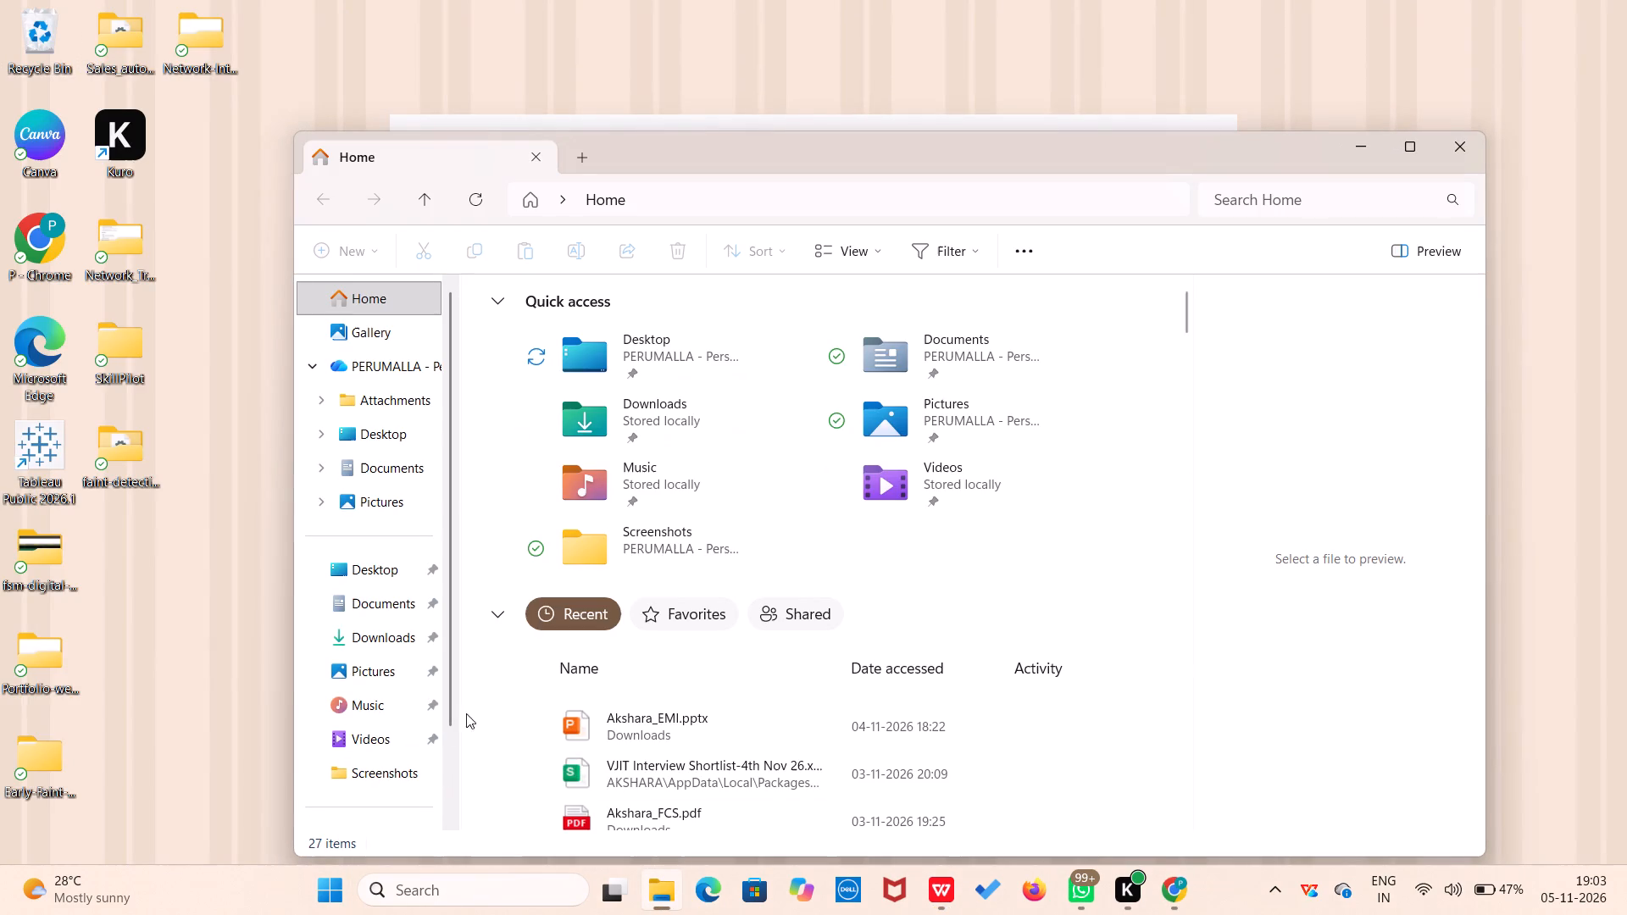
{"action": "left_click", "coordinate": [414, 641]}
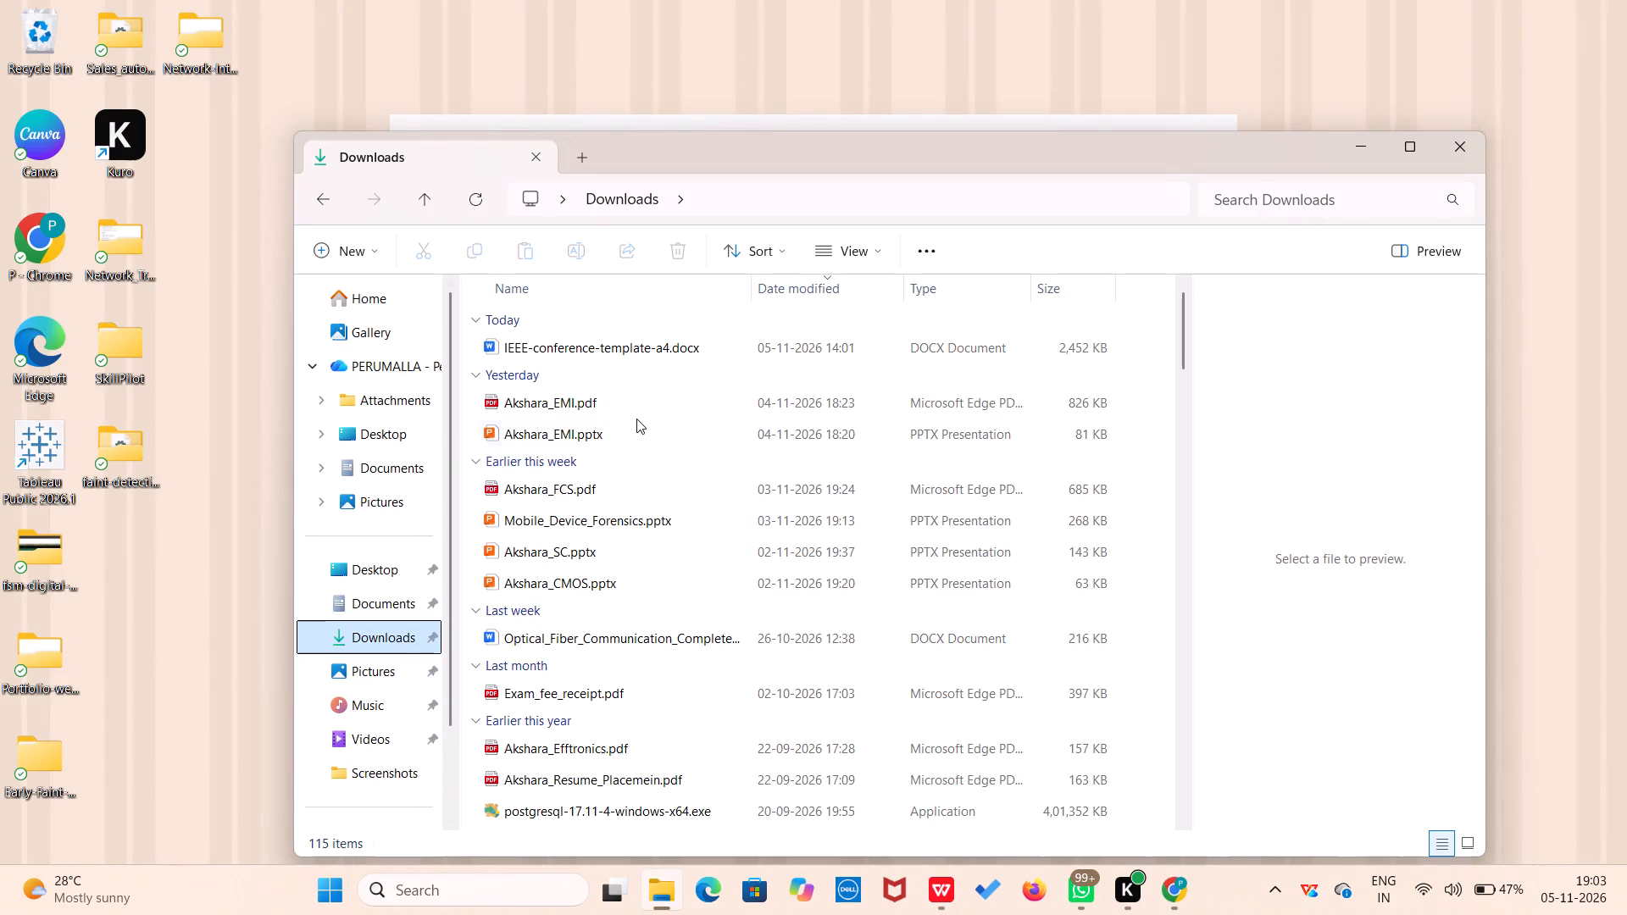
{"action": "scroll", "coordinate": [636, 419], "scroll_direction": "up", "scroll_amount": 9}
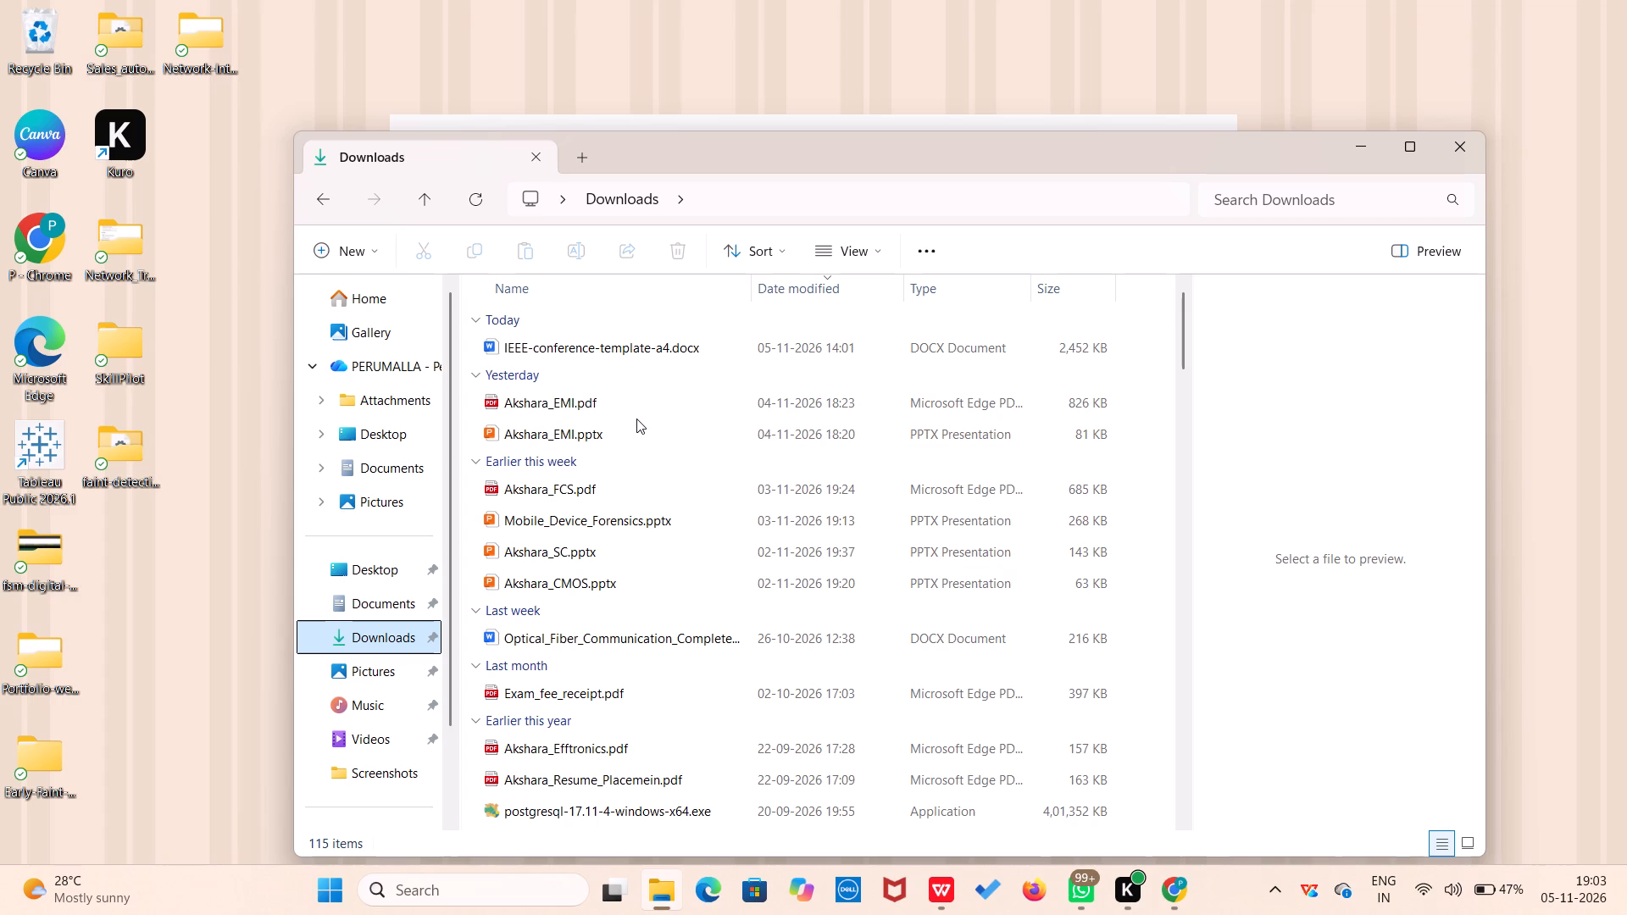
{"action": "scroll", "coordinate": [636, 419], "scroll_direction": "up", "scroll_amount": 1}
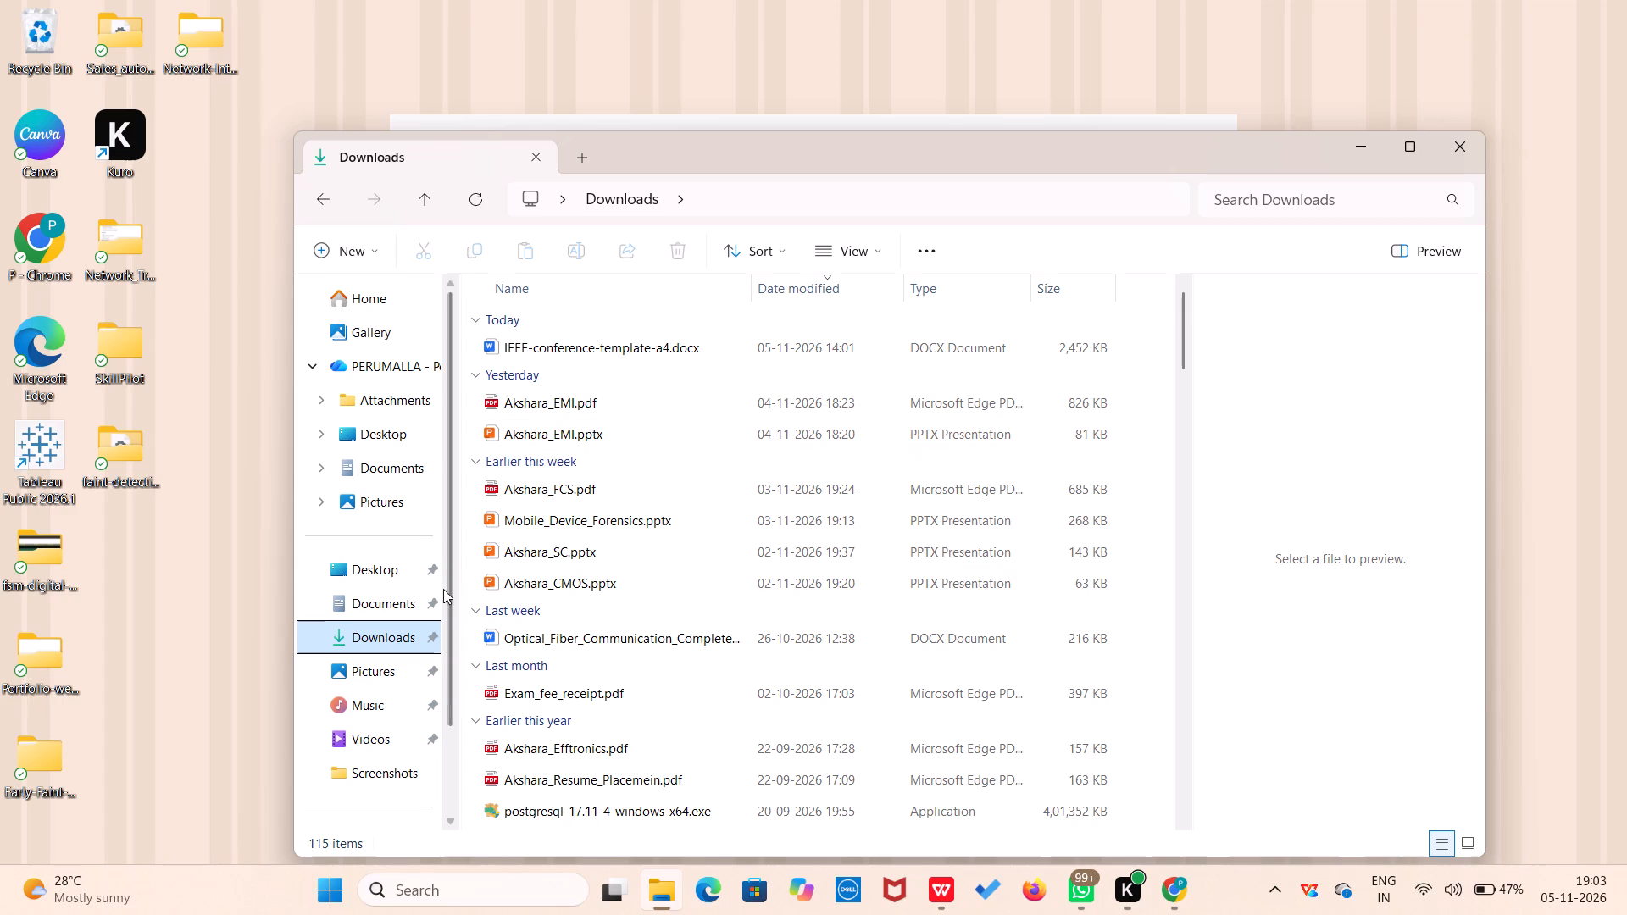
{"action": "left_click", "coordinate": [419, 598]}
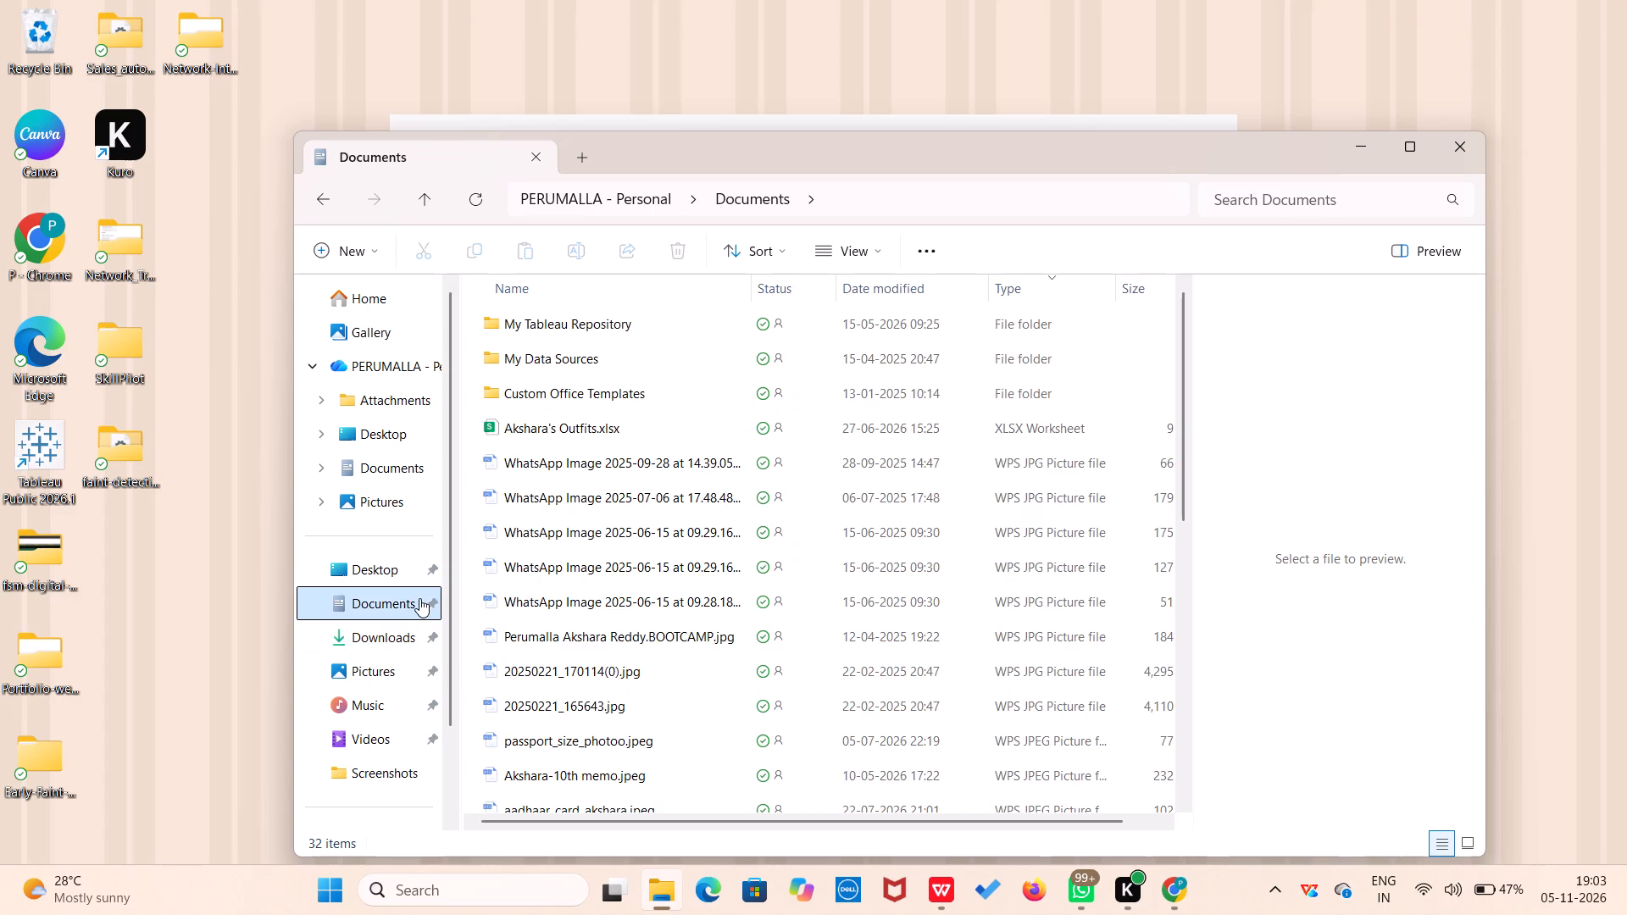
{"action": "scroll", "coordinate": [606, 615], "scroll_direction": "down", "scroll_amount": 3}
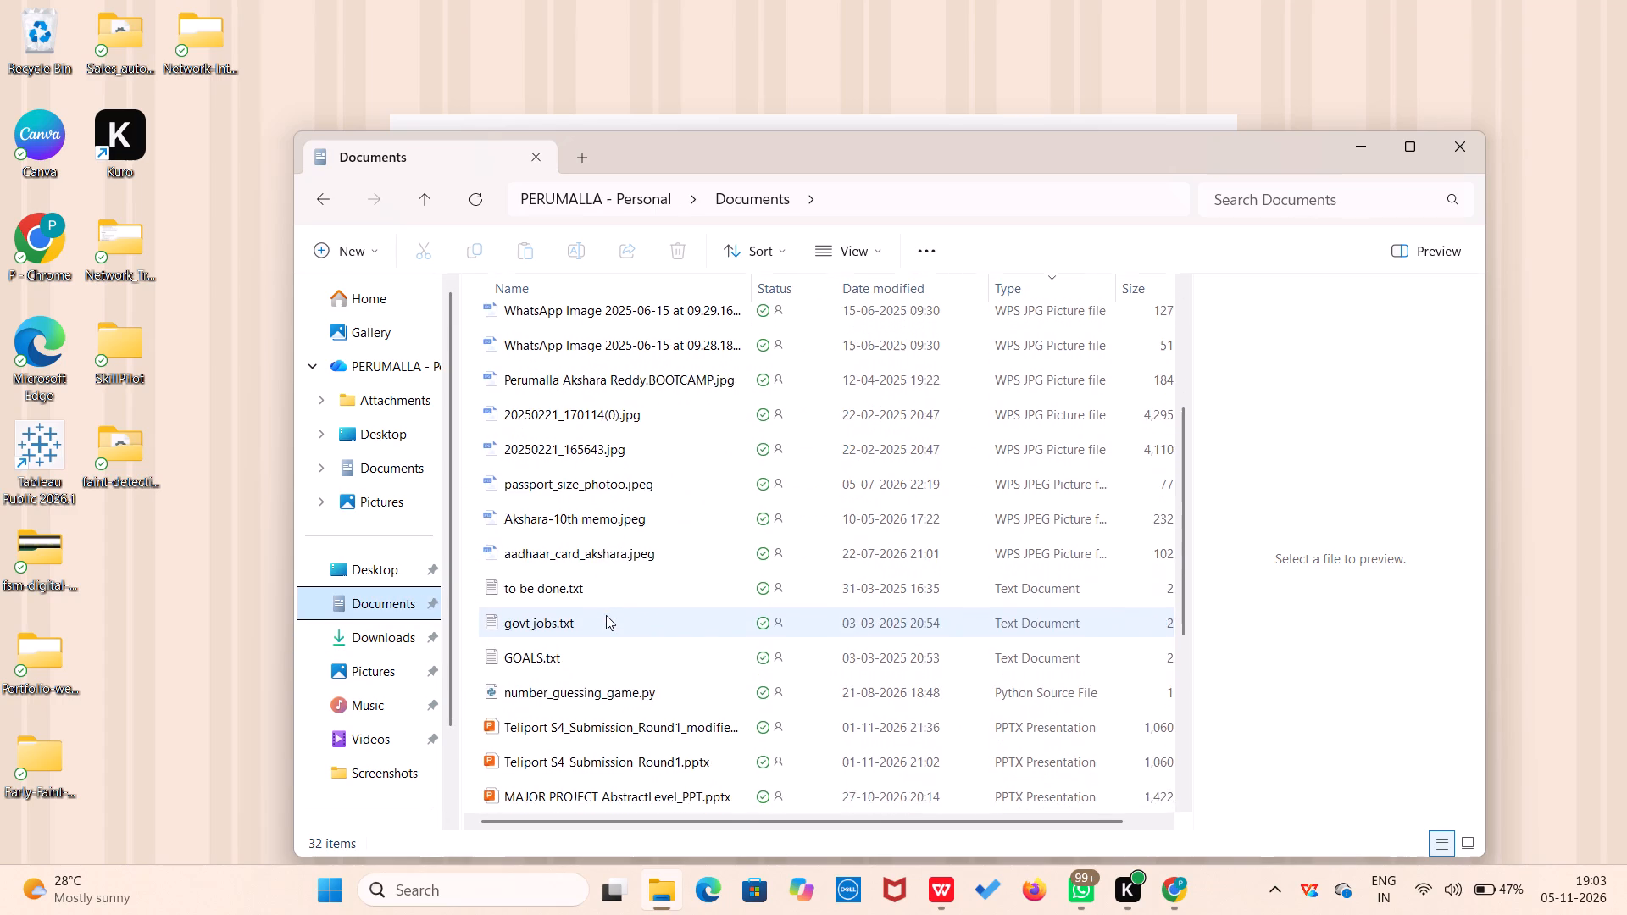
{"action": "scroll", "coordinate": [606, 615], "scroll_direction": "down", "scroll_amount": 3}
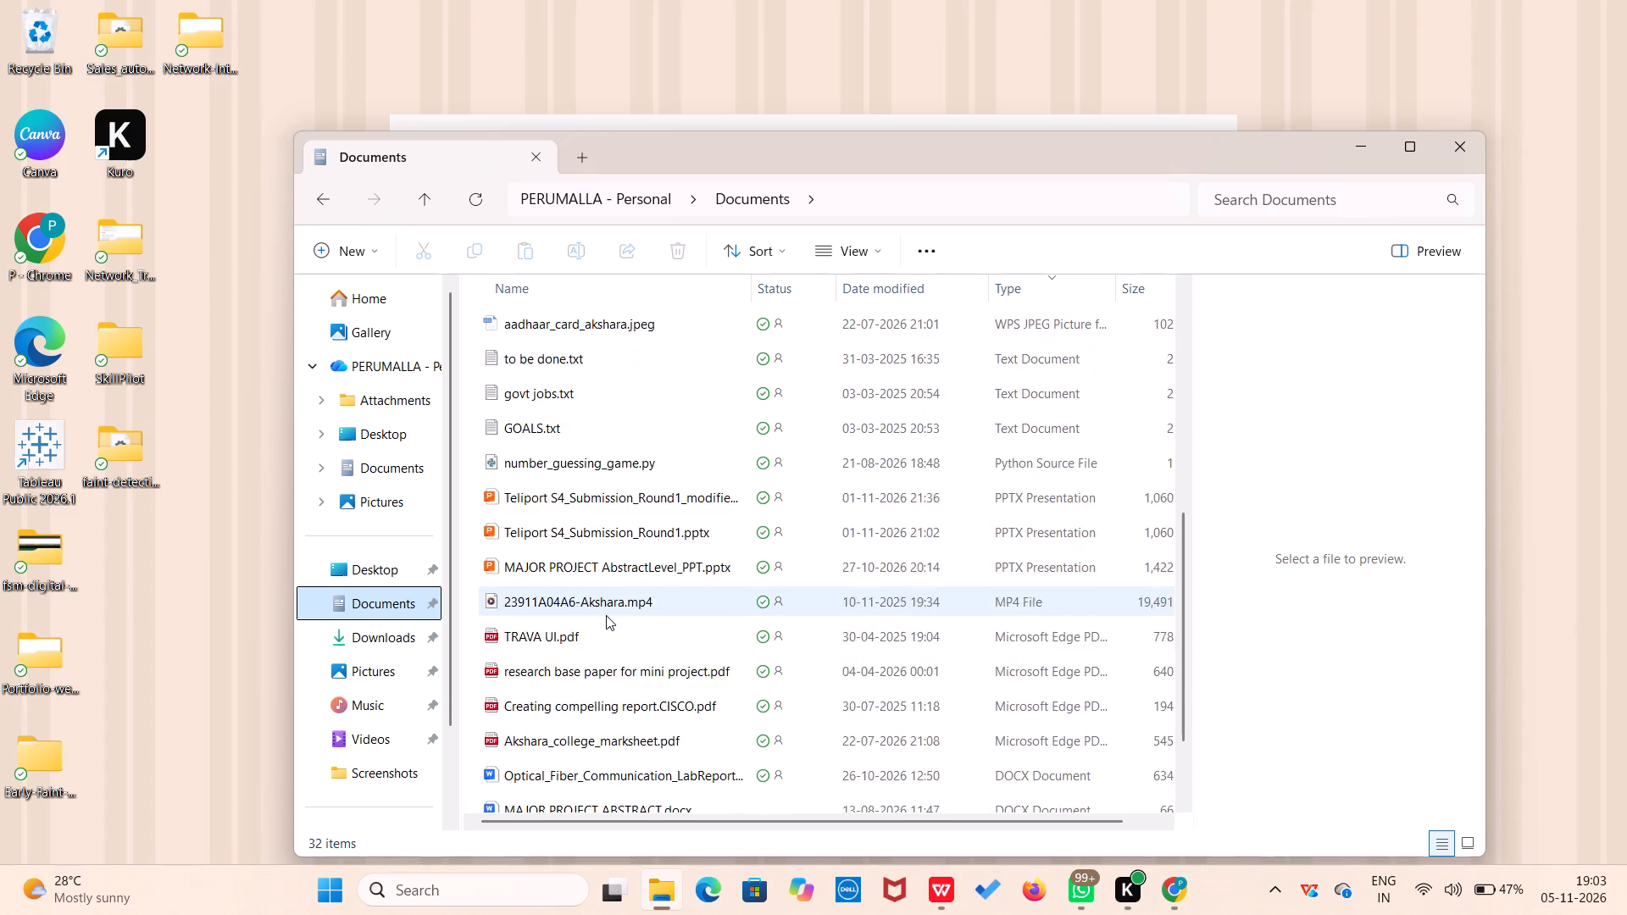
{"action": "scroll", "coordinate": [606, 615], "scroll_direction": "down", "scroll_amount": 6}
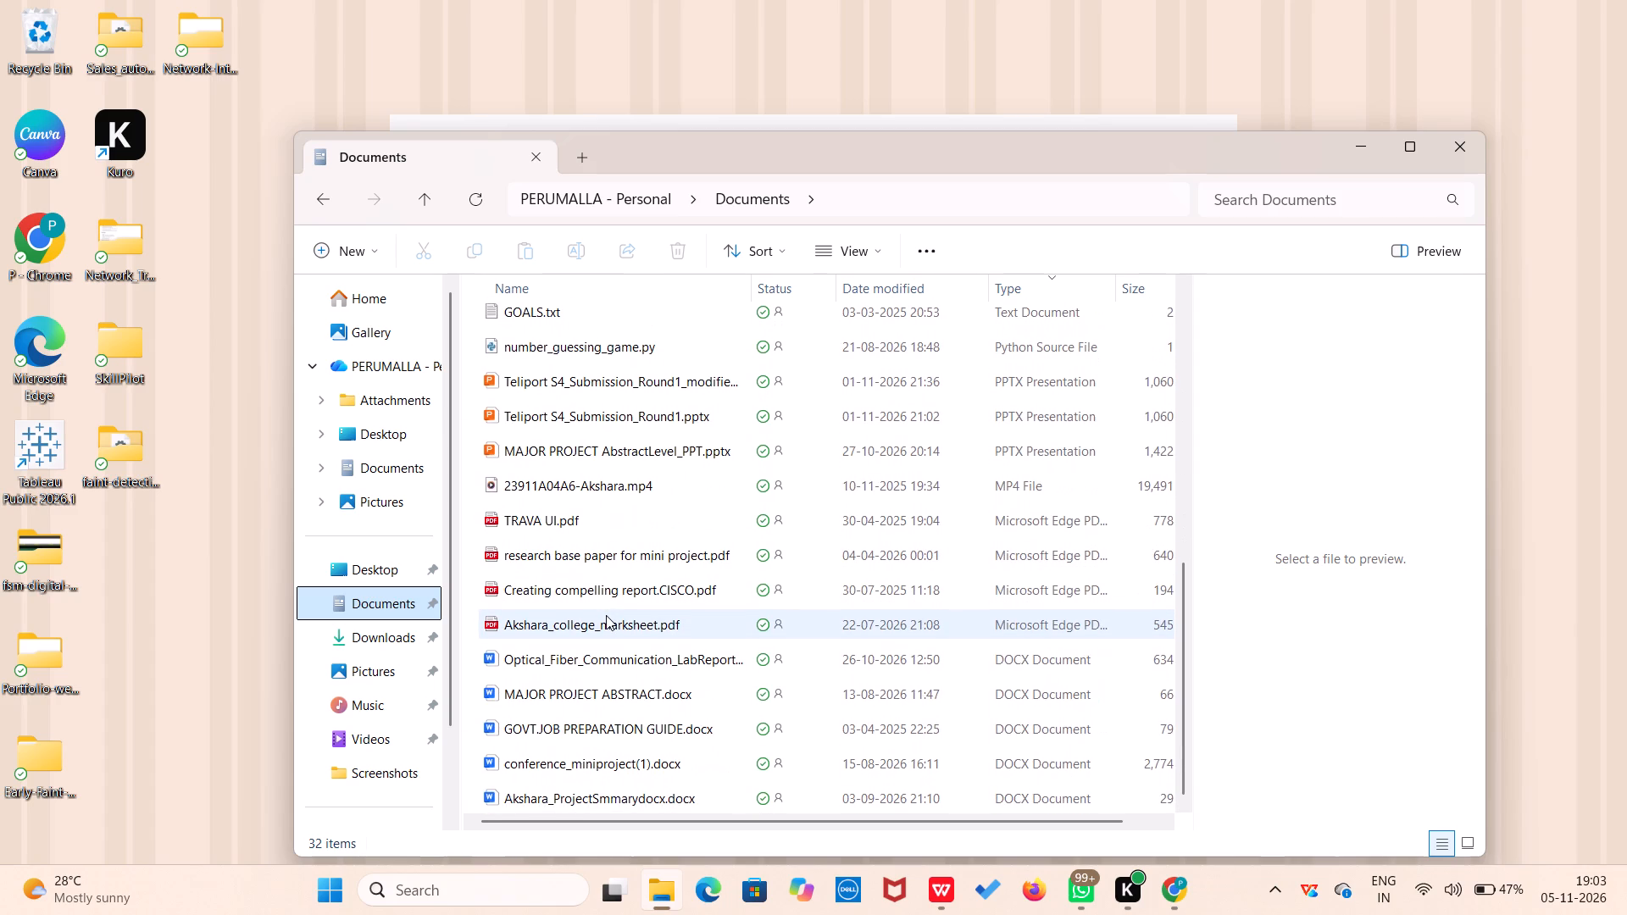
{"action": "scroll", "coordinate": [606, 615], "scroll_direction": "down", "scroll_amount": 6}
{"action": "left_click", "coordinate": [387, 638]}
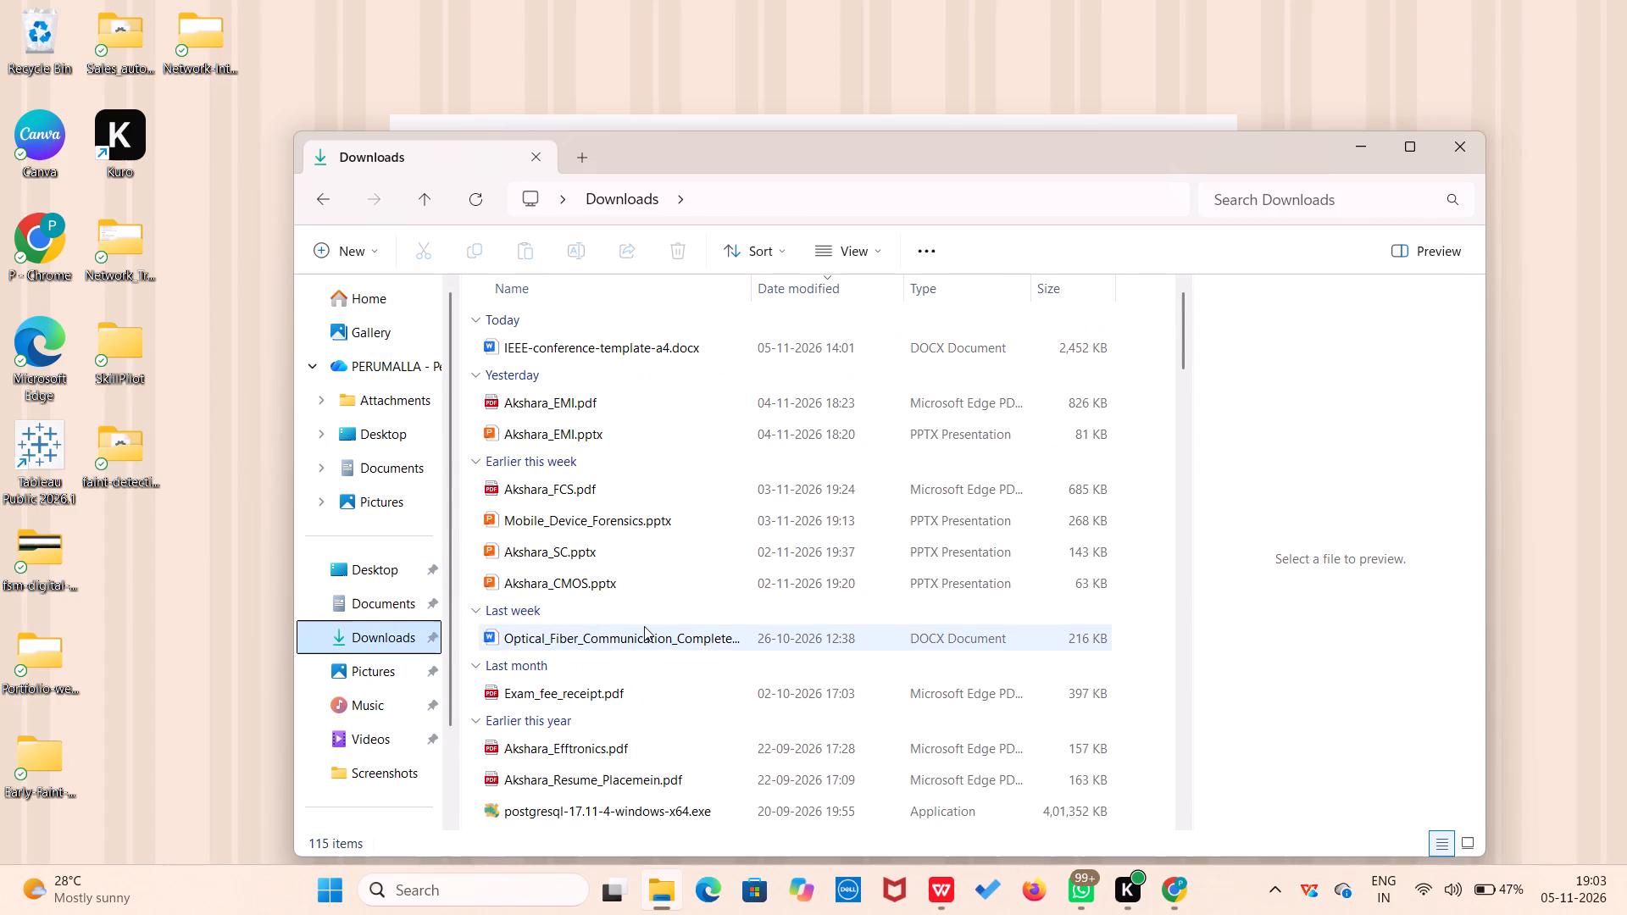
{"action": "scroll", "coordinate": [644, 626], "scroll_direction": "up", "scroll_amount": 3}
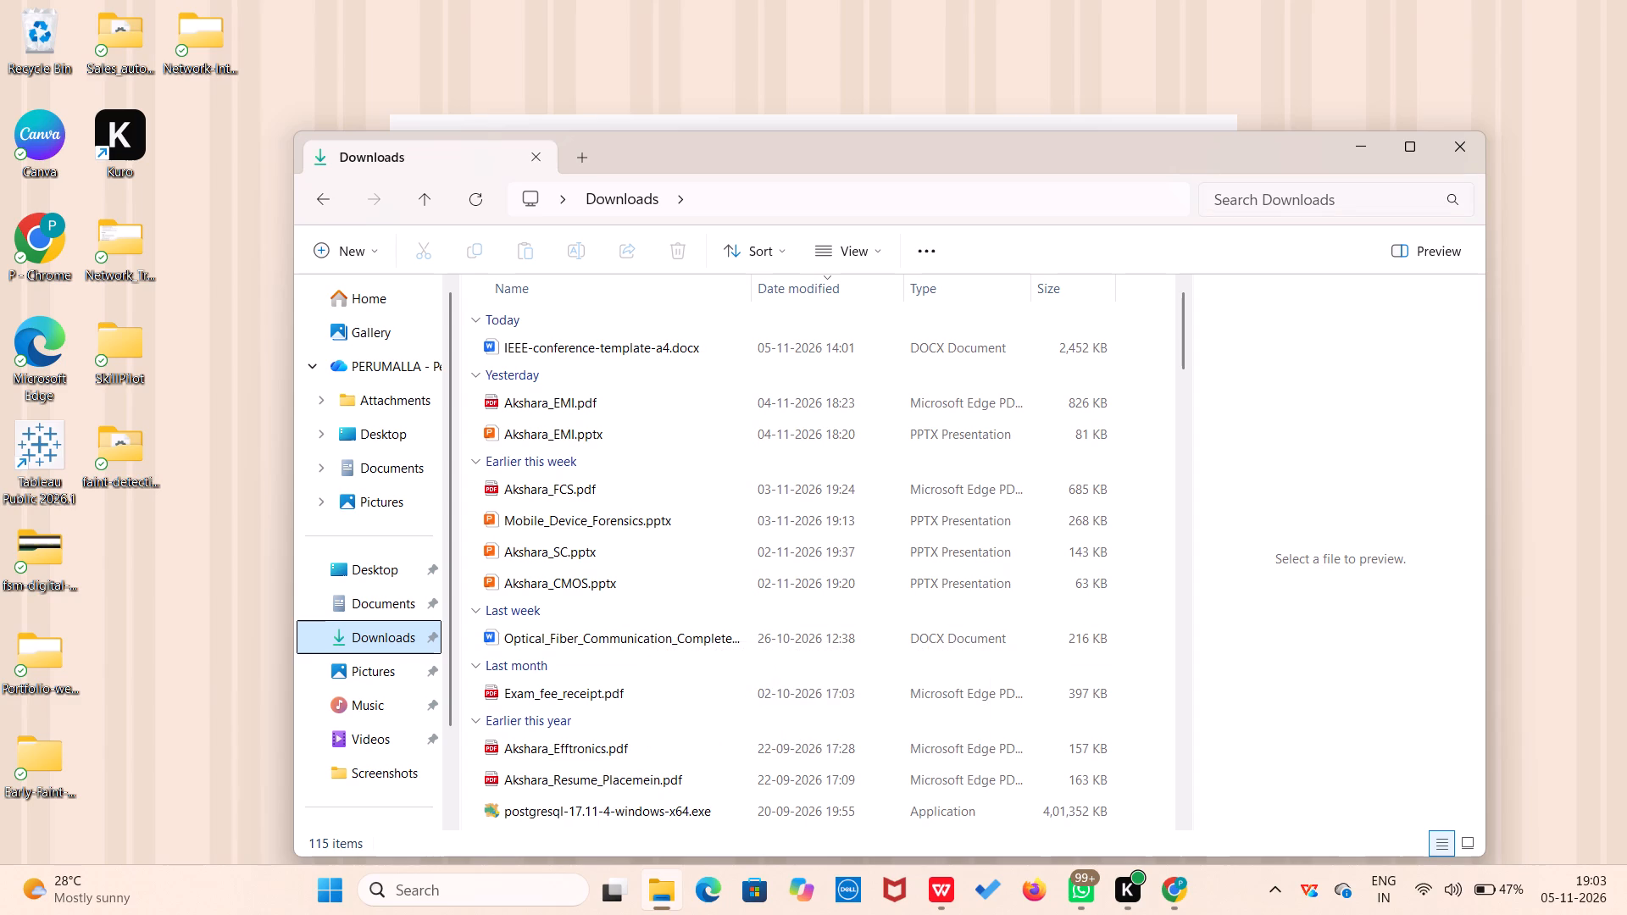
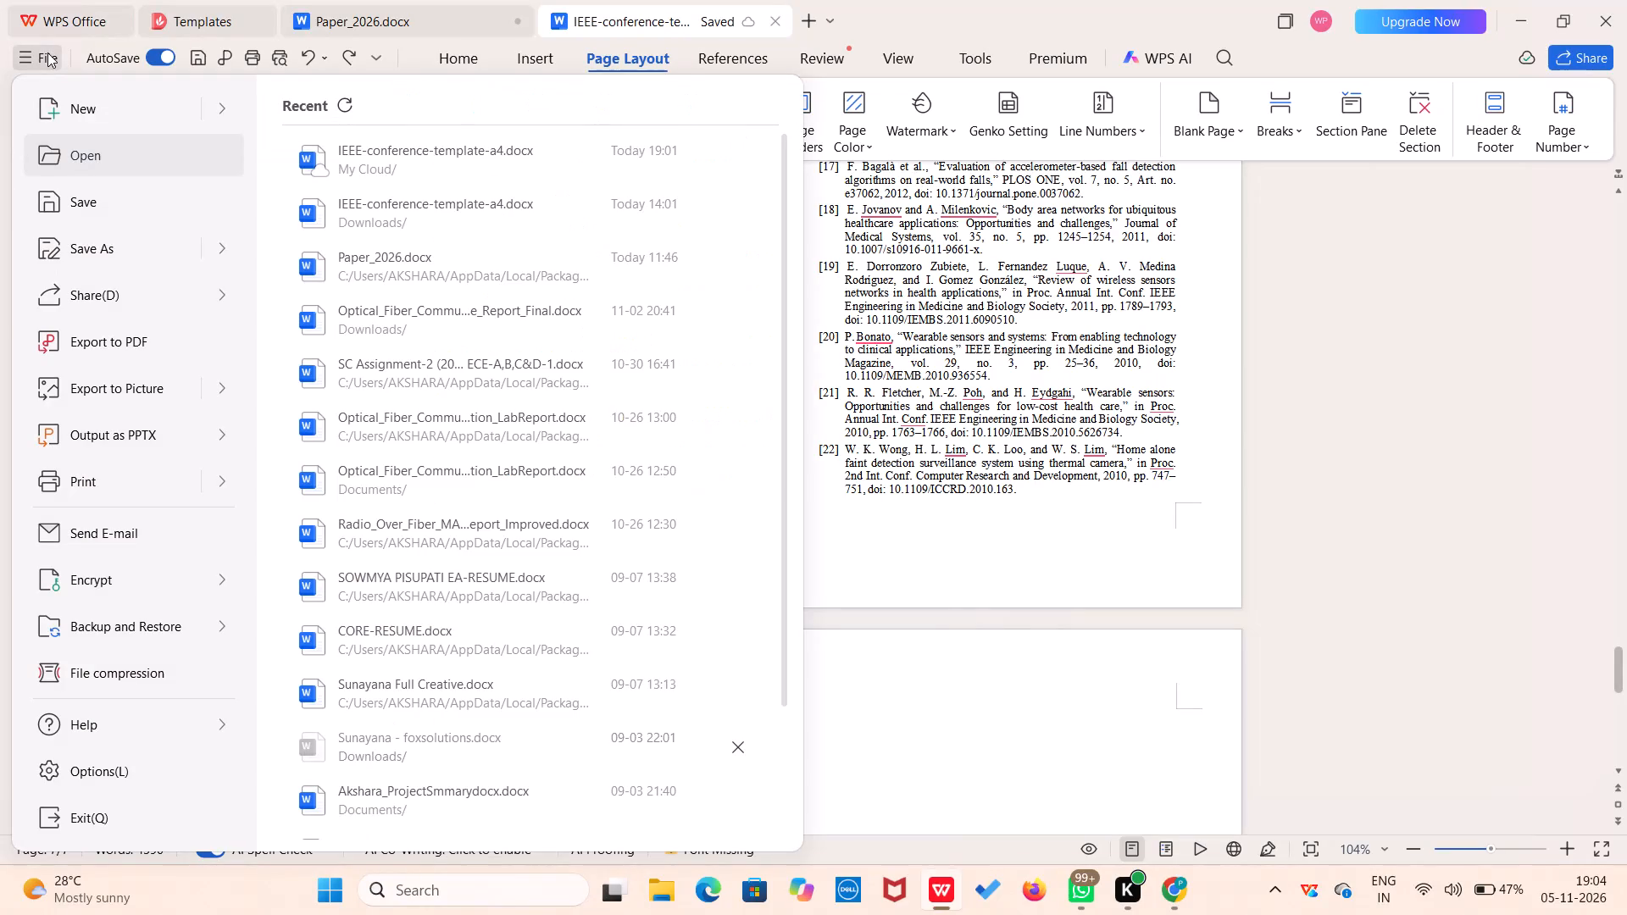
Start exporting IEEE-conference-template-a4.docx to PDF and limit the page range to pages 1 to 6.
{"action": "left_click", "coordinate": [68, 340]}
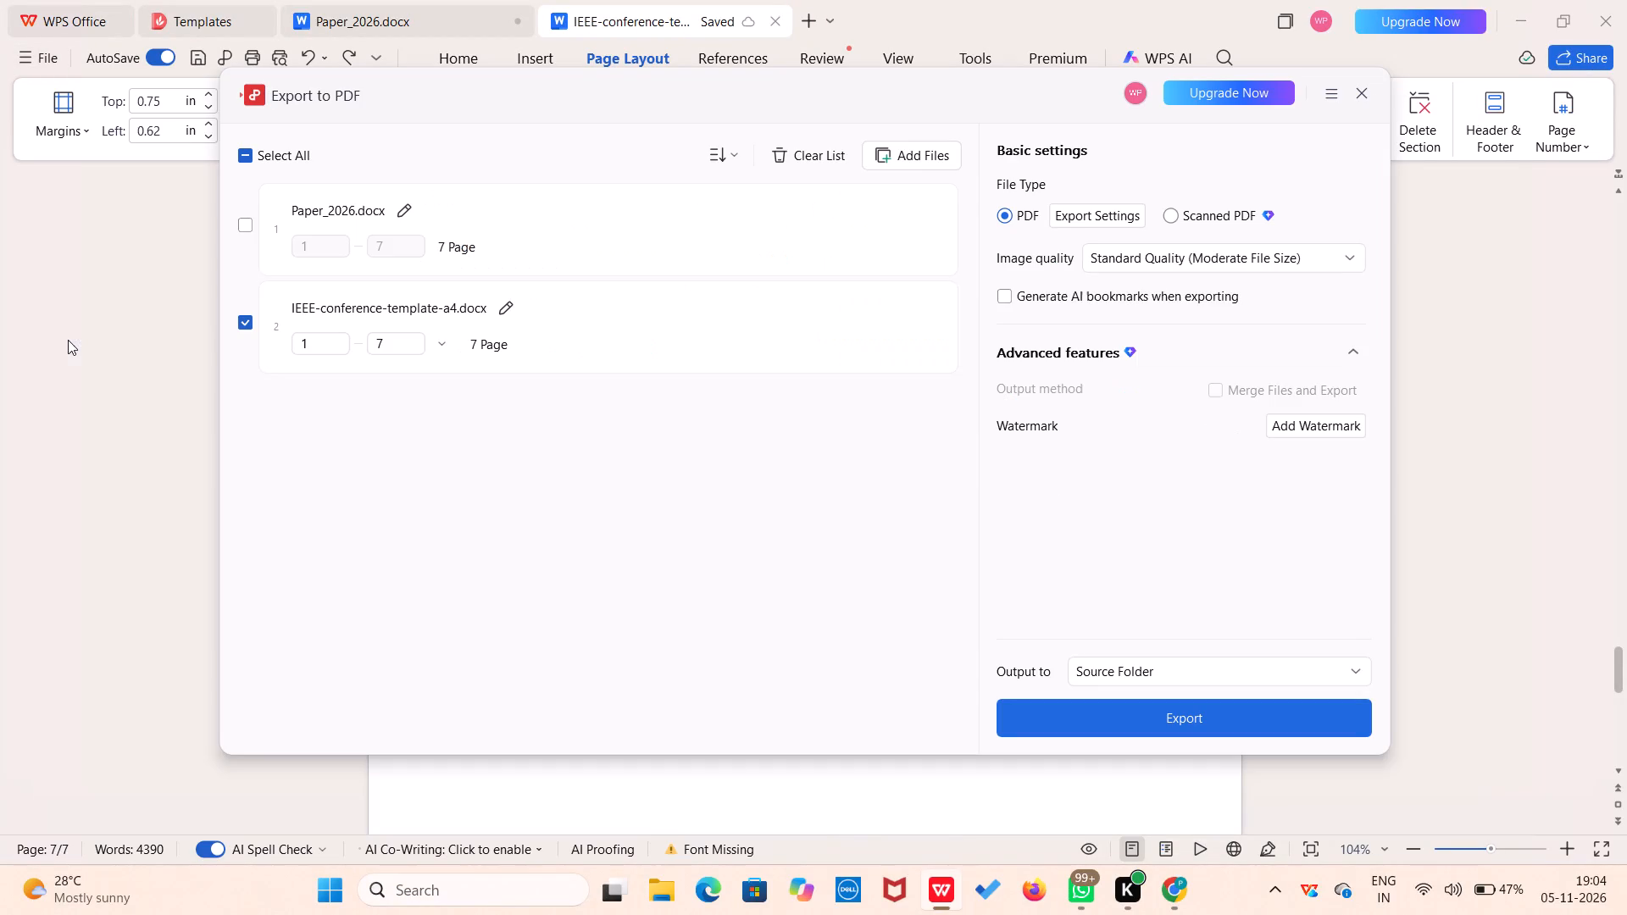
{"action": "left_click", "coordinate": [400, 347]}
{"action": "key", "text": "BackSpace"}
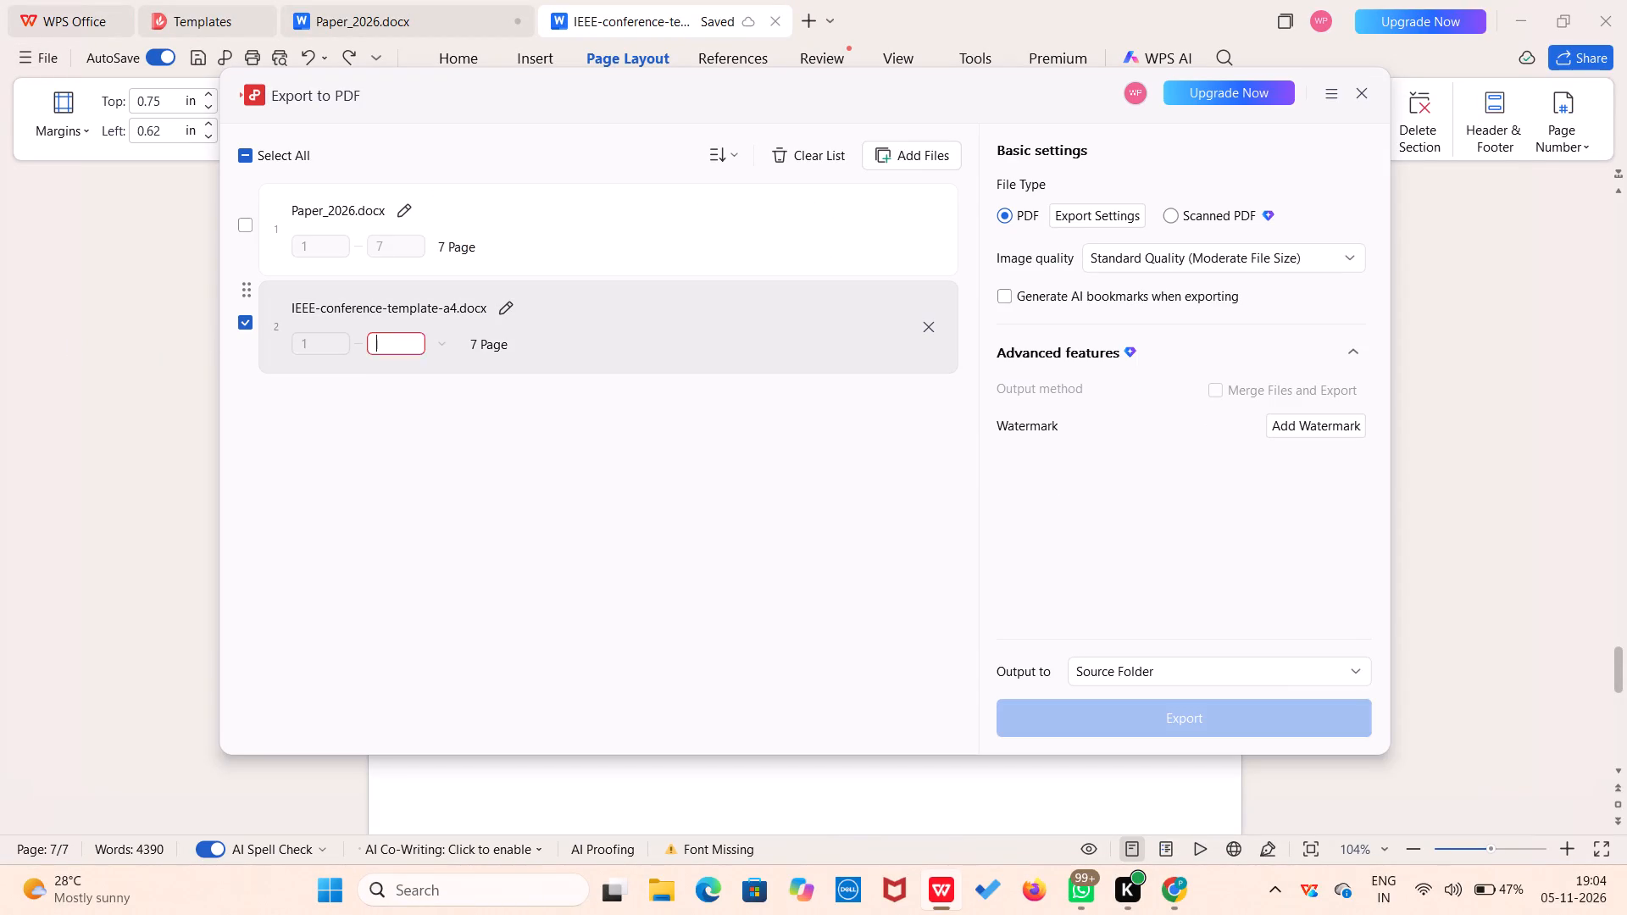
{"action": "key", "text": "6"}
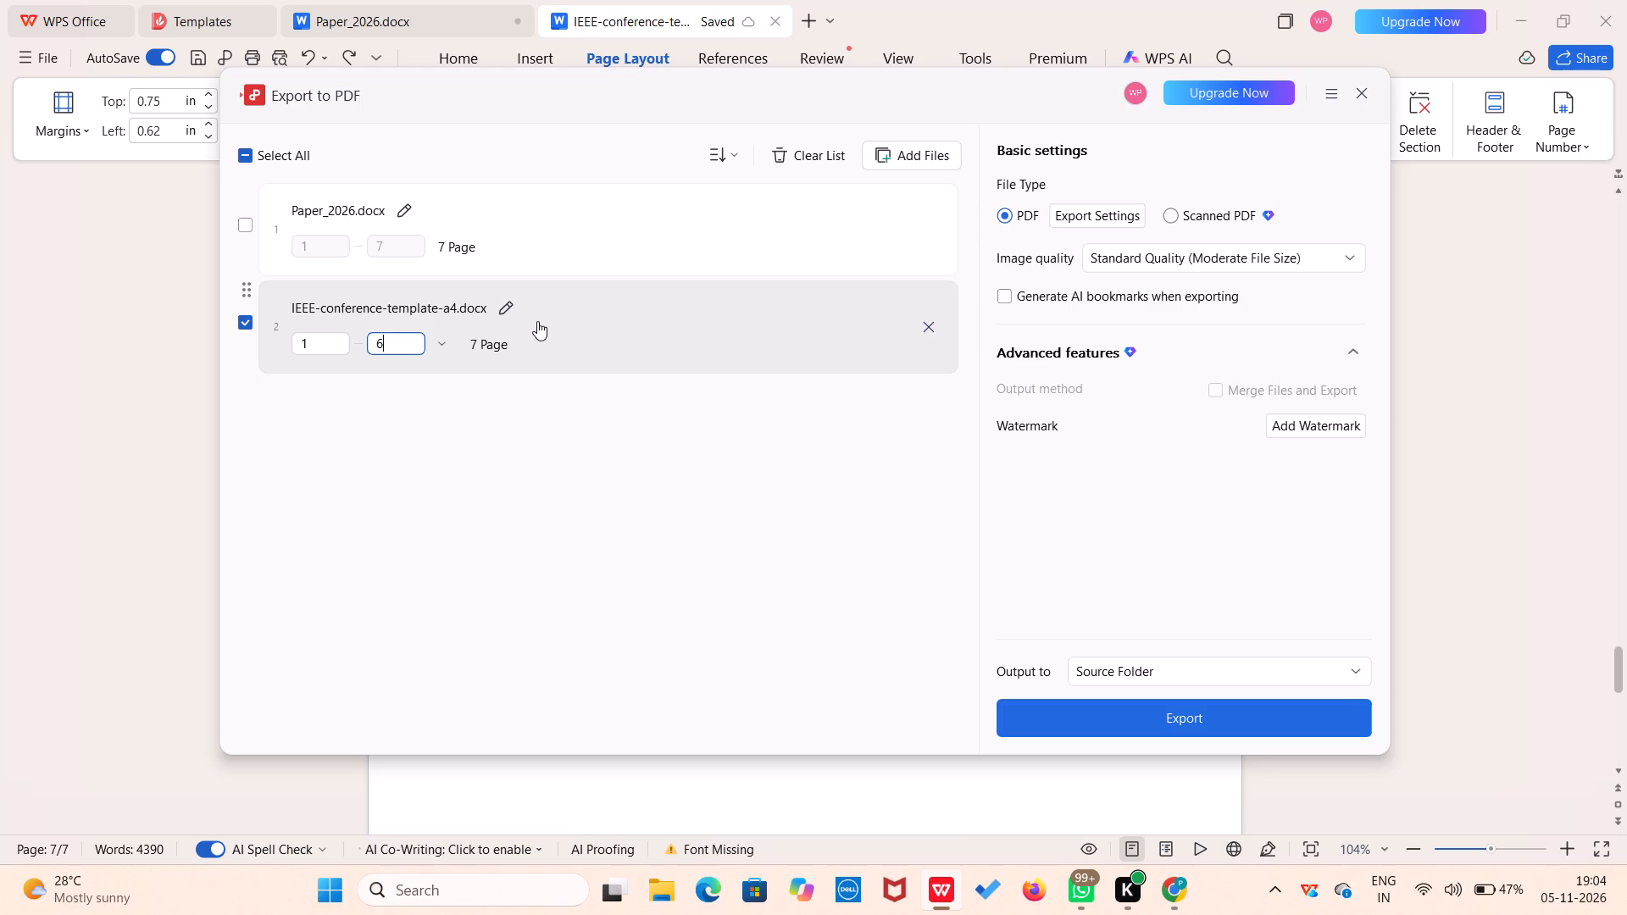
Rename the PDF output file as IEEE-conference-Revised-a4.
{"action": "left_click", "coordinate": [496, 302]}
{"action": "left_click", "coordinate": [762, 396]}
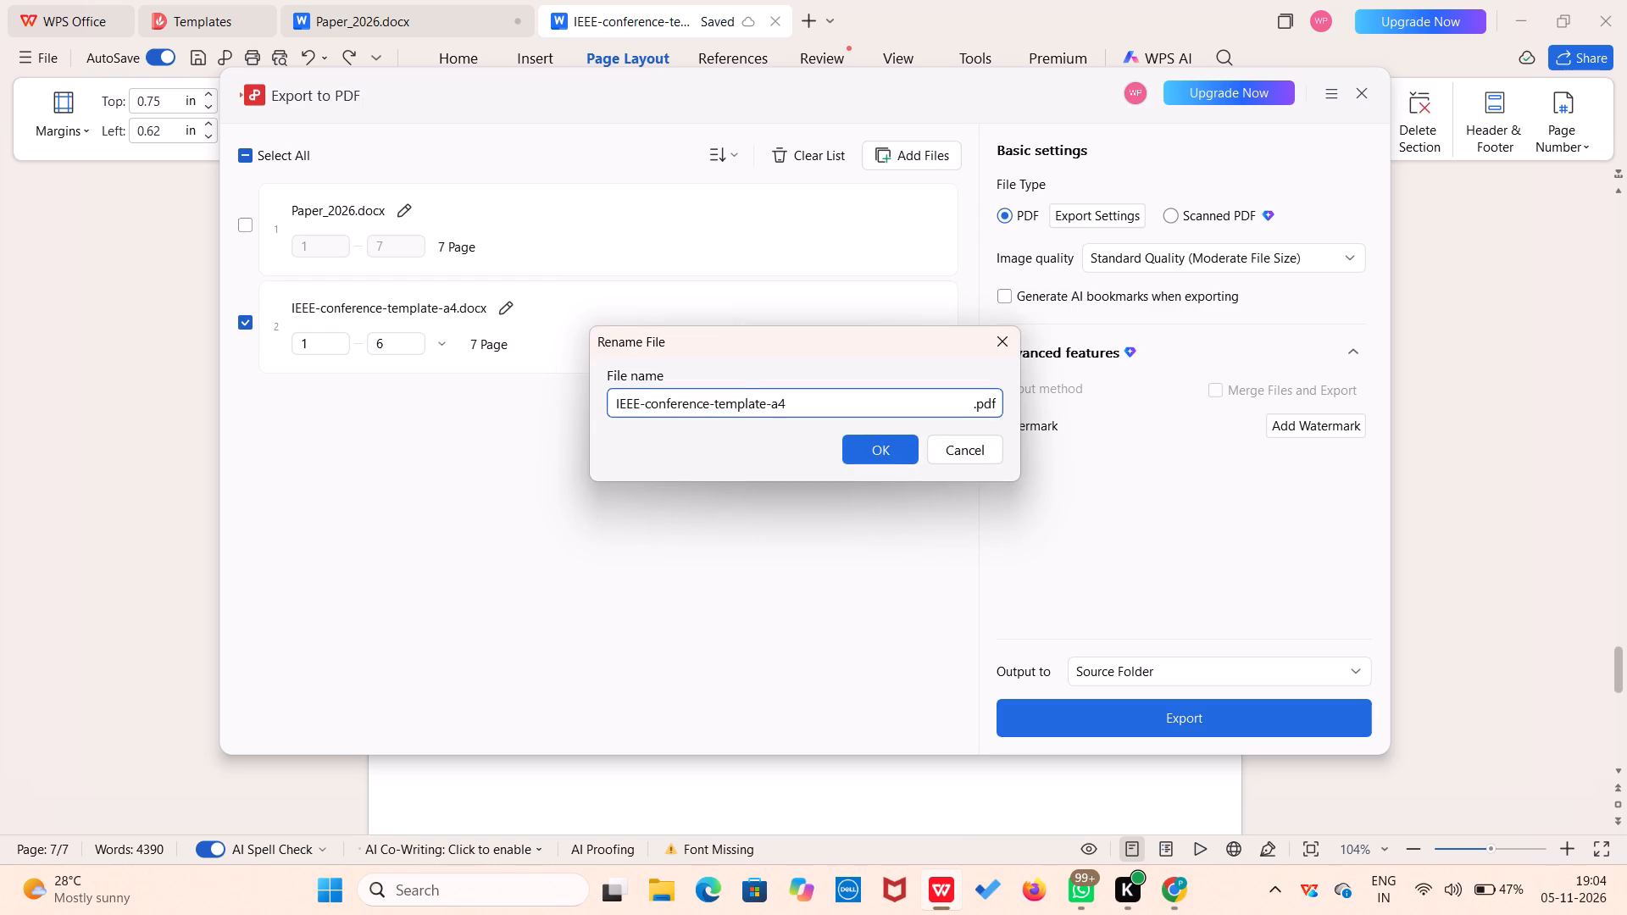
{"action": "key", "text": "Right"}
{"action": "key", "text": "BackSpace"}
{"action": "key", "text": "BackSpace"}
{"action": "key", "text": "BackSpace"}
{"action": "key", "text": "BackSpace"}
{"action": "key", "text": "BackSpace"}
{"action": "key", "text": "BackSpace"}
{"action": "key", "text": "BackSpace"}
{"action": "key", "text": "BackSpace"}
{"action": "type", "text": "Revised"}
{"action": "left_click", "coordinate": [880, 446]}
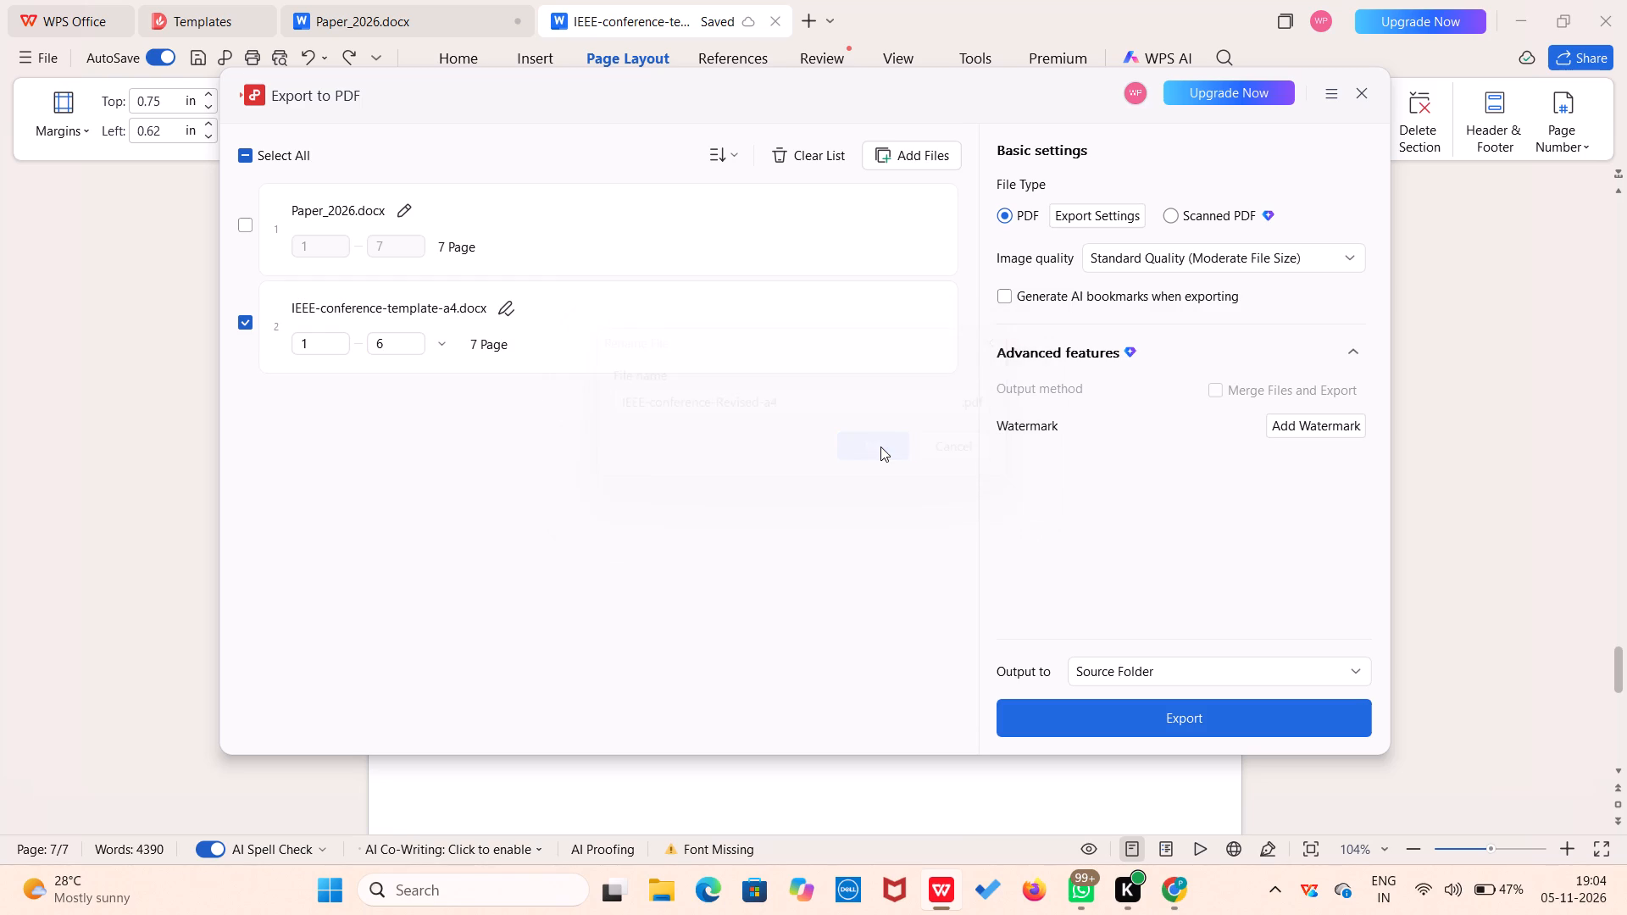
Export the paper as a standard-quality PDF to the source folder, saving it as a copy instead of replacing the existing file.
{"action": "left_click", "coordinate": [1161, 714]}
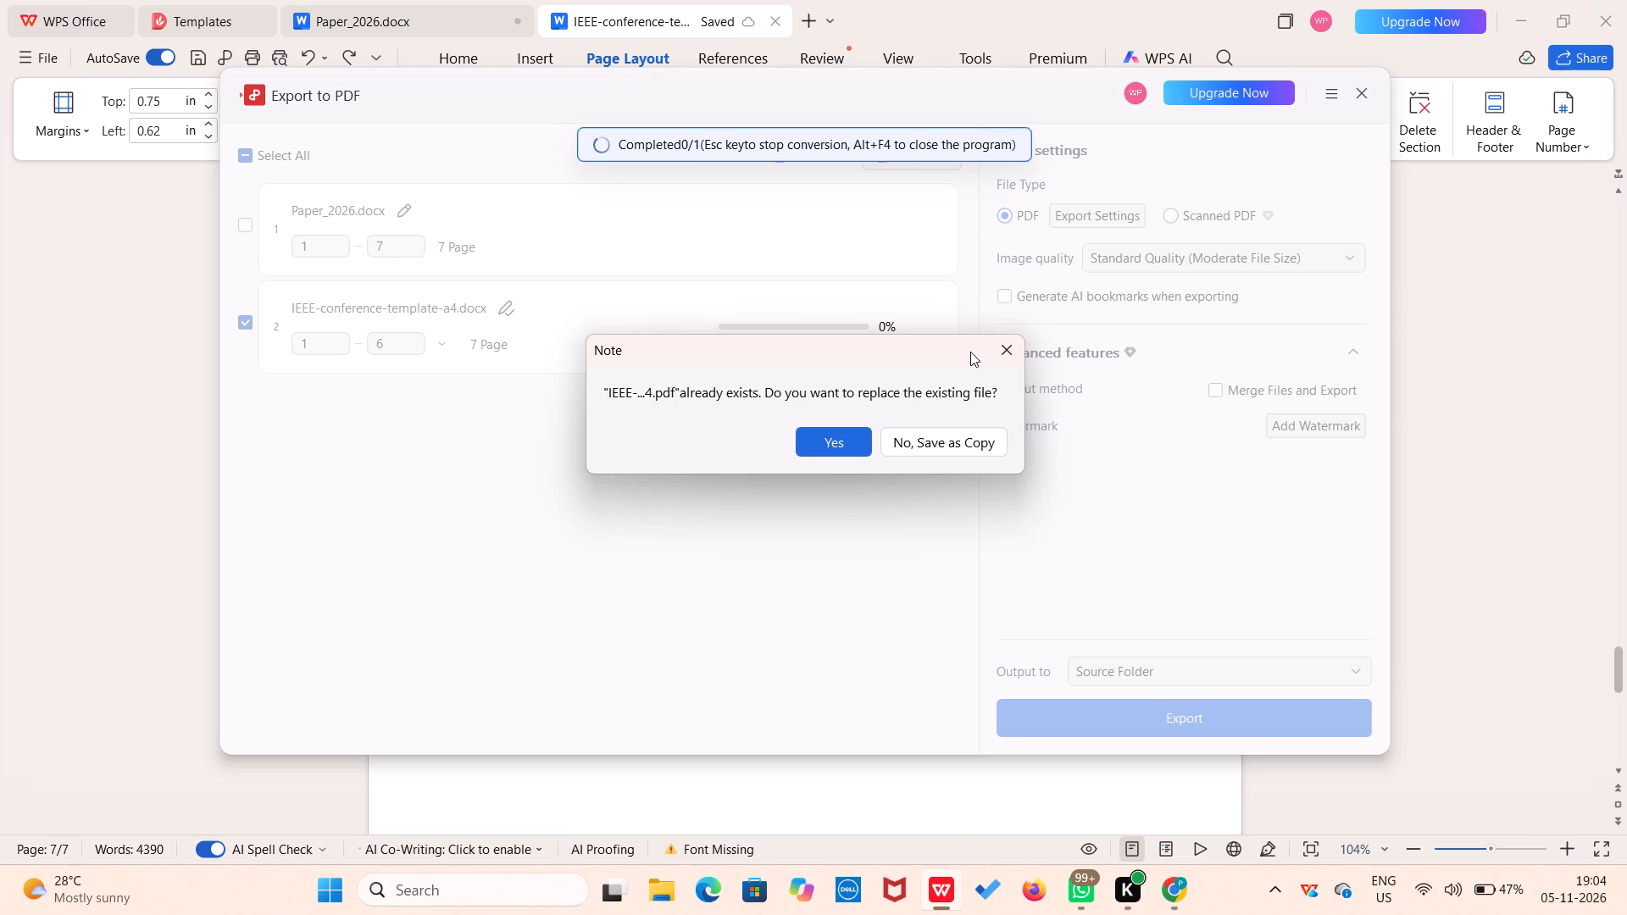
{"action": "left_click", "coordinate": [1008, 341]}
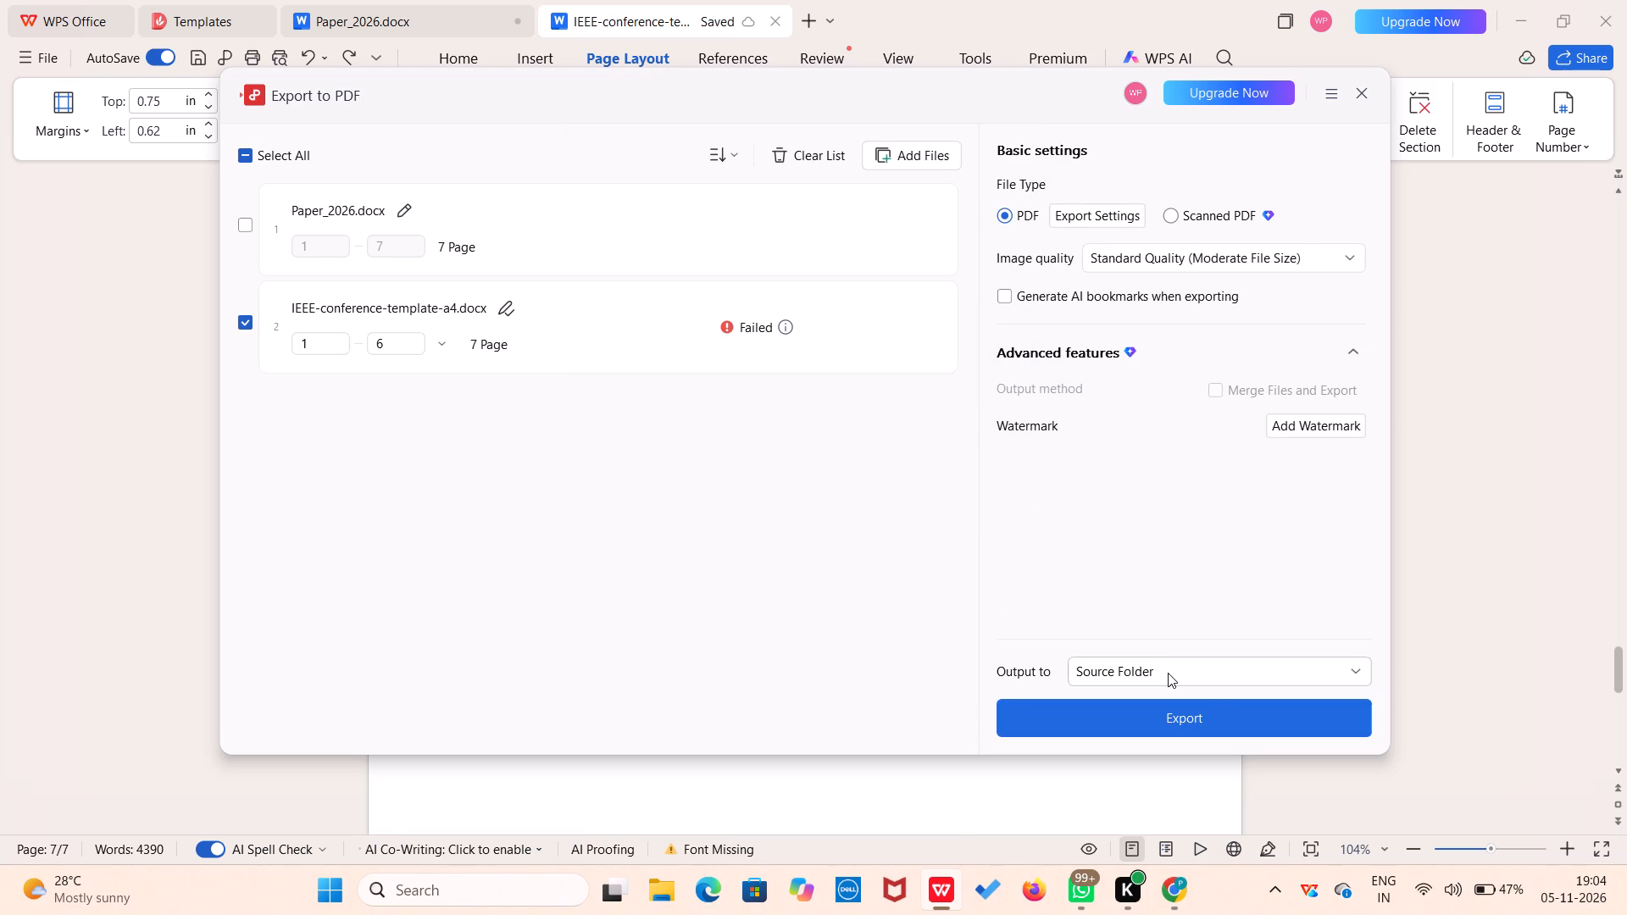
{"action": "left_click", "coordinate": [1168, 673]}
{"action": "left_click", "coordinate": [1168, 673]}
{"action": "left_click", "coordinate": [1153, 708]}
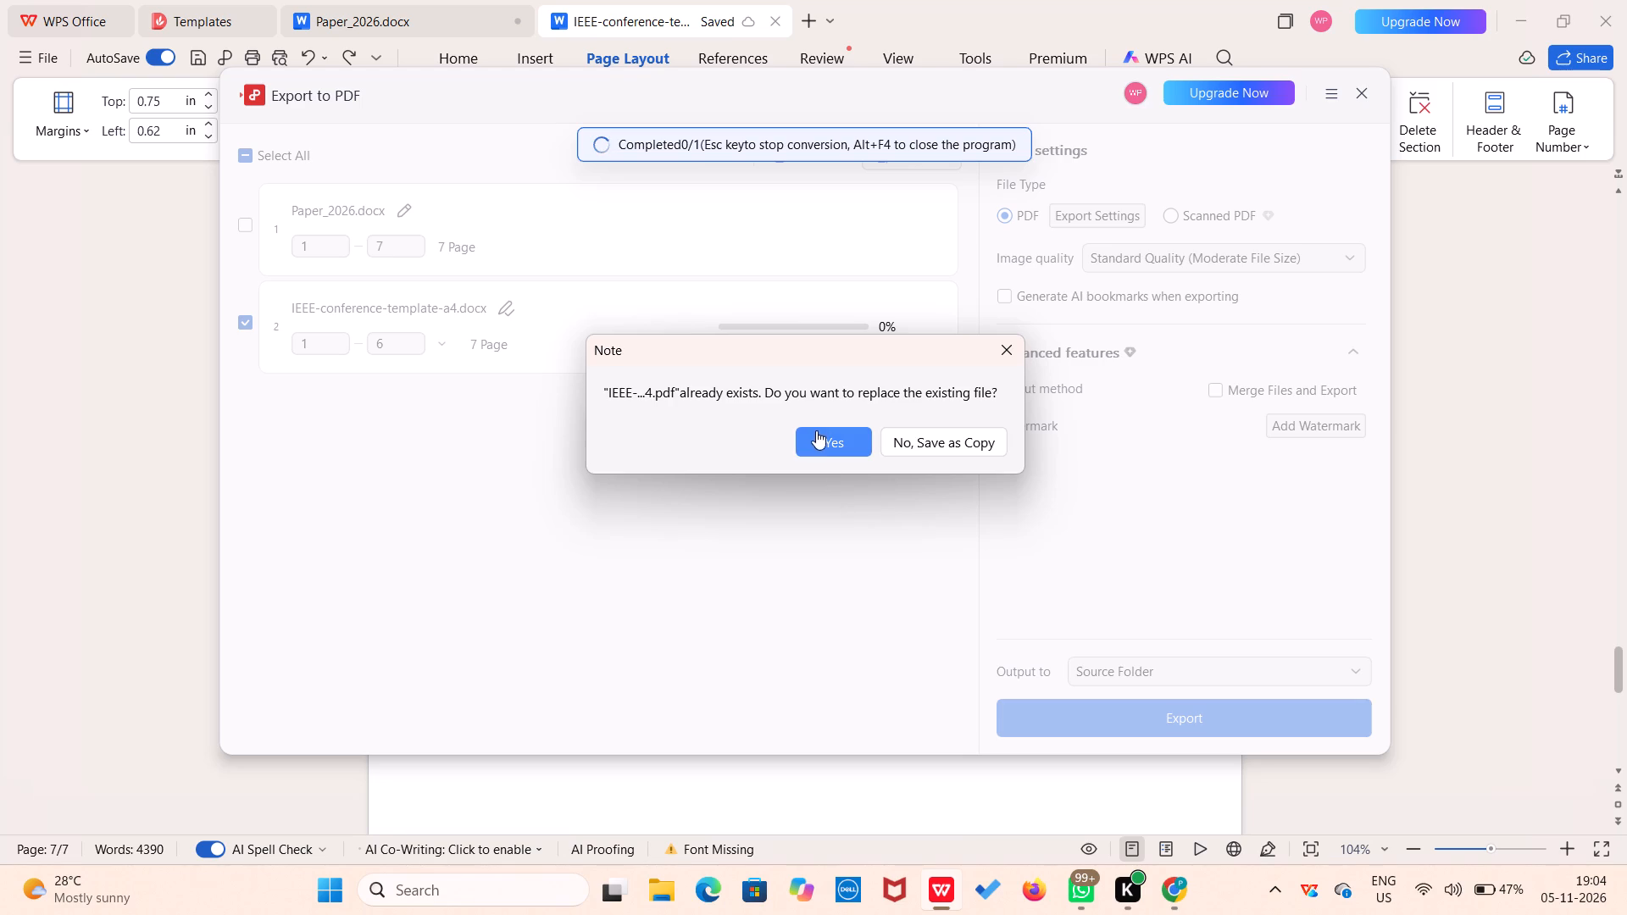
{"action": "left_click", "coordinate": [702, 392]}
{"action": "left_click", "coordinate": [975, 436]}
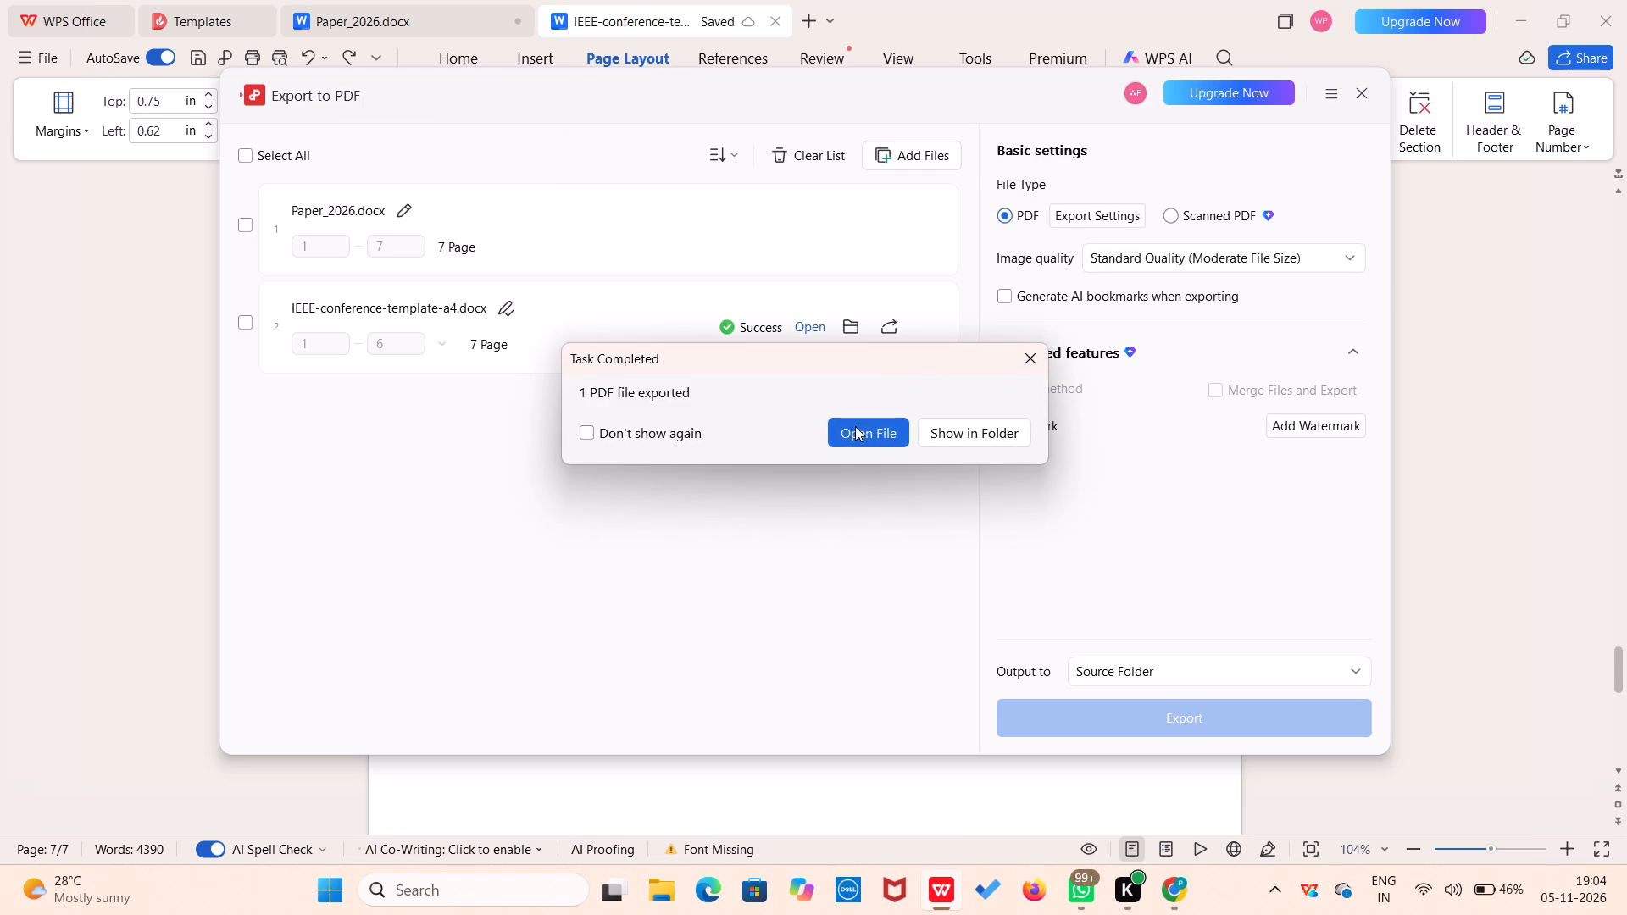
Open the exported PDF and look through its pages from the title to the conclusion and references.
{"action": "left_click", "coordinate": [880, 435]}
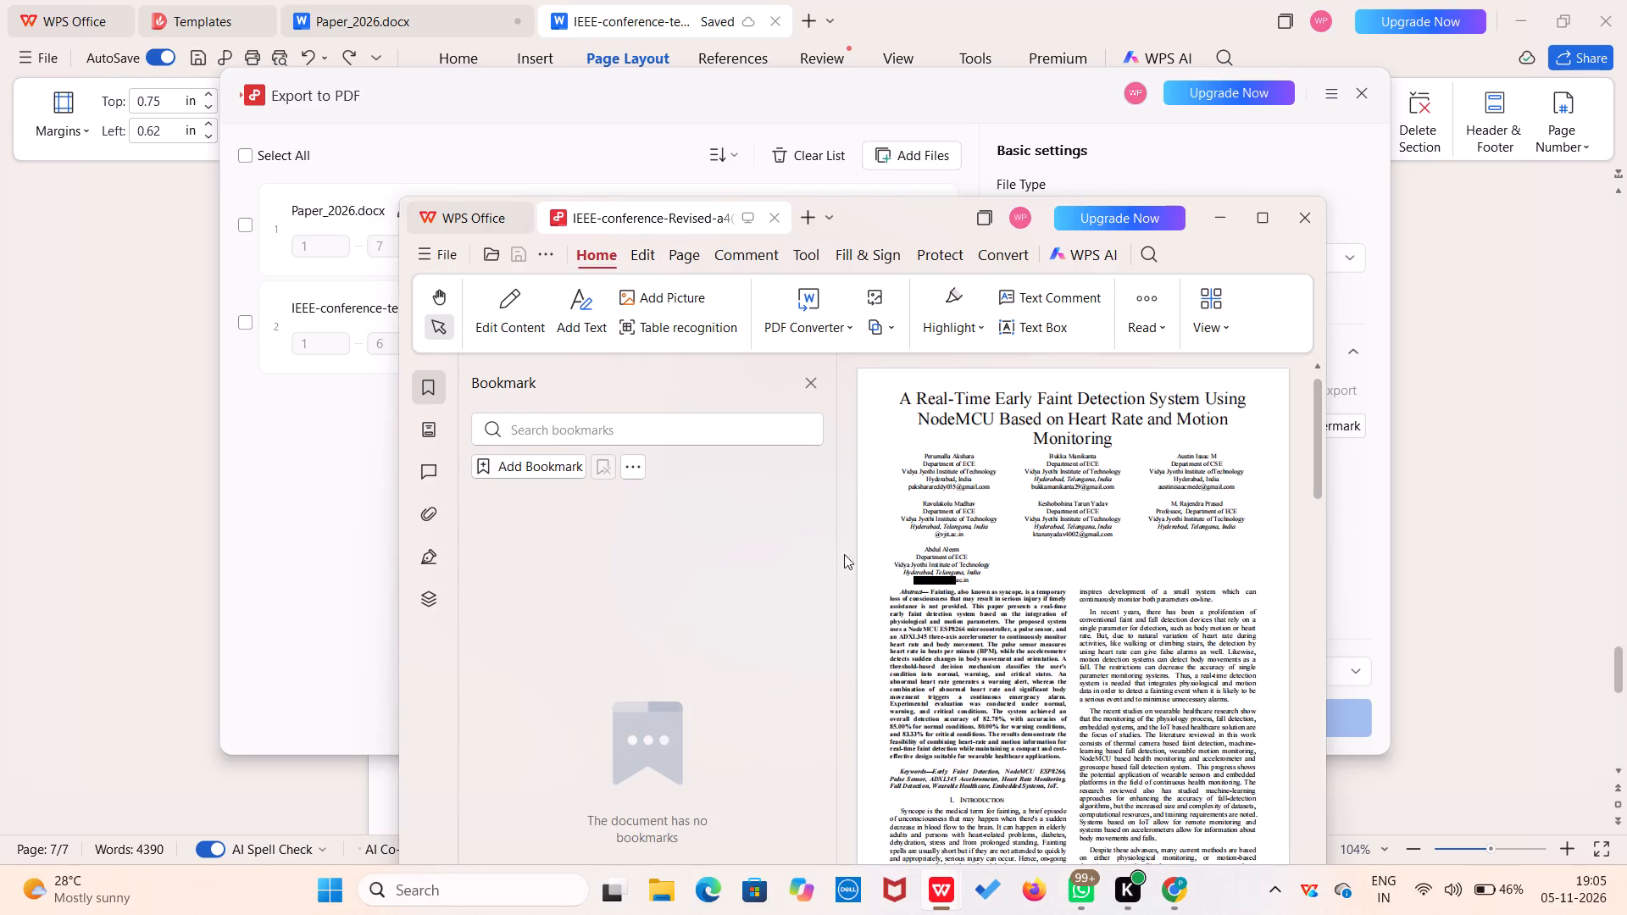
{"action": "left_click", "coordinate": [812, 382]}
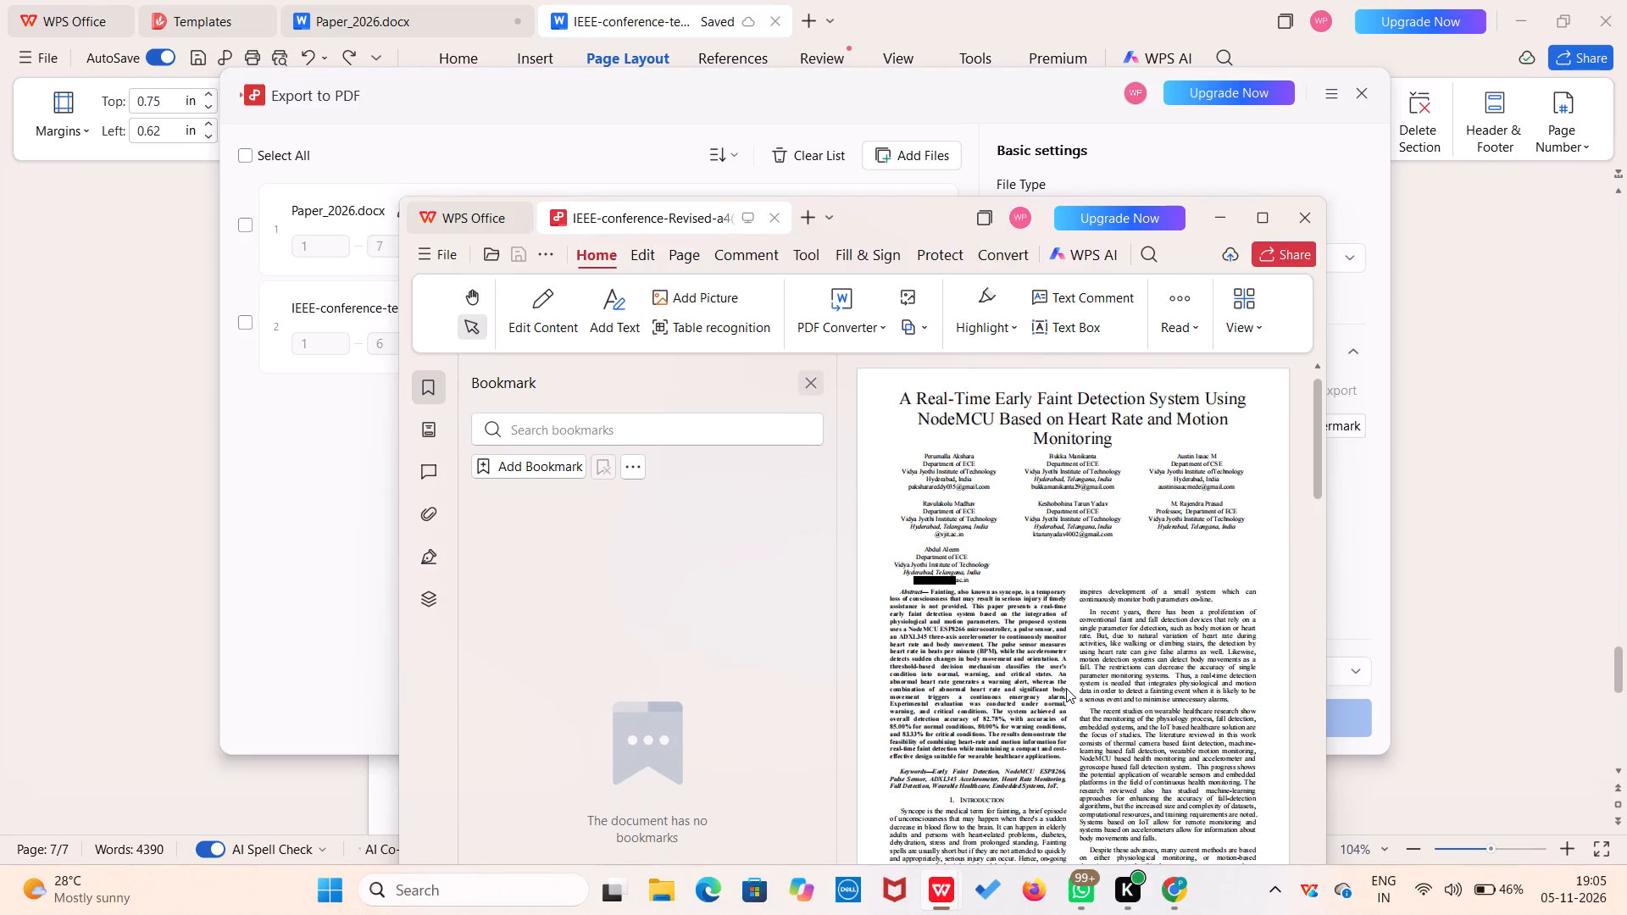
{"action": "scroll", "coordinate": [809, 718], "scroll_direction": "down", "scroll_amount": 7}
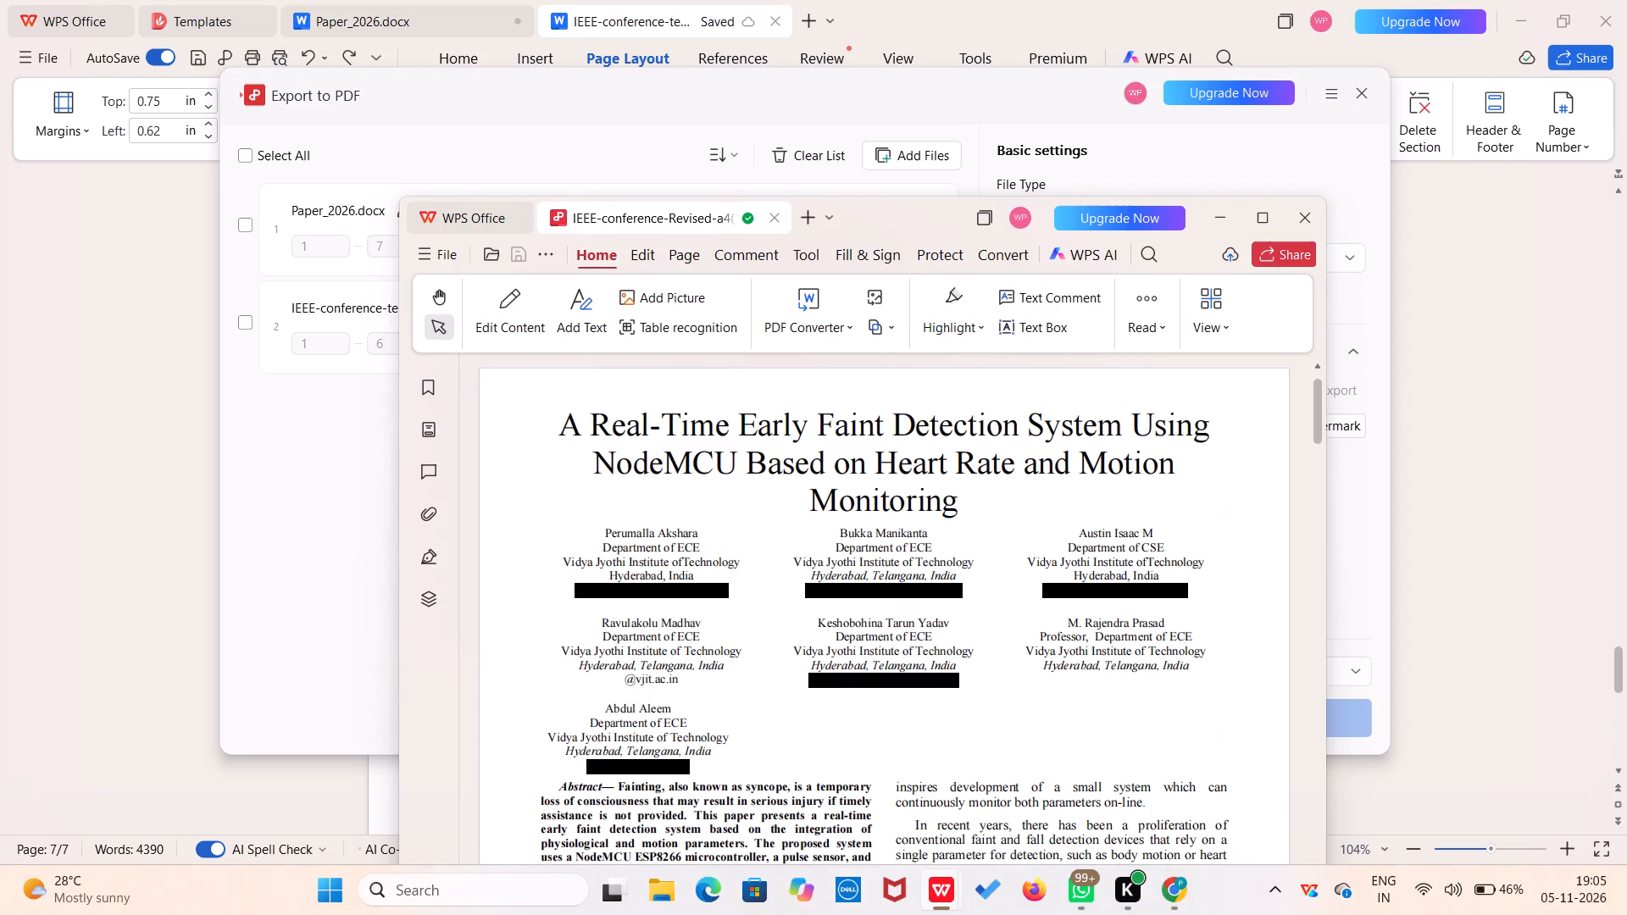
{"action": "scroll", "coordinate": [809, 718], "scroll_direction": "down", "scroll_amount": 3}
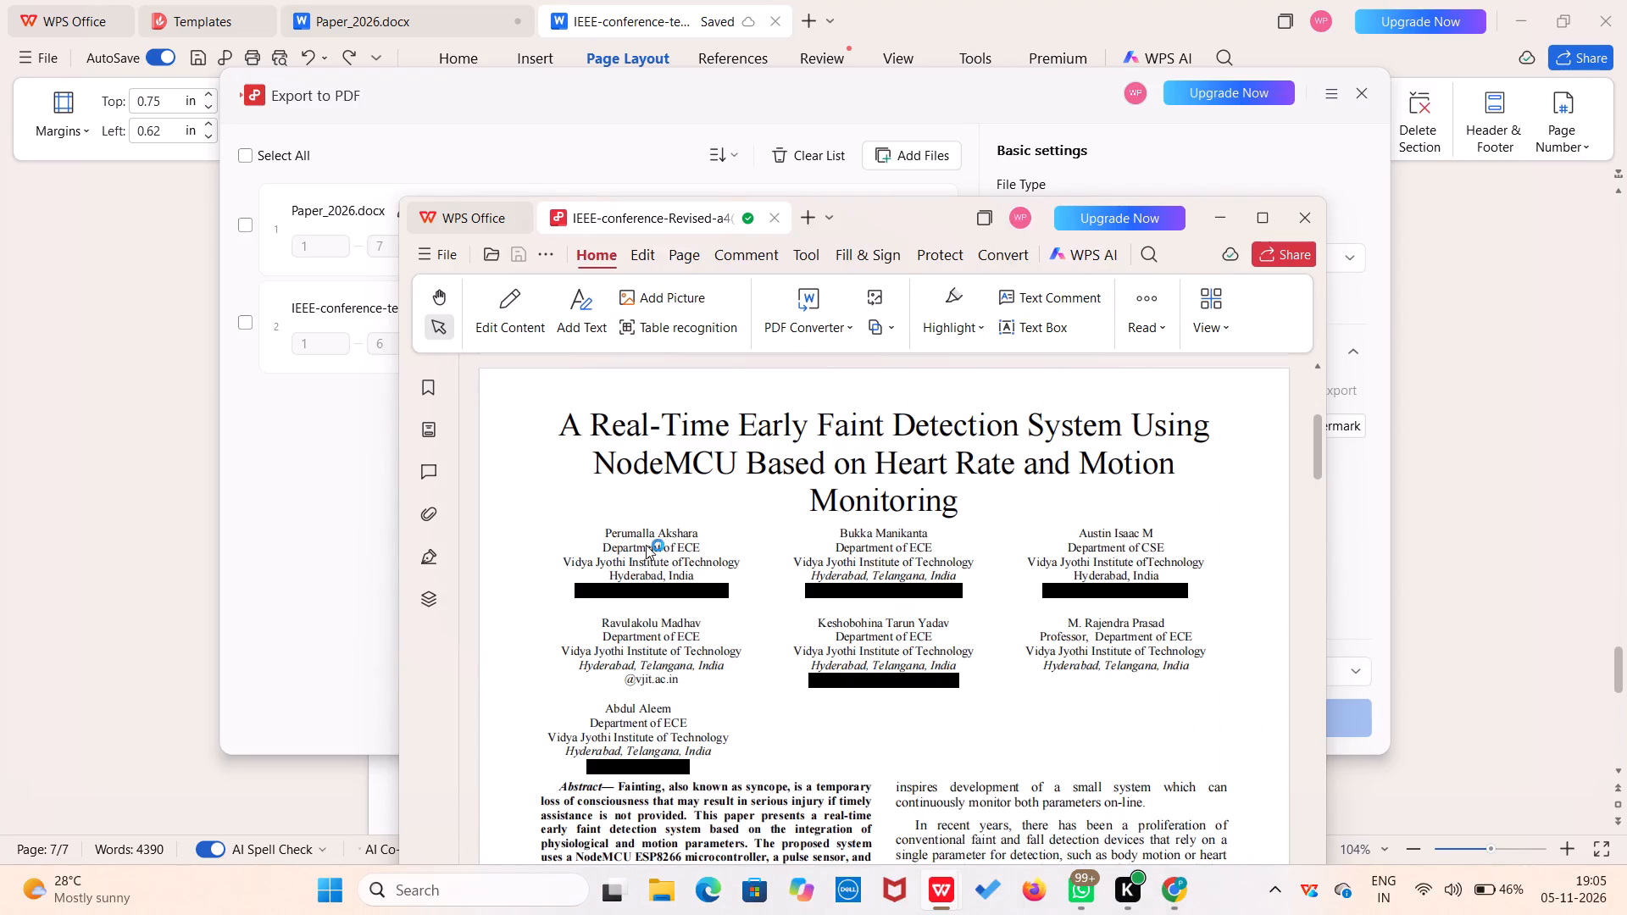
{"action": "scroll", "coordinate": [813, 579], "scroll_direction": "down", "scroll_amount": 5}
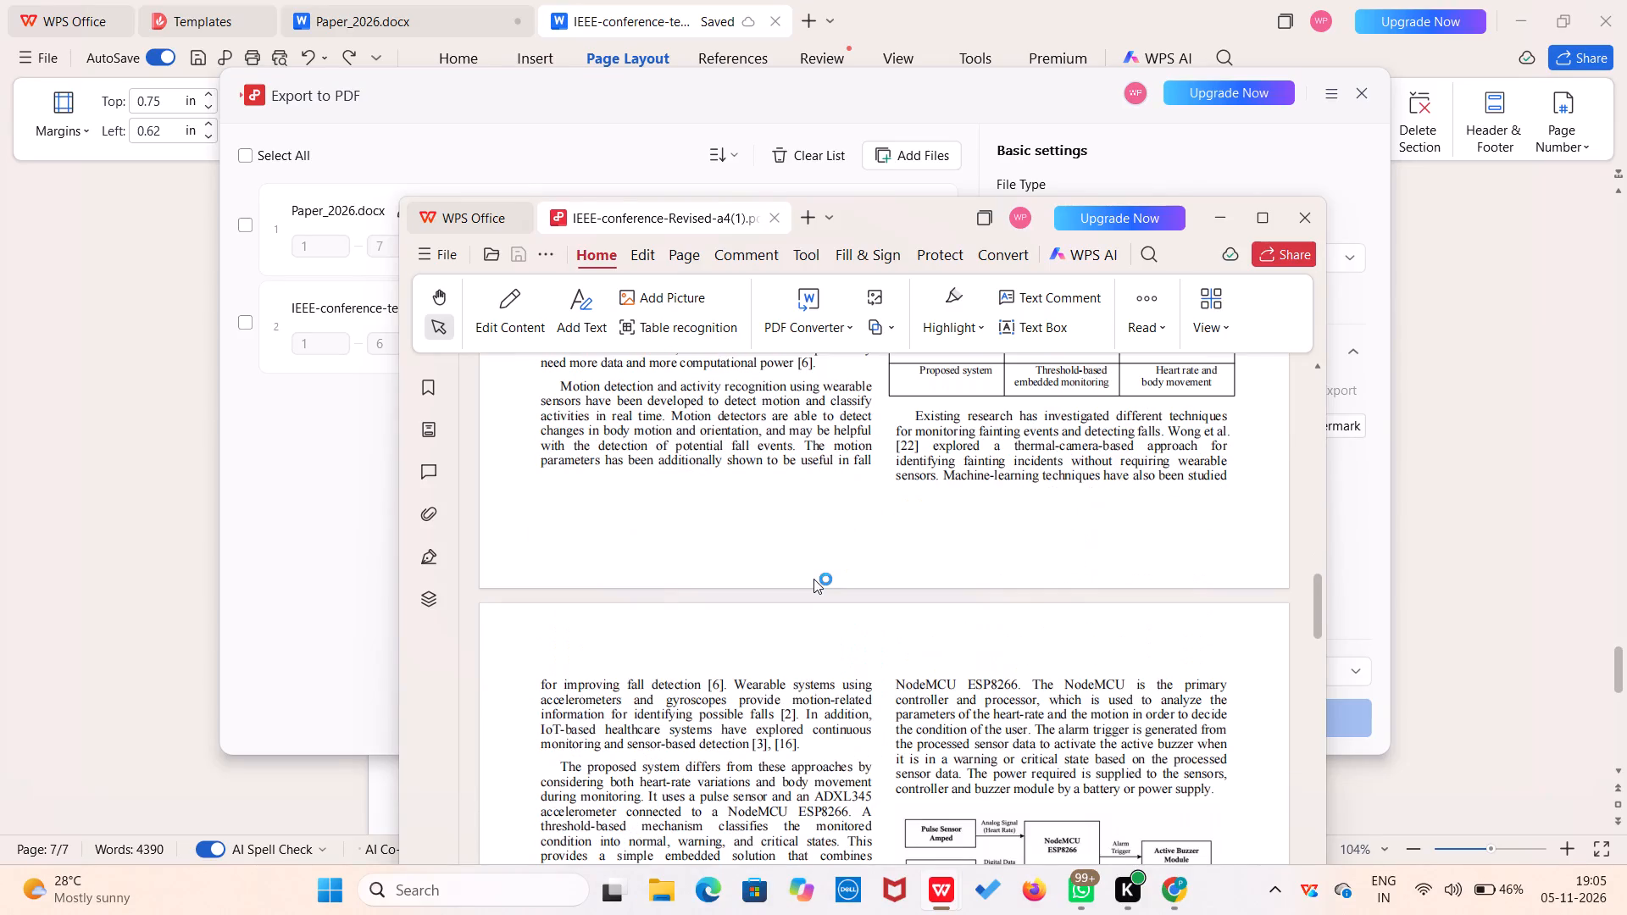
{"action": "scroll", "coordinate": [813, 579], "scroll_direction": "down", "scroll_amount": 2}
{"action": "scroll", "coordinate": [813, 579], "scroll_direction": "down", "scroll_amount": 20}
{"action": "scroll", "coordinate": [813, 579], "scroll_direction": "down", "scroll_amount": 9}
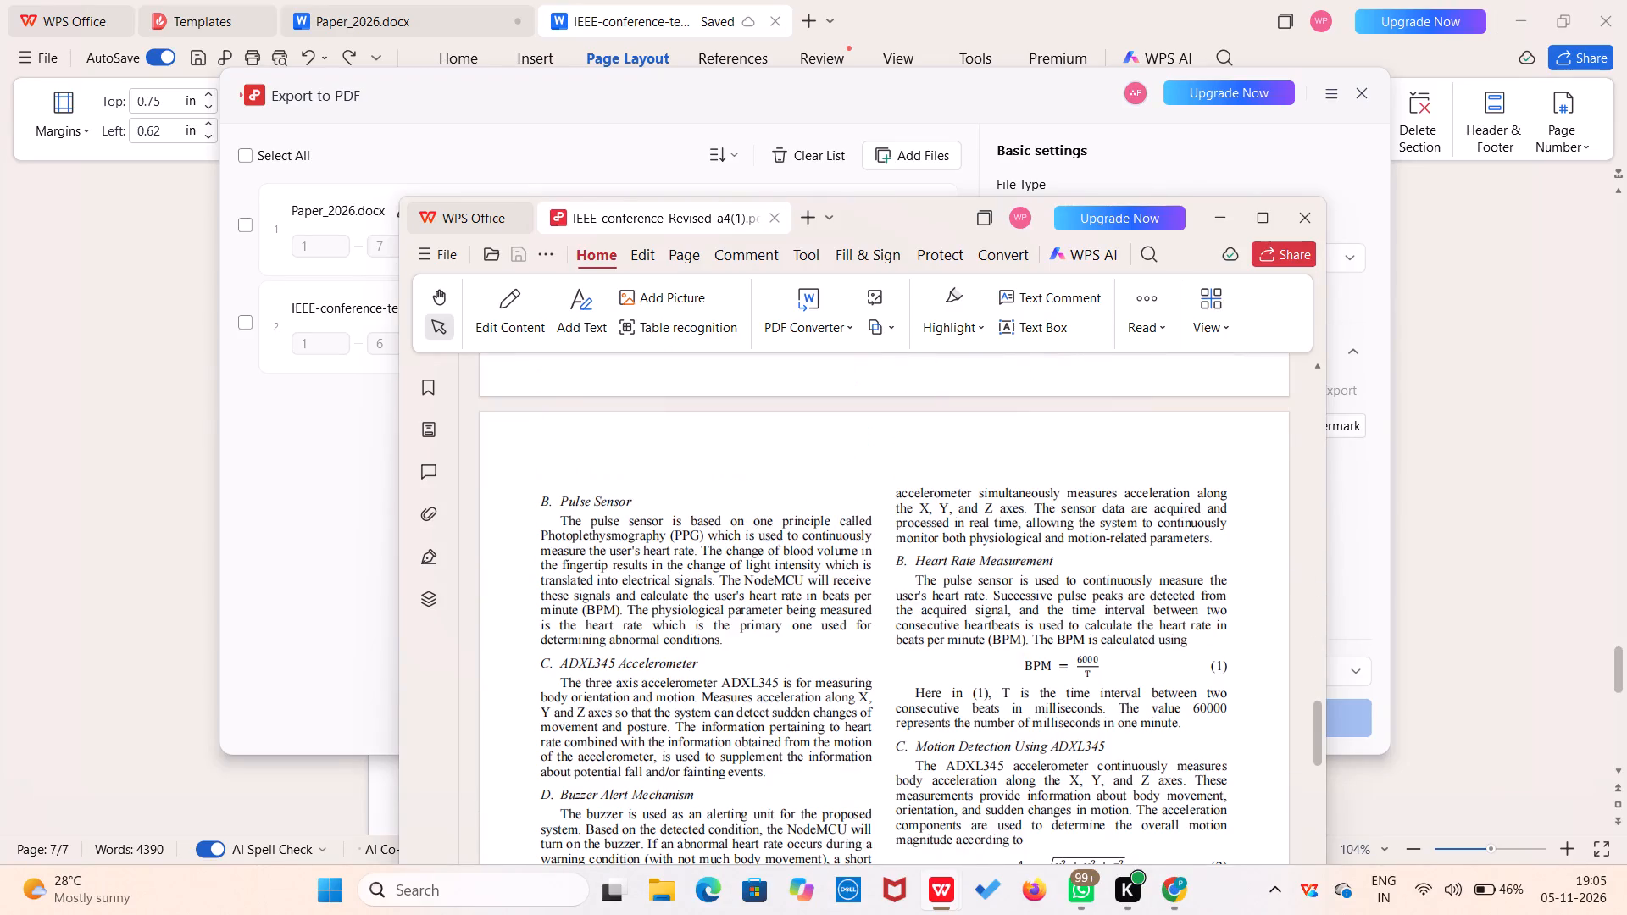
{"action": "scroll", "coordinate": [813, 579], "scroll_direction": "down", "scroll_amount": 7}
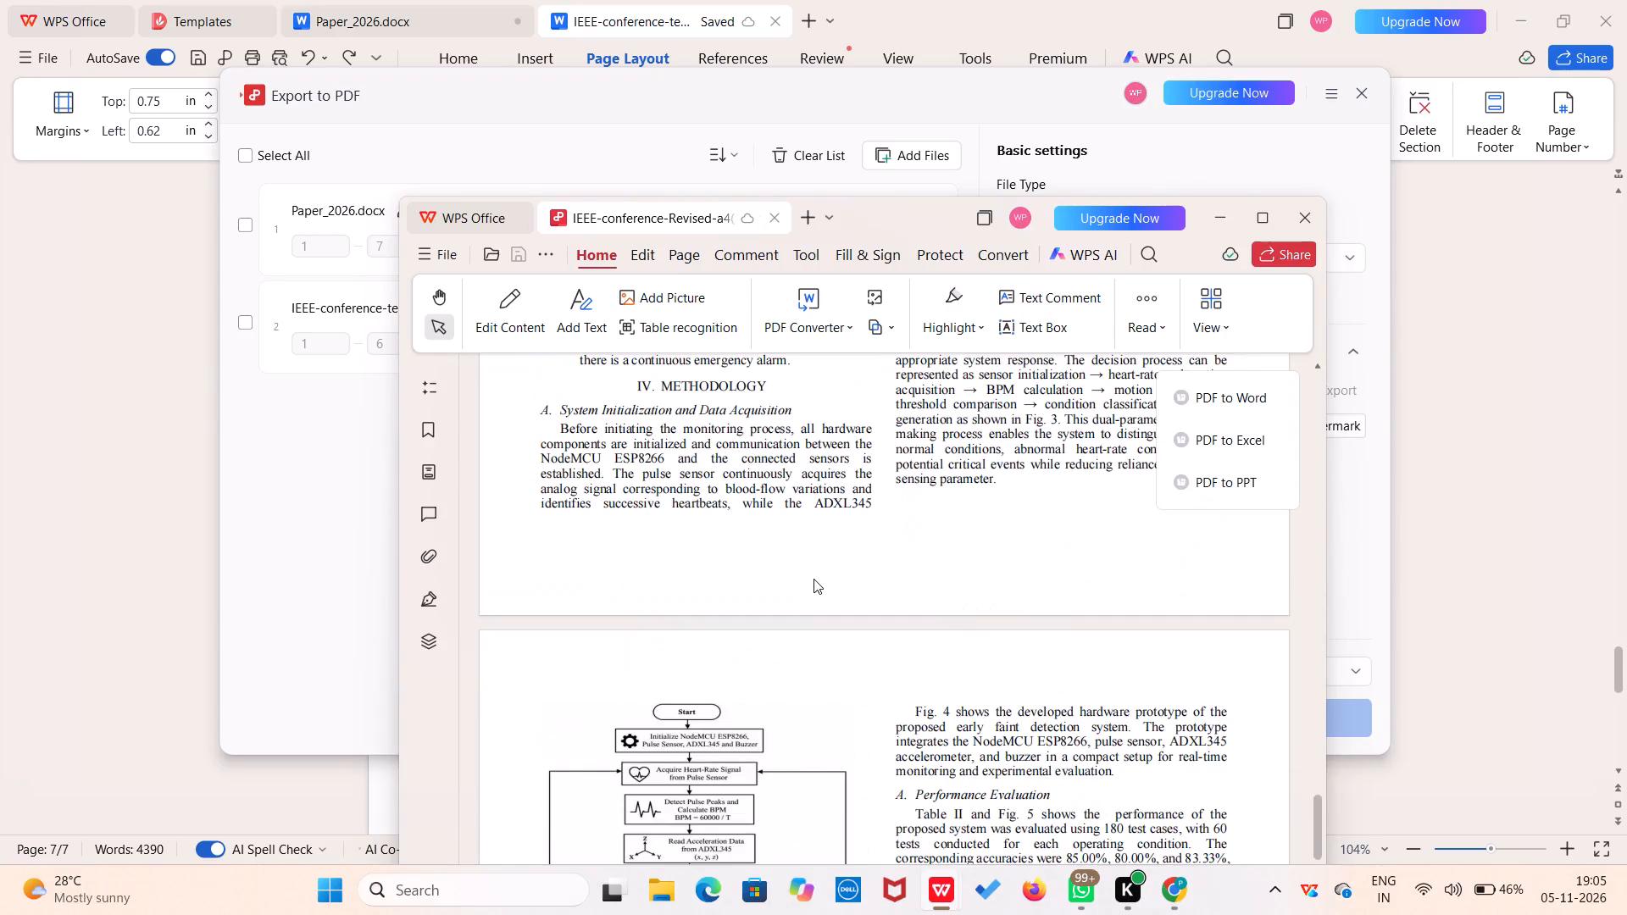
{"action": "scroll", "coordinate": [813, 579], "scroll_direction": "down", "scroll_amount": 3}
{"action": "scroll", "coordinate": [813, 579], "scroll_direction": "down", "scroll_amount": 19}
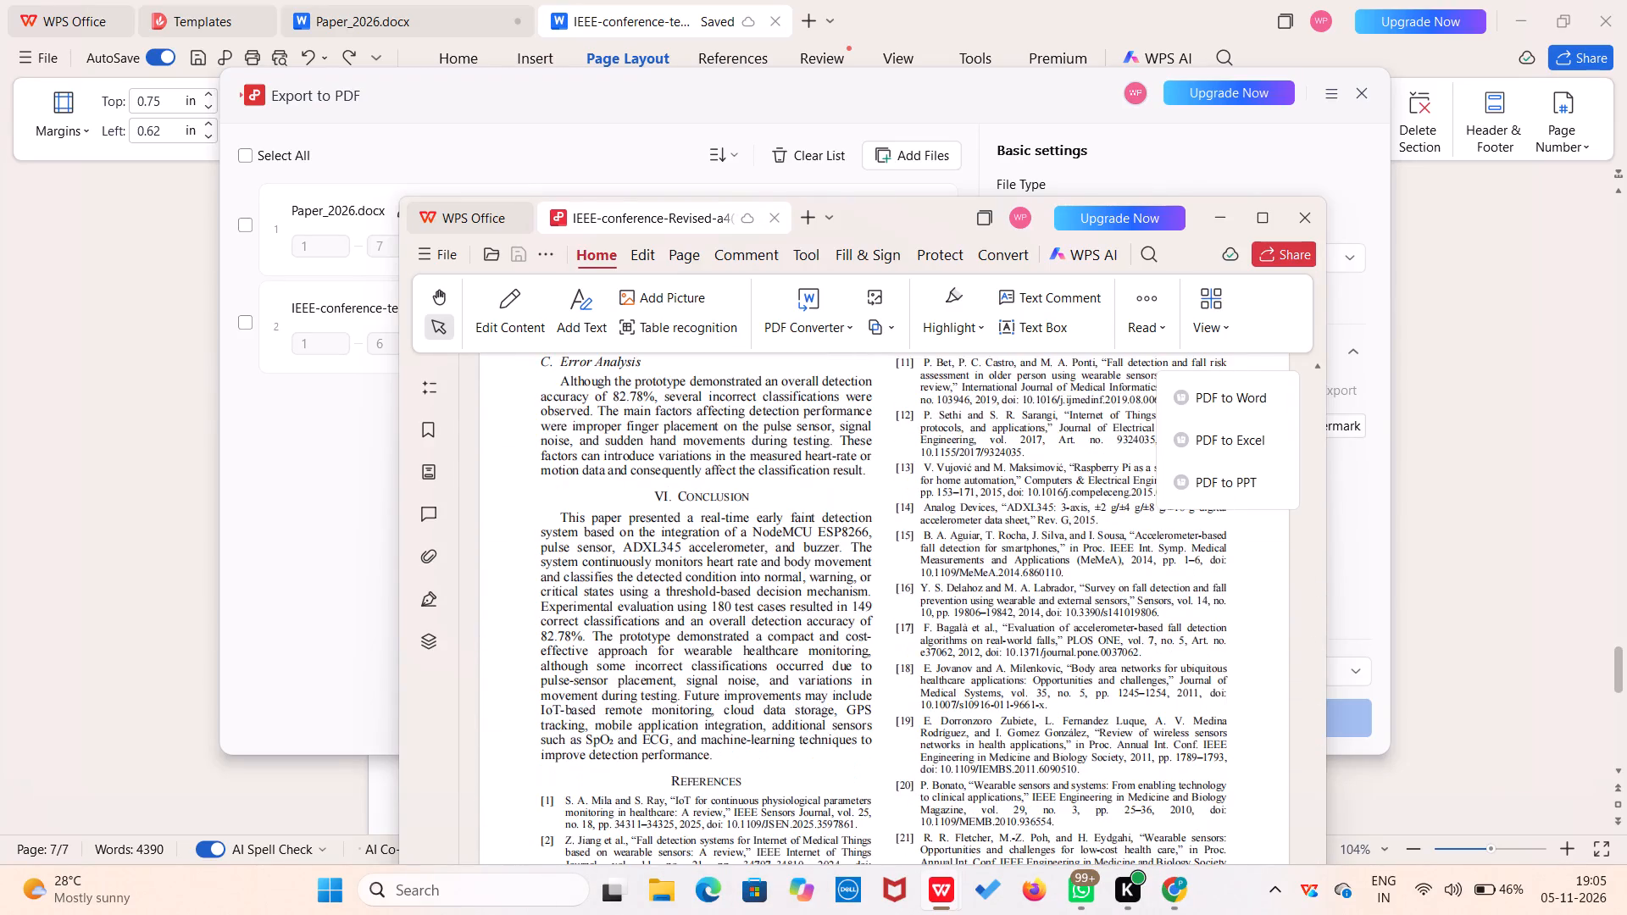
{"action": "left_click", "coordinate": [871, 618]}
{"action": "scroll", "coordinate": [871, 618], "scroll_direction": "down", "scroll_amount": 4}
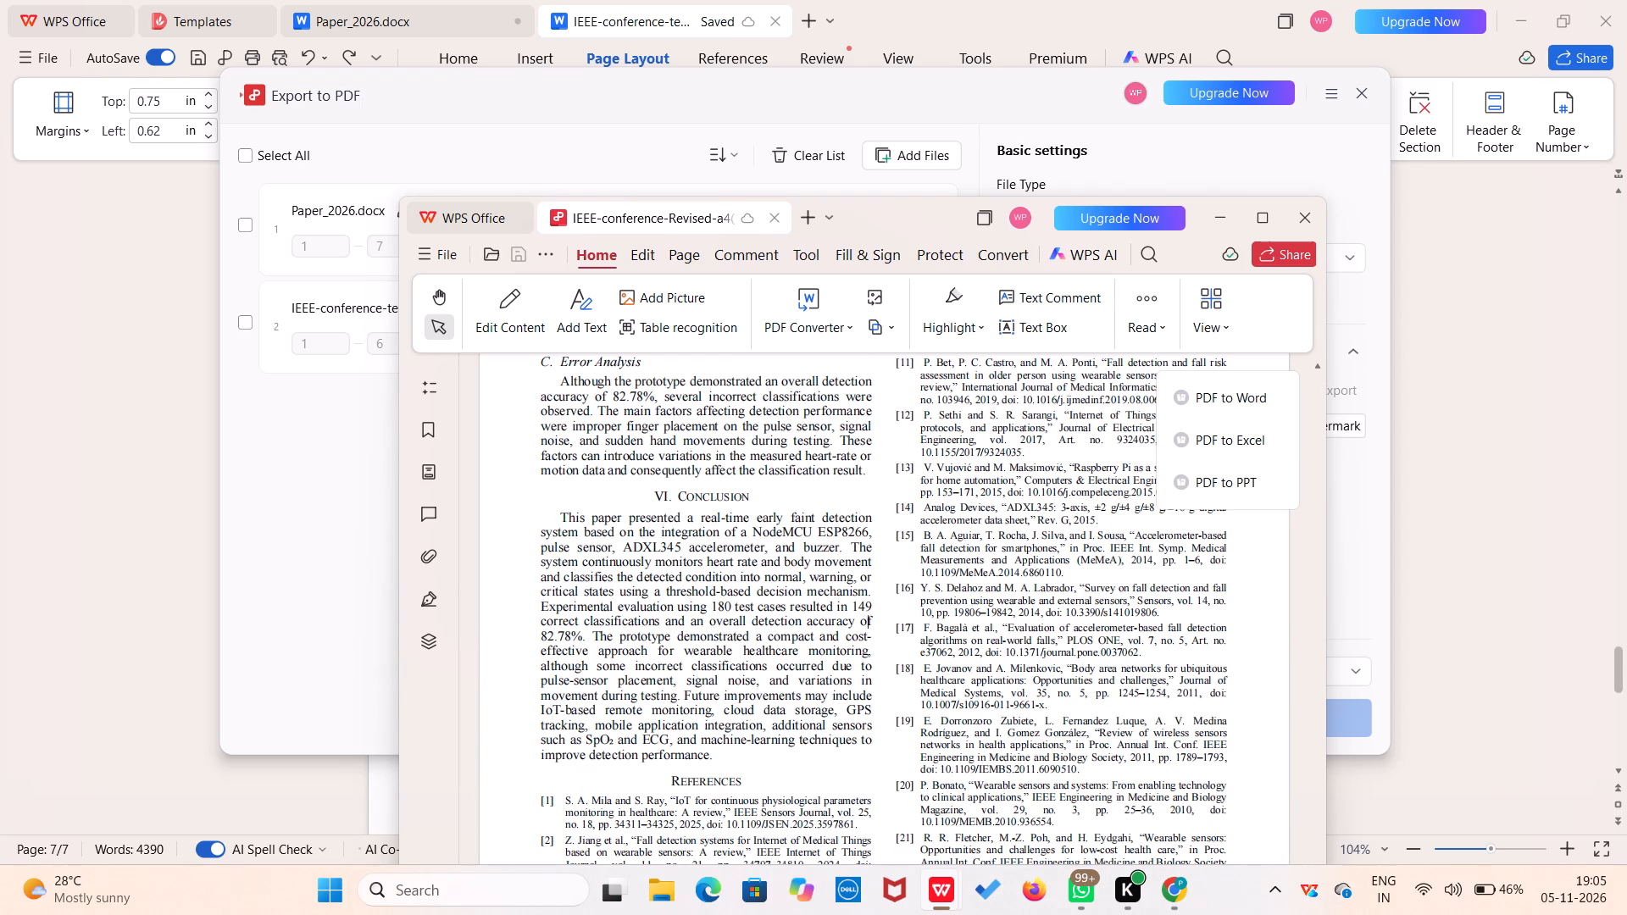
{"action": "scroll", "coordinate": [928, 609], "scroll_direction": "down", "scroll_amount": 1}
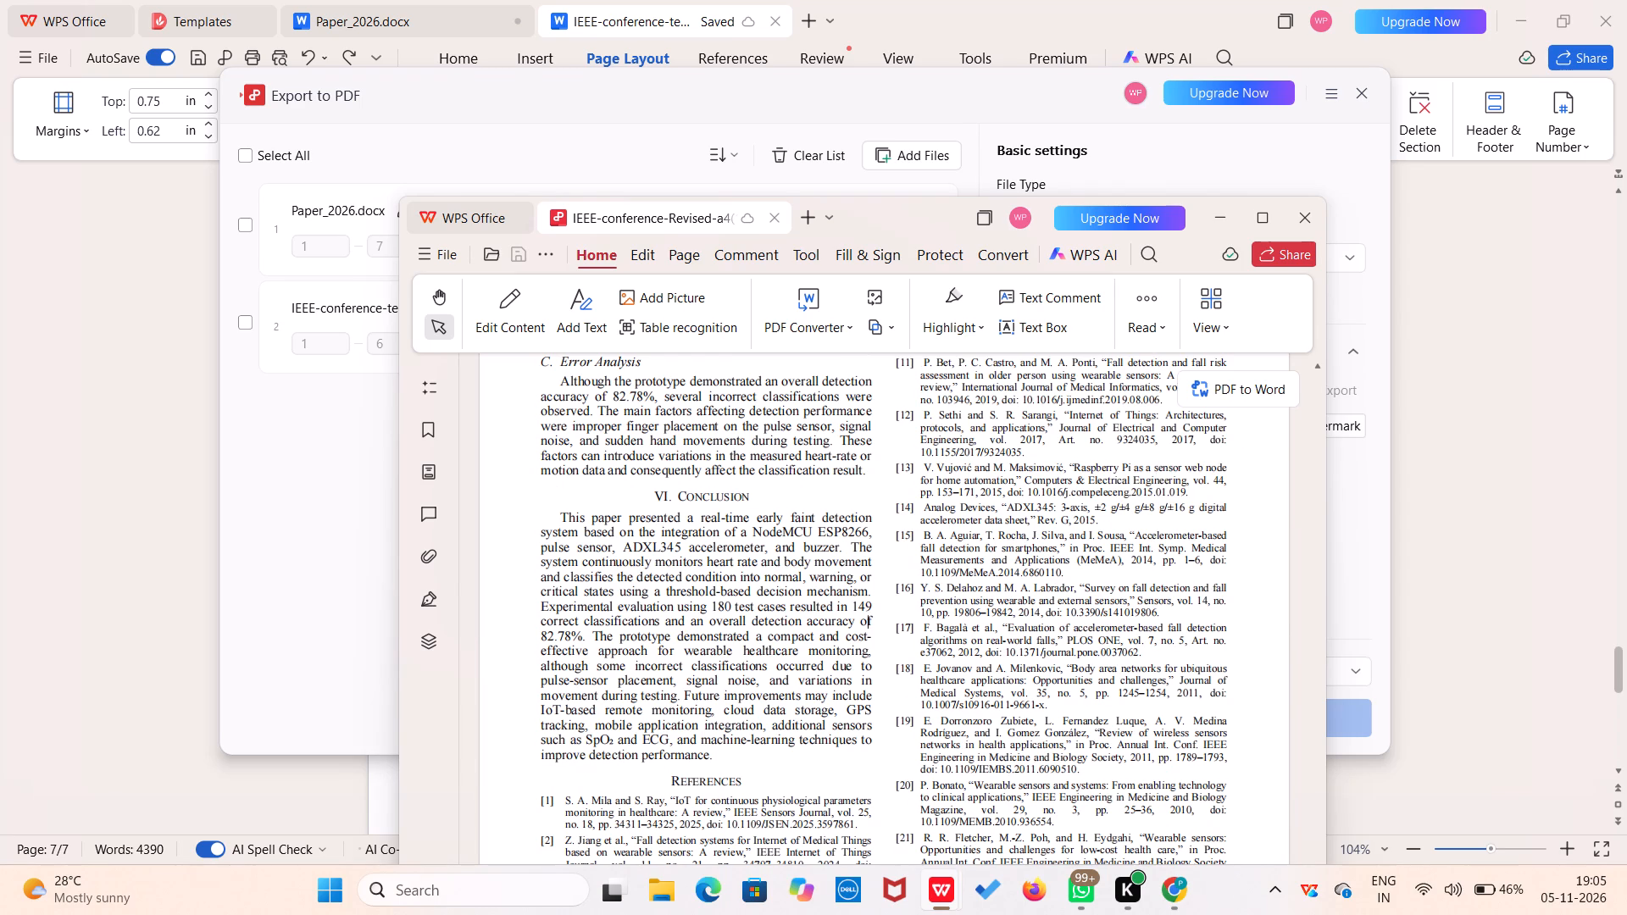
{"action": "scroll", "coordinate": [1028, 625], "scroll_direction": "down", "scroll_amount": 3}
{"action": "scroll", "coordinate": [863, 699], "scroll_direction": "down", "scroll_amount": 11}
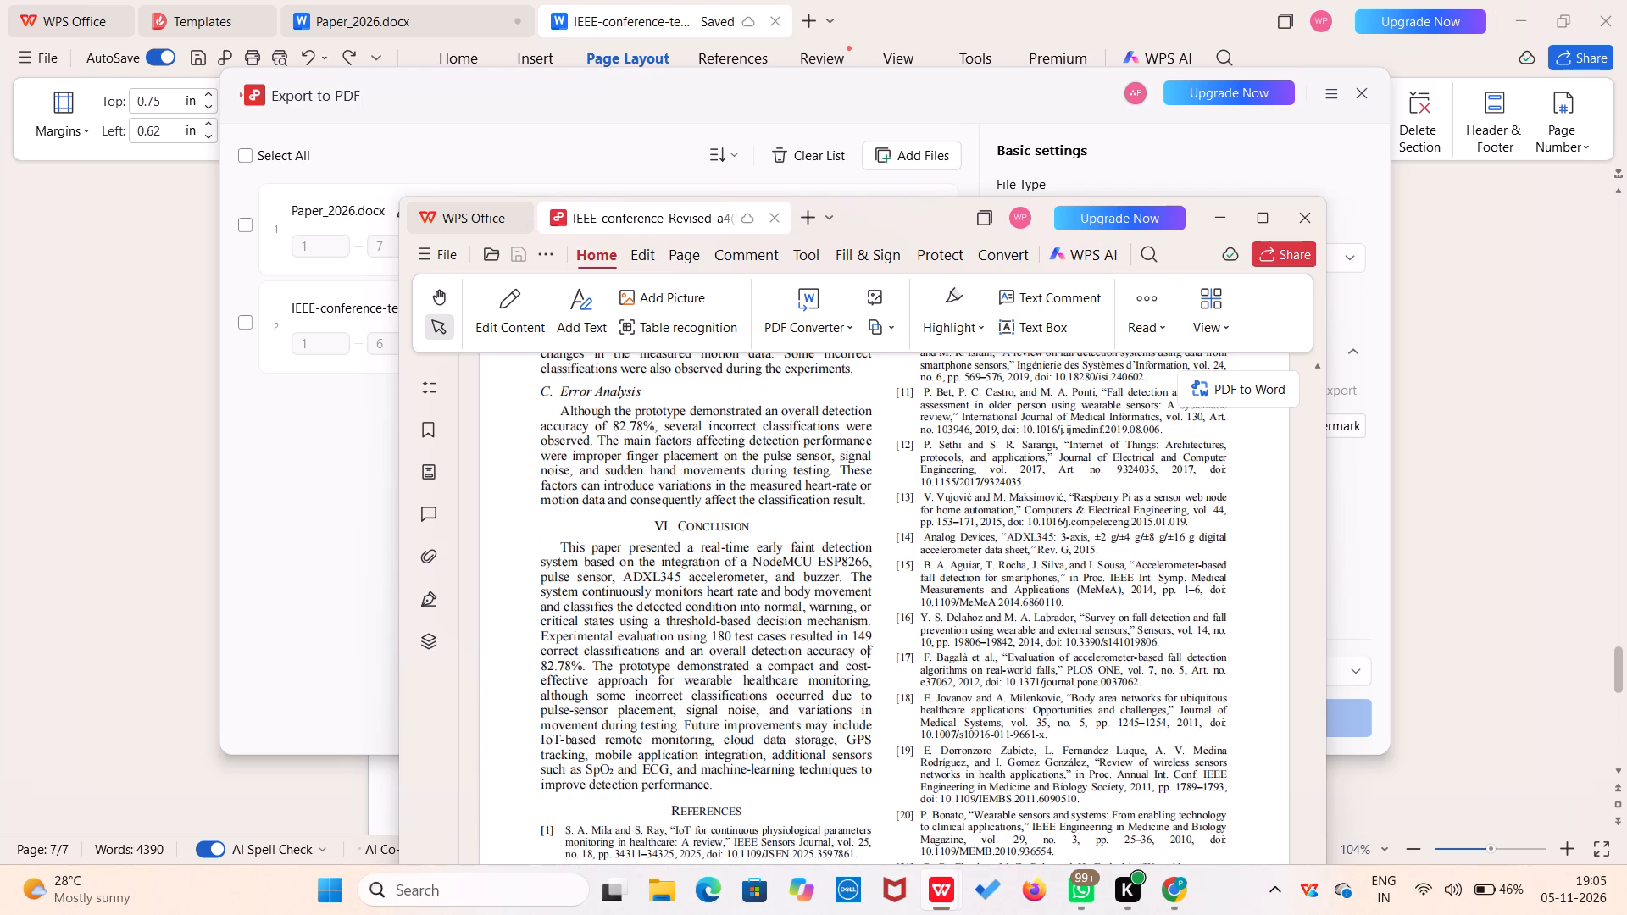
{"action": "scroll", "coordinate": [943, 707], "scroll_direction": "down", "scroll_amount": 3}
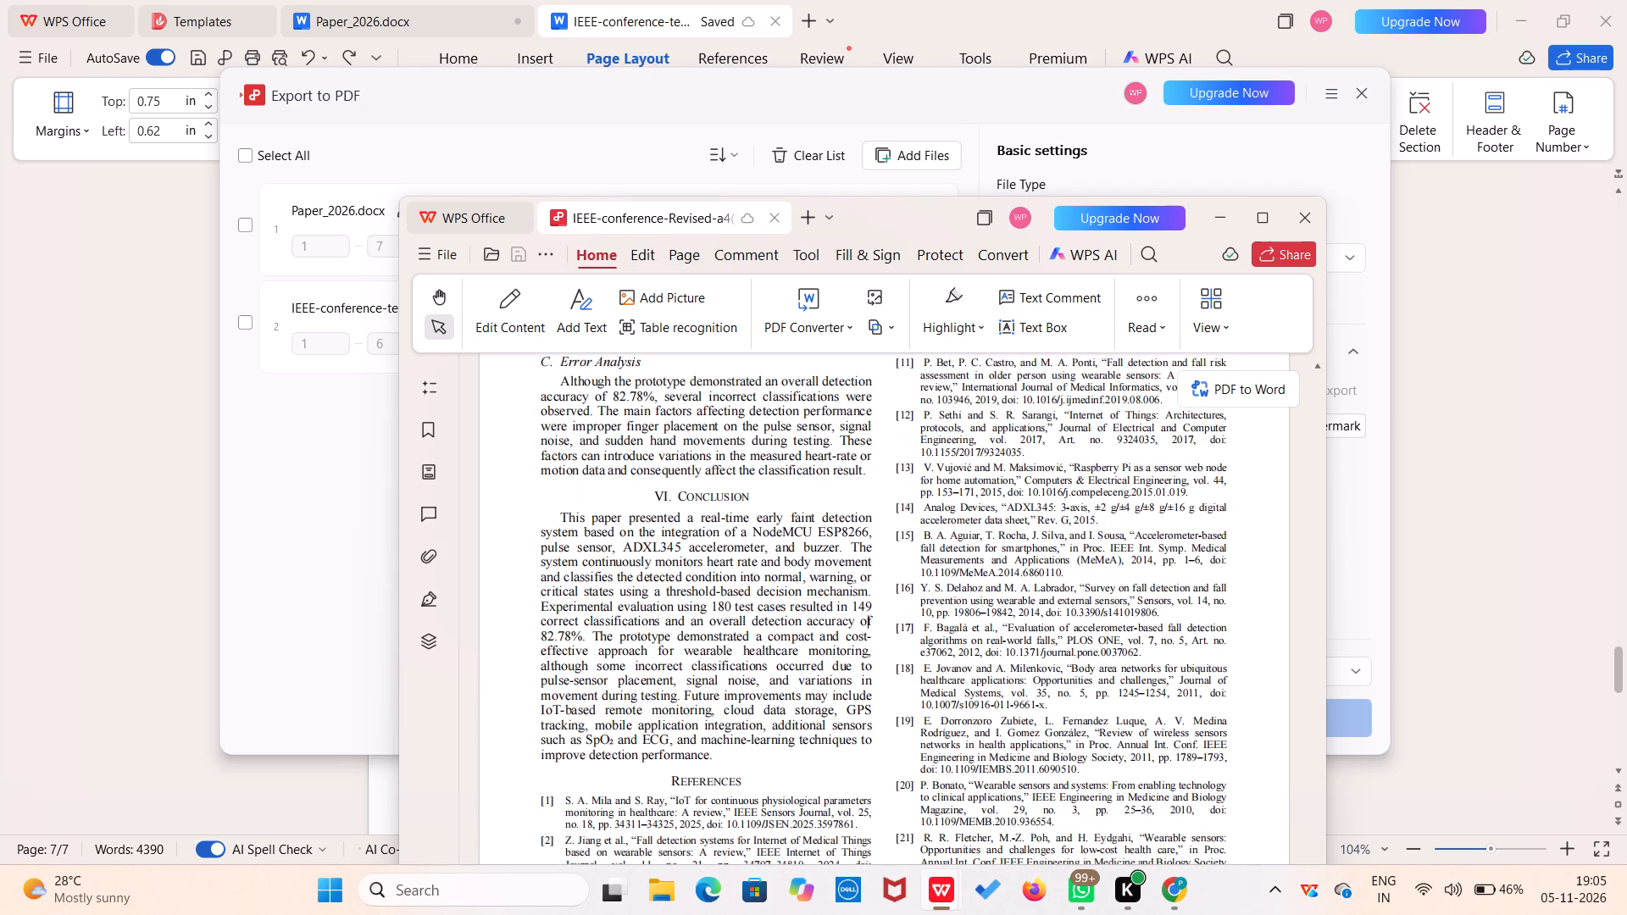
{"action": "scroll", "coordinate": [1011, 717], "scroll_direction": "down", "scroll_amount": 1}
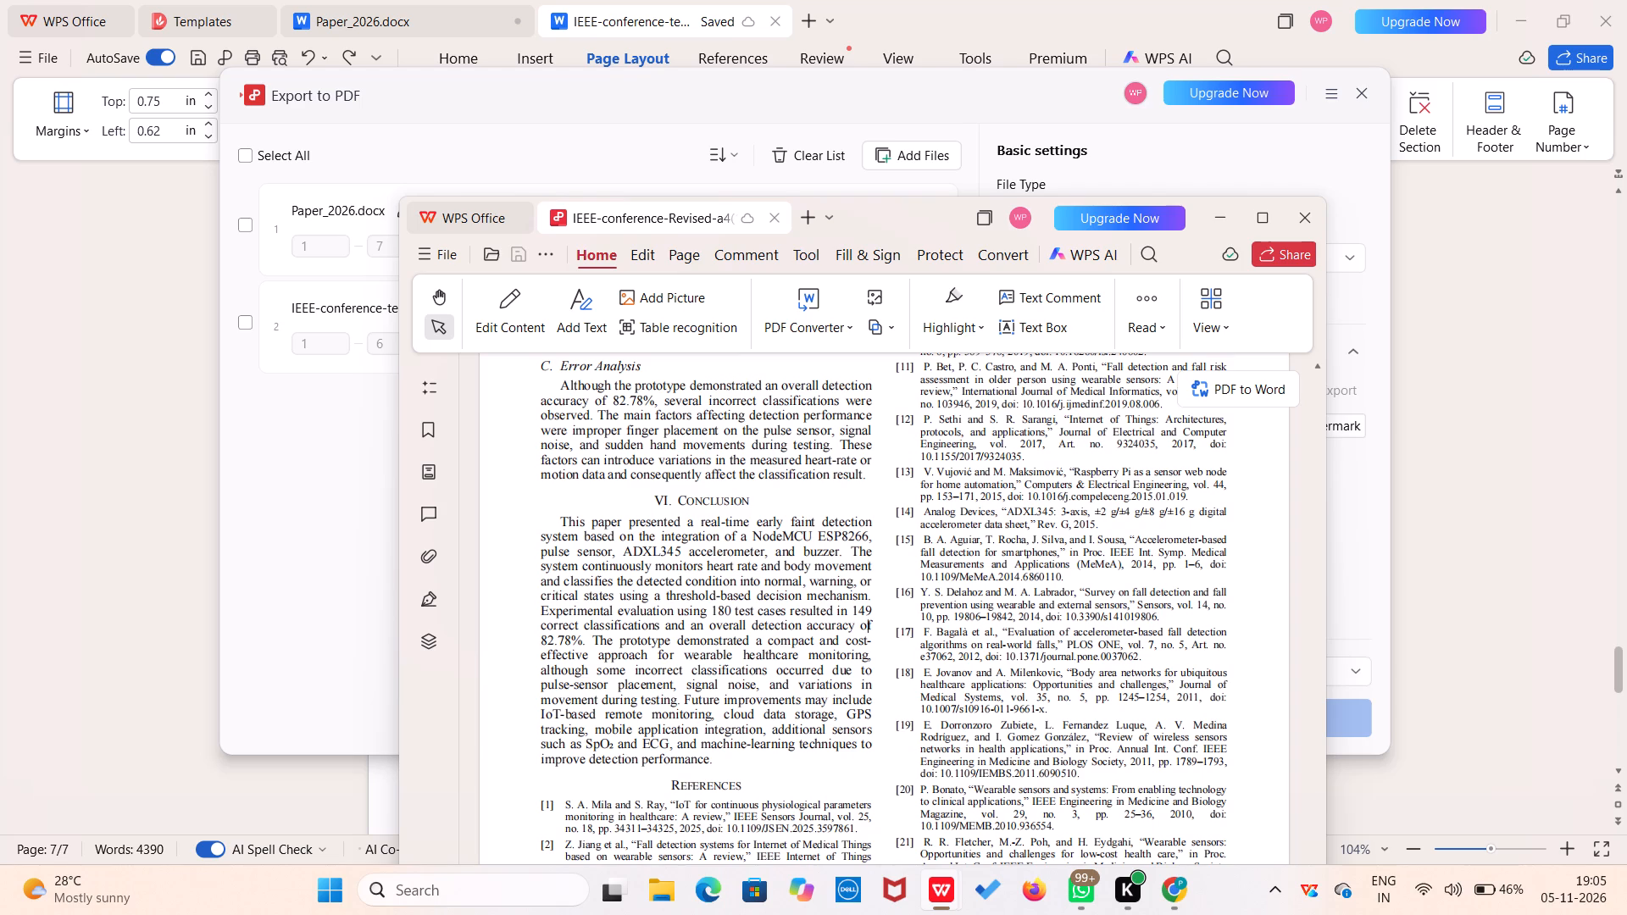
{"action": "scroll", "coordinate": [968, 611], "scroll_direction": "down", "scroll_amount": 7}
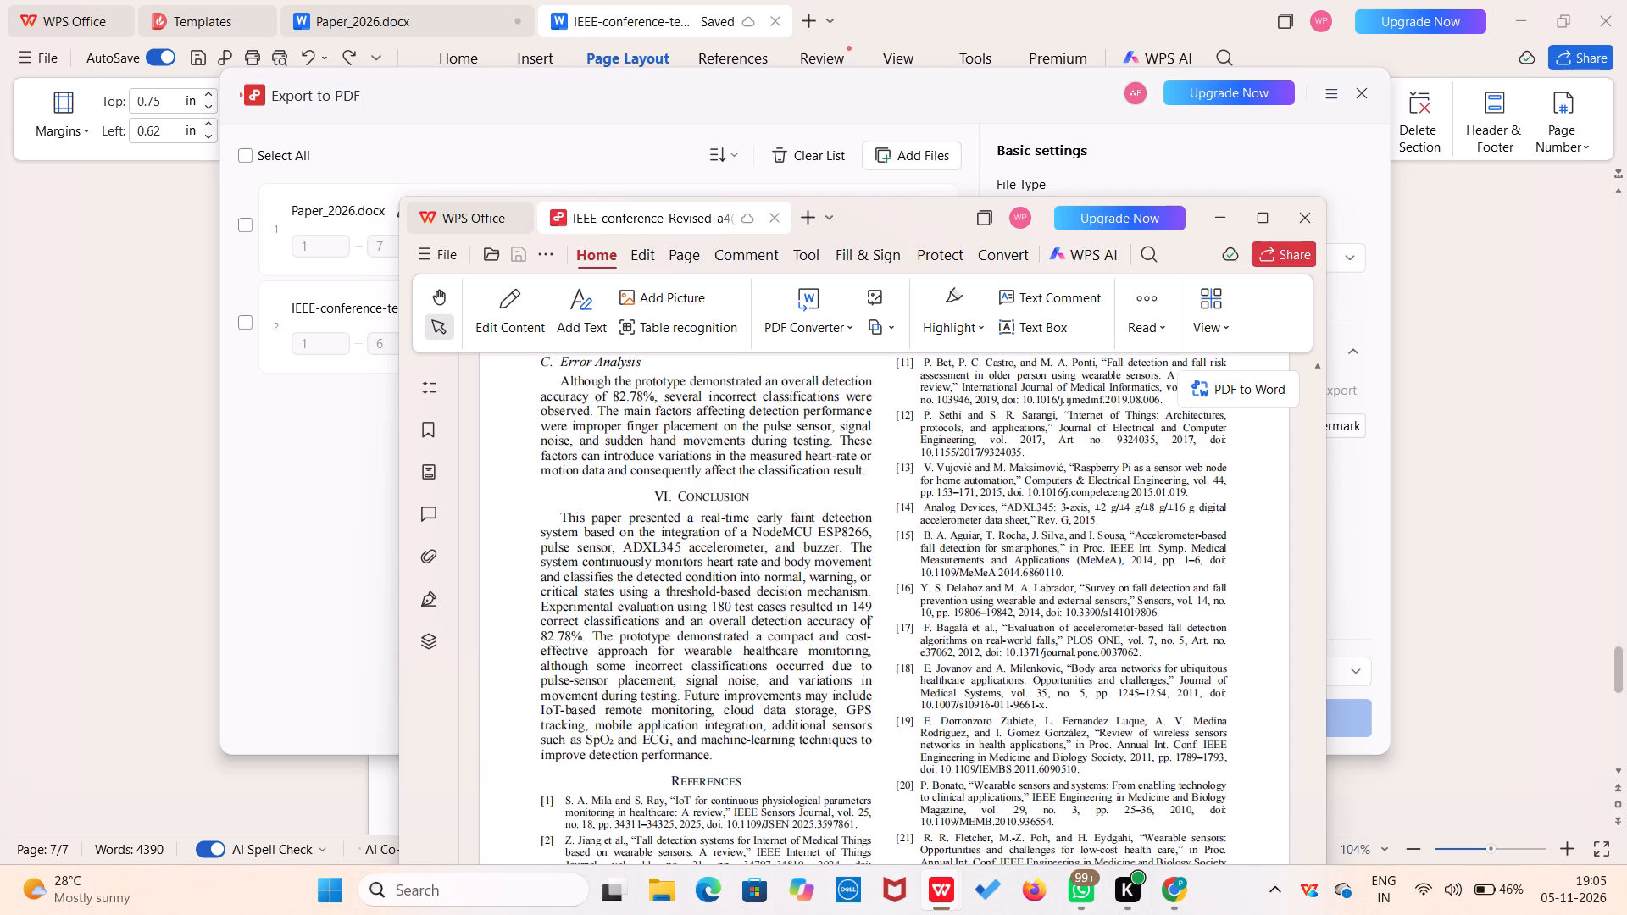
{"action": "scroll", "coordinate": [972, 726], "scroll_direction": "down", "scroll_amount": 2}
{"action": "scroll", "coordinate": [923, 790], "scroll_direction": "down", "scroll_amount": 6}
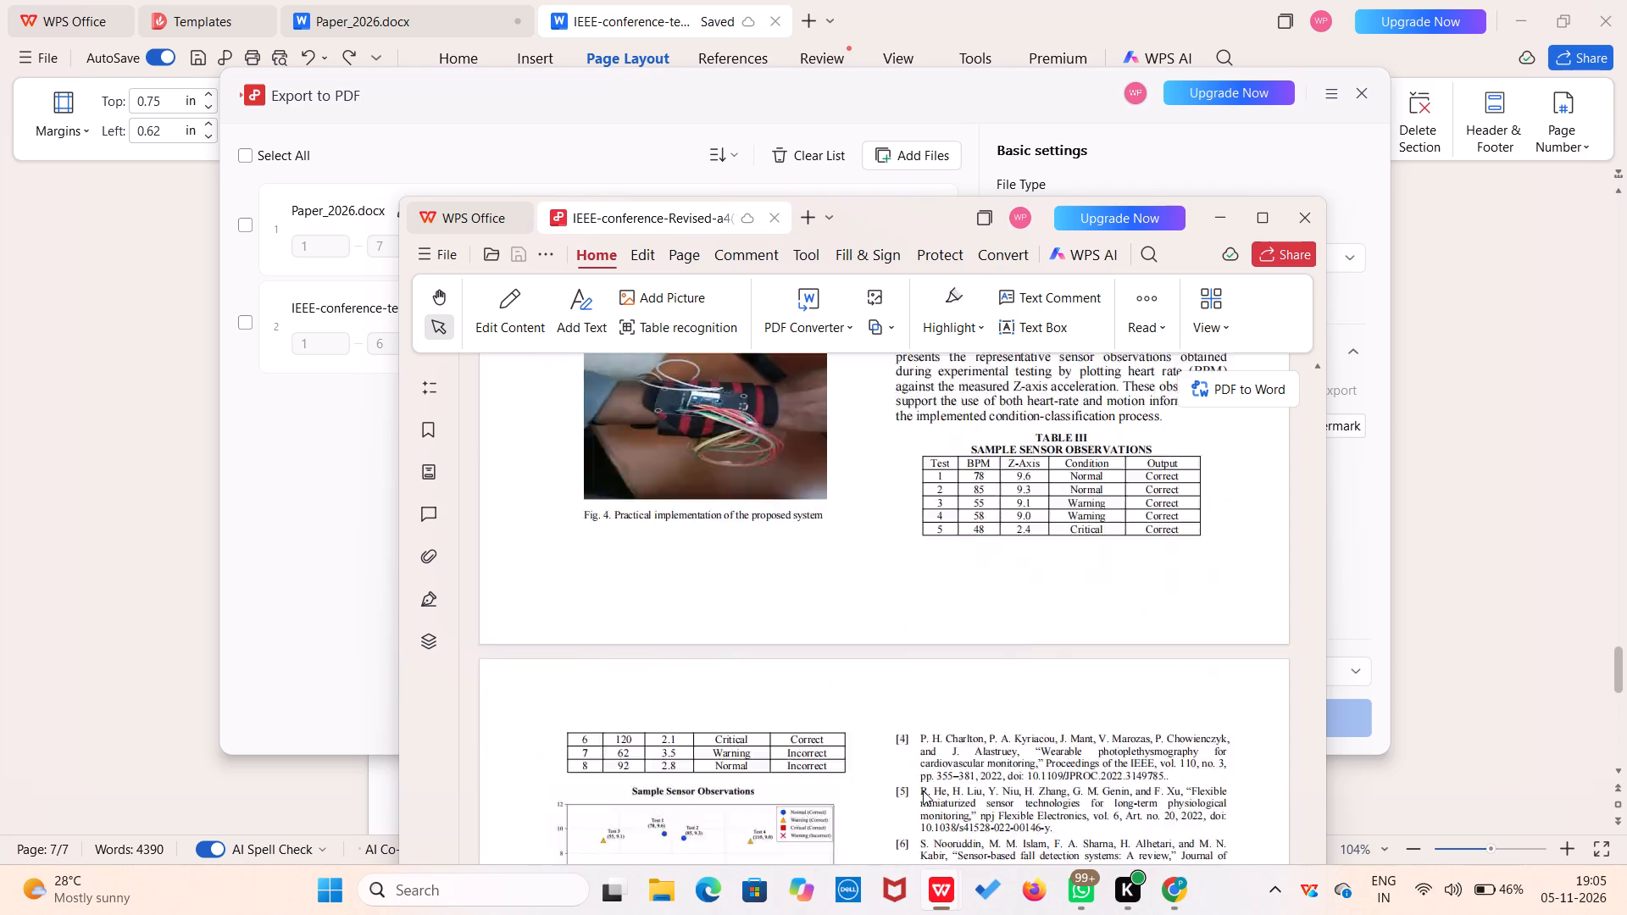
{"action": "scroll", "coordinate": [923, 790], "scroll_direction": "down", "scroll_amount": 9}
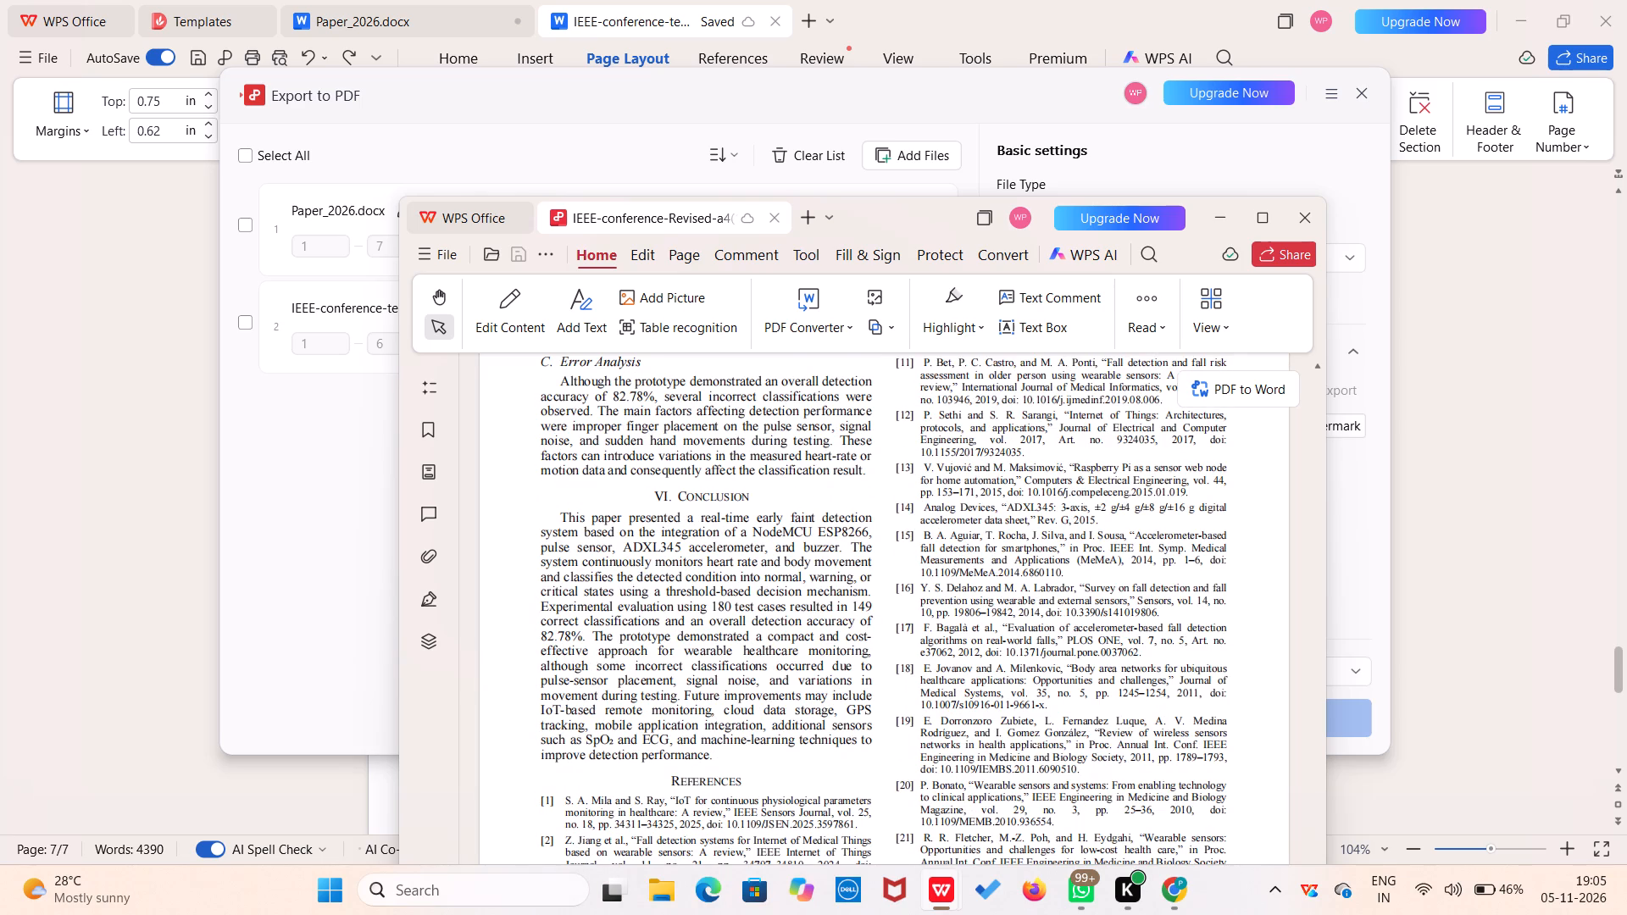
Maximize the PDF window and check the end of the last page and the first page of the paper.
{"action": "left_click", "coordinate": [1253, 217]}
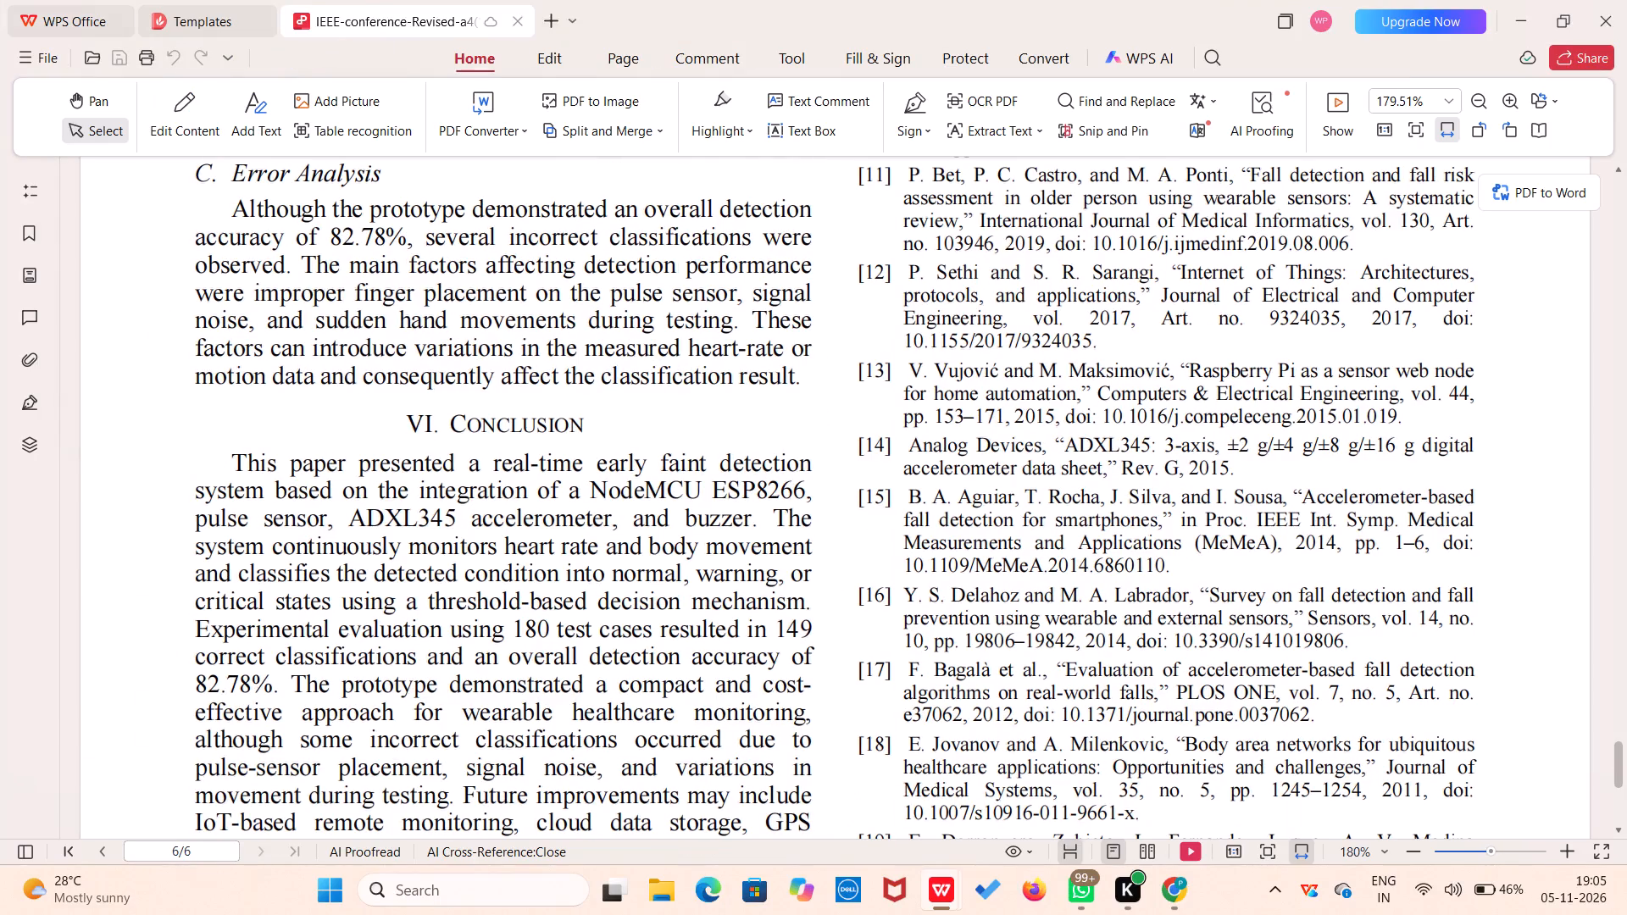
{"action": "scroll", "coordinate": [985, 514], "scroll_direction": "down", "scroll_amount": 10}
{"action": "scroll", "coordinate": [985, 514], "scroll_direction": "down", "scroll_amount": 3, "text": "ctrl"}
{"action": "scroll", "coordinate": [985, 514], "scroll_direction": "down", "scroll_amount": 2}
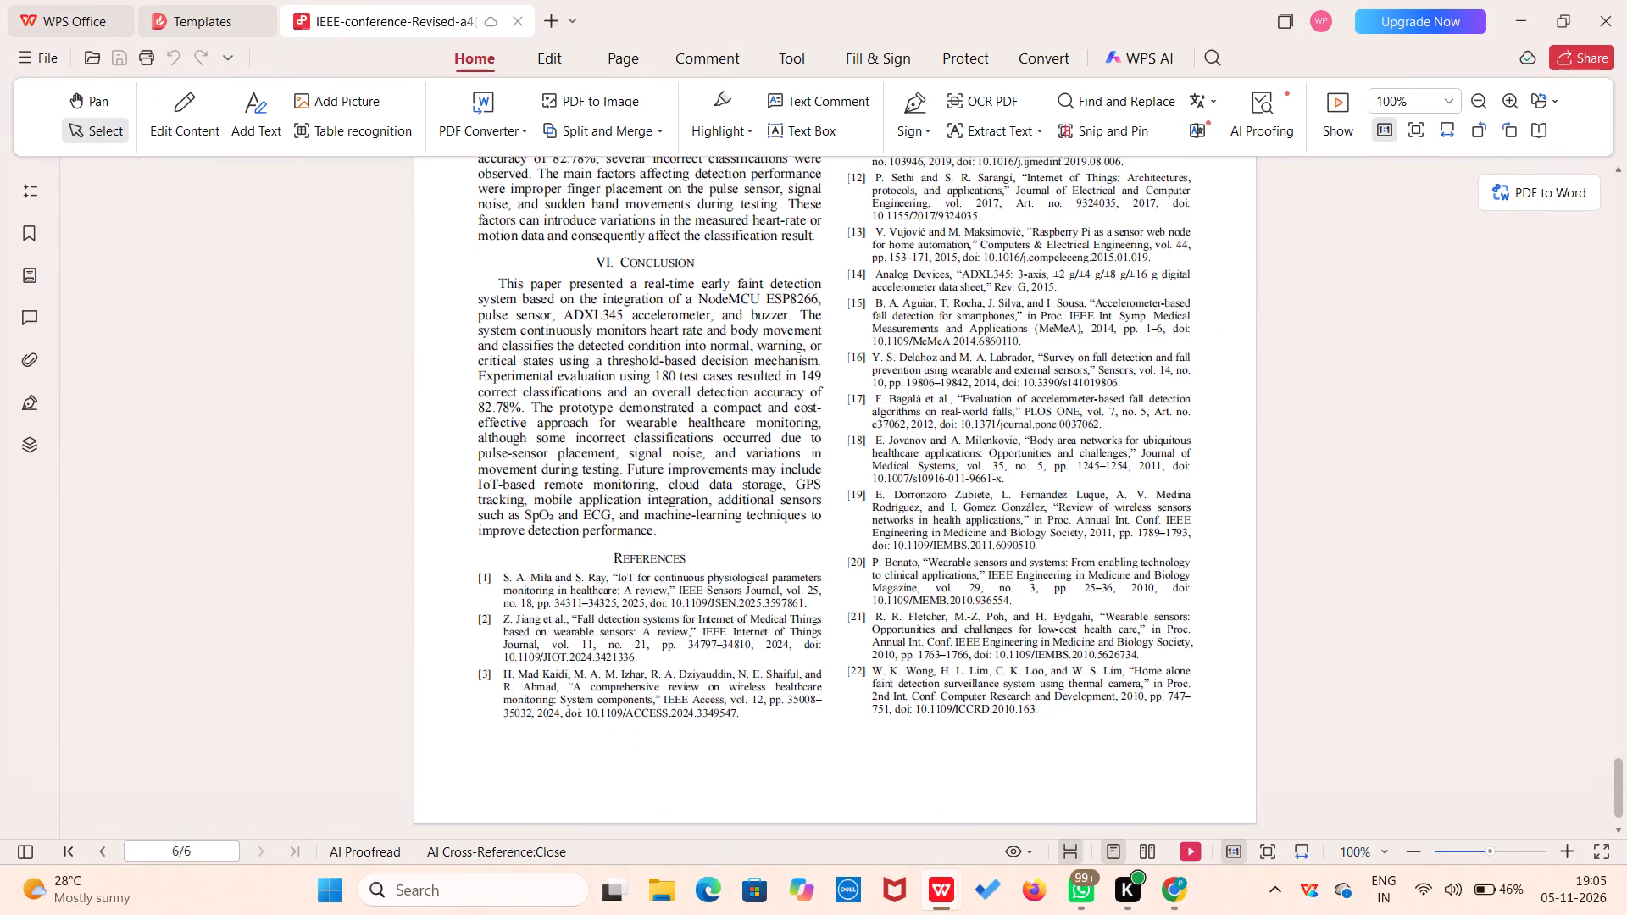
{"action": "scroll", "coordinate": [1007, 616], "scroll_direction": "up", "scroll_amount": 14}
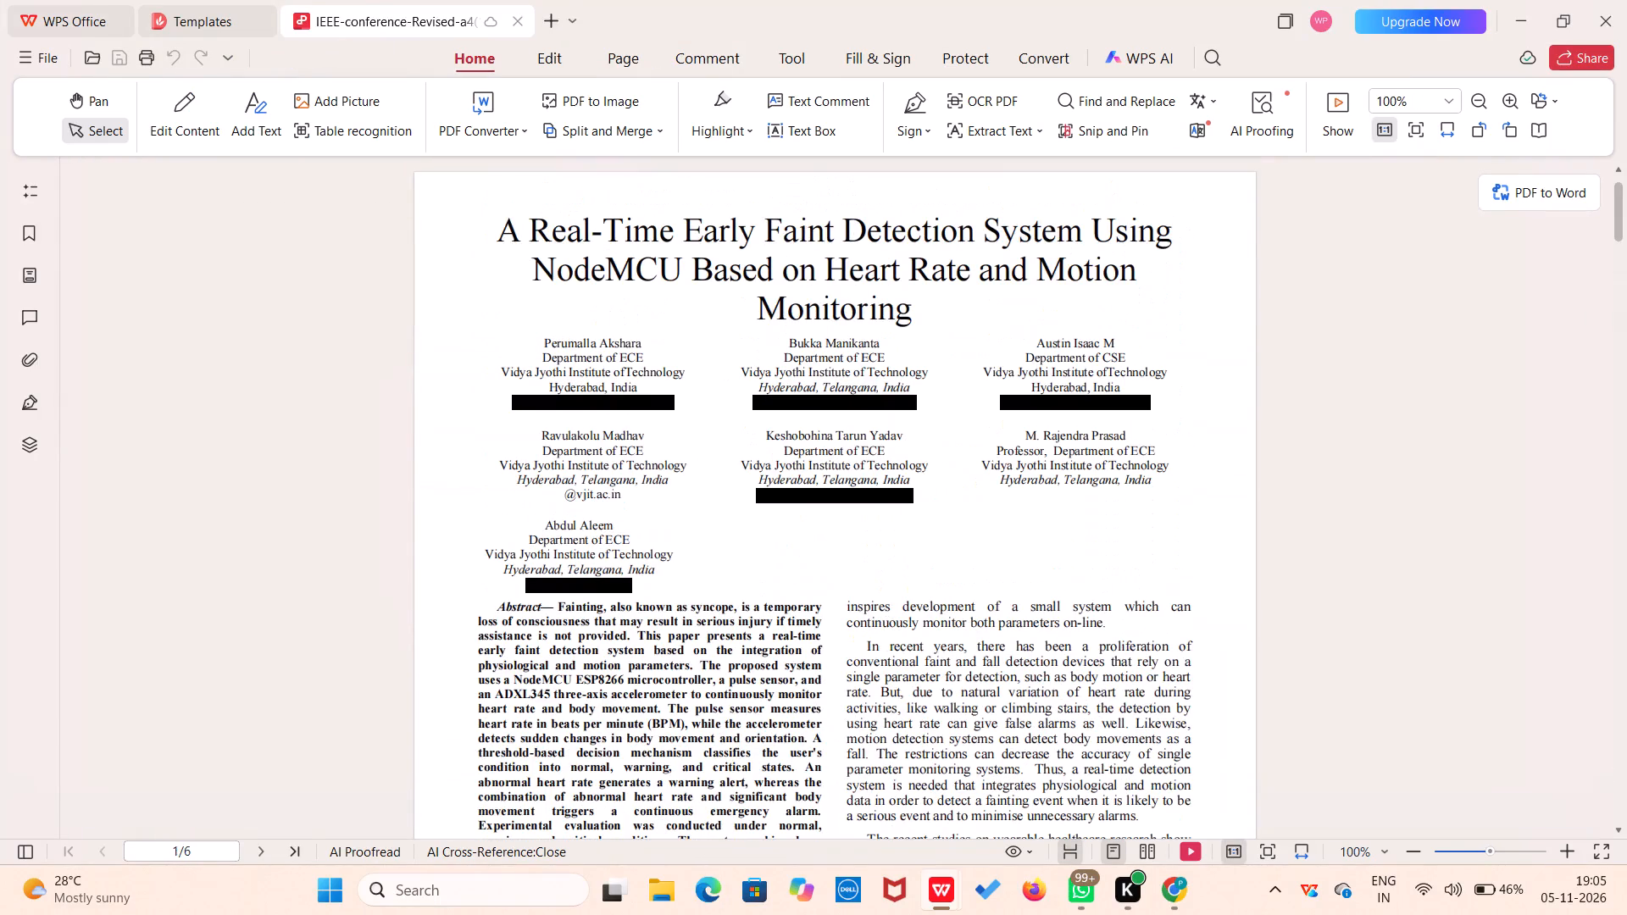
Show the desktop and switch to the Chrome window titled Early faint Using NodeMCU.
{"action": "key", "text": "super+d"}
{"action": "key", "text": "alt+Tab"}
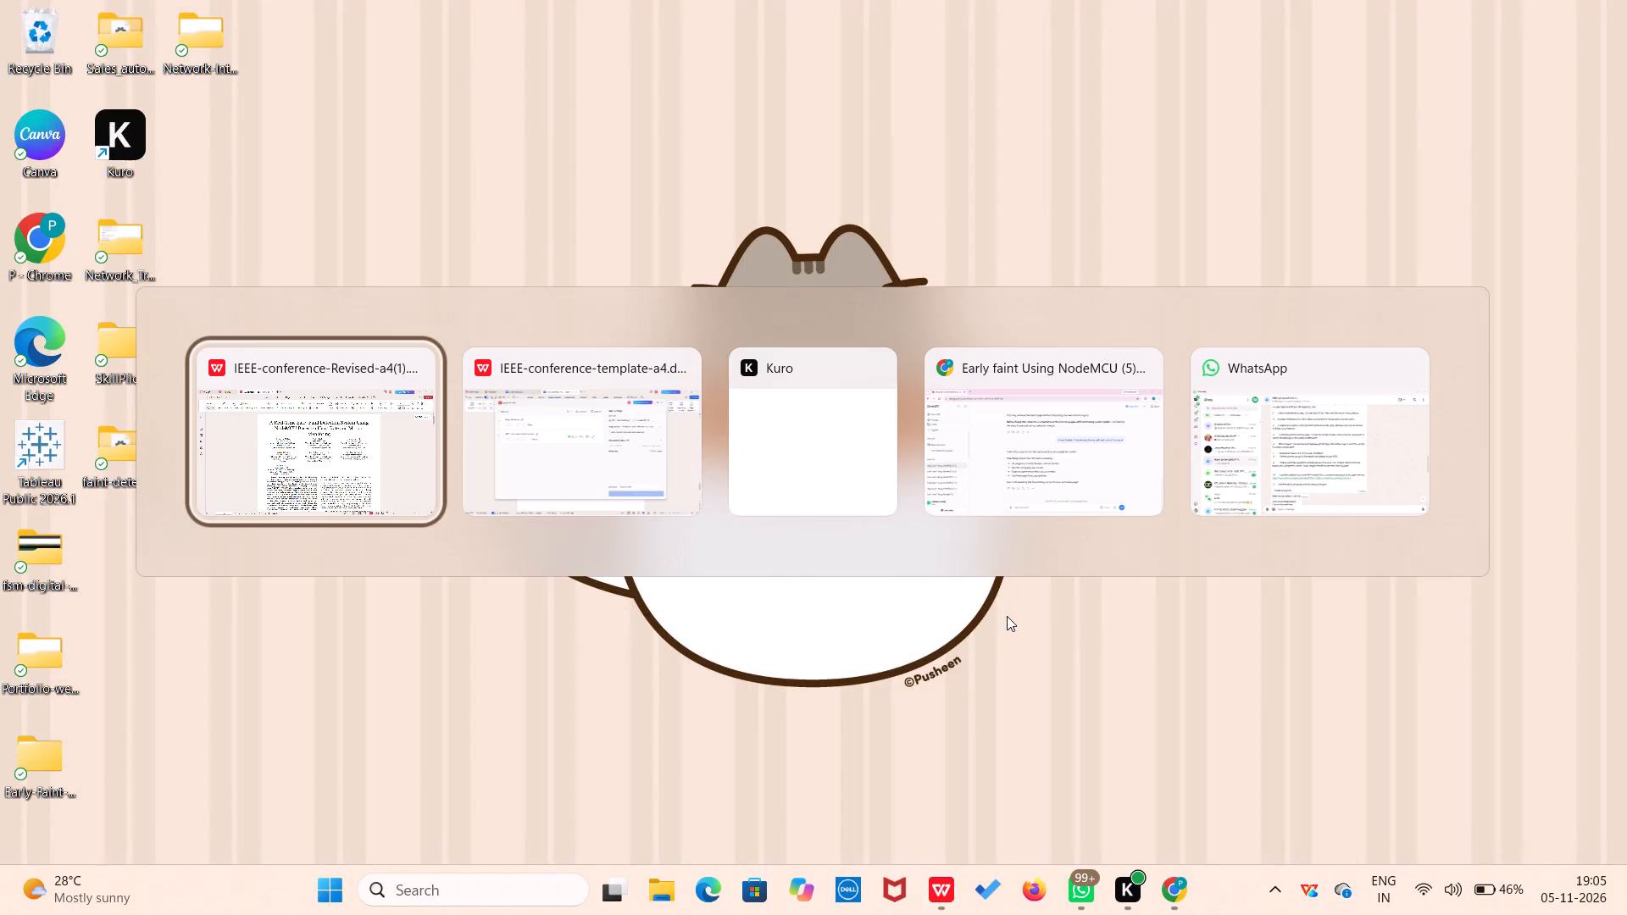
{"action": "key", "text": "alt+Tab"}
{"action": "key", "text": "alt+Tab"}
{"action": "key", "text": "alt+Tab"}
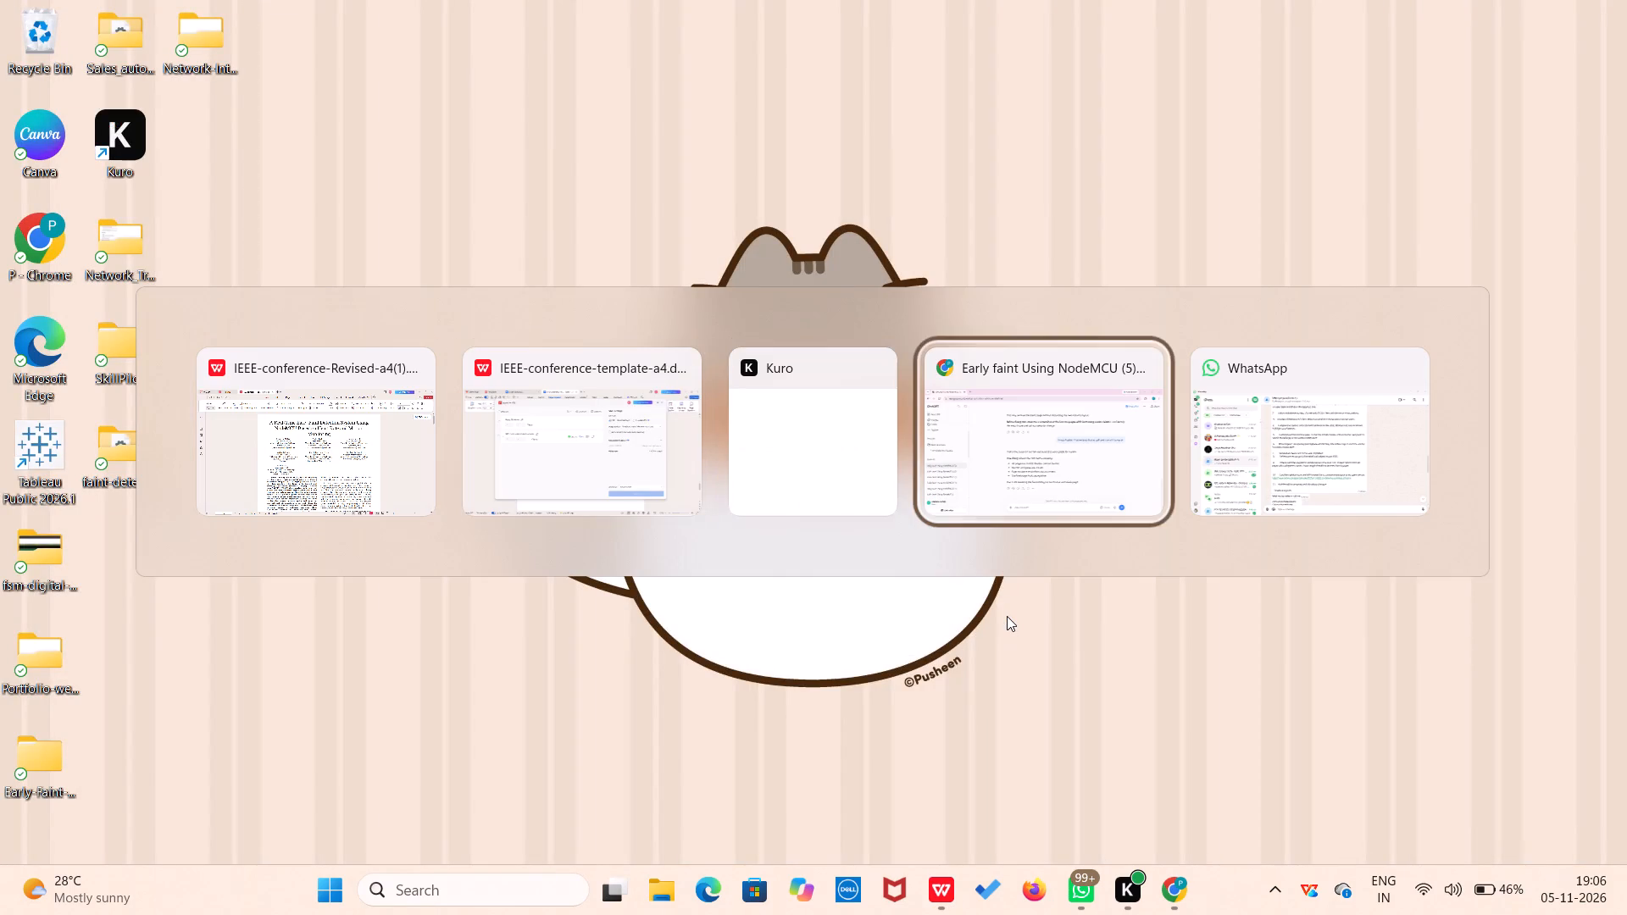
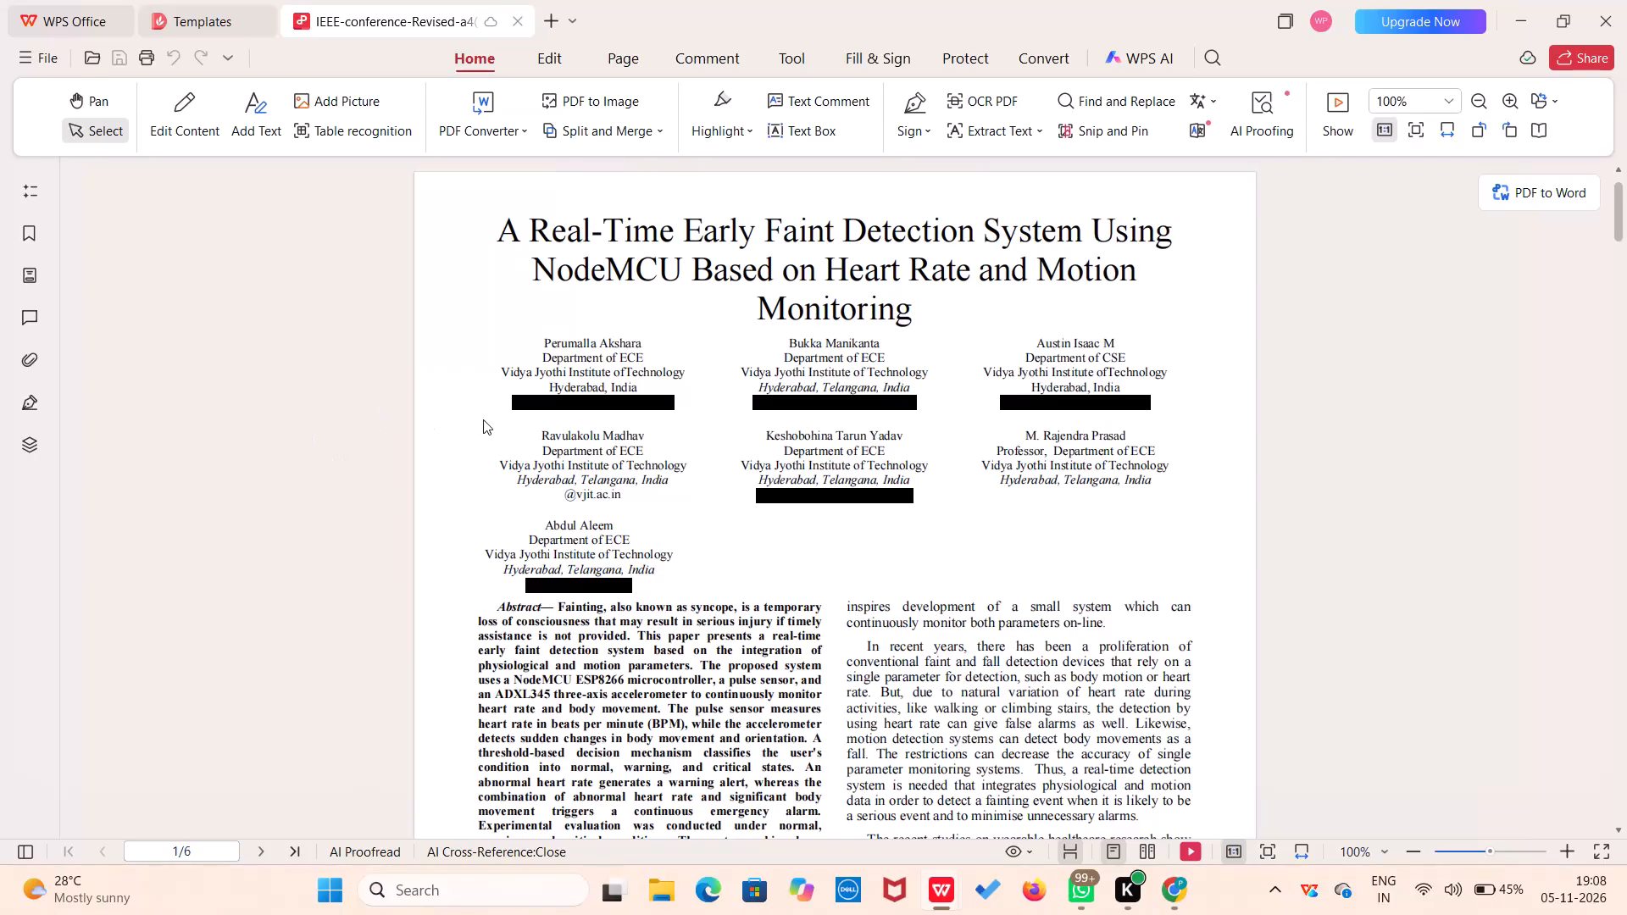
Bring up the page actions available for the paper's first page, from the blank area beside the last author block.
{"action": "right_click", "coordinate": [716, 516]}
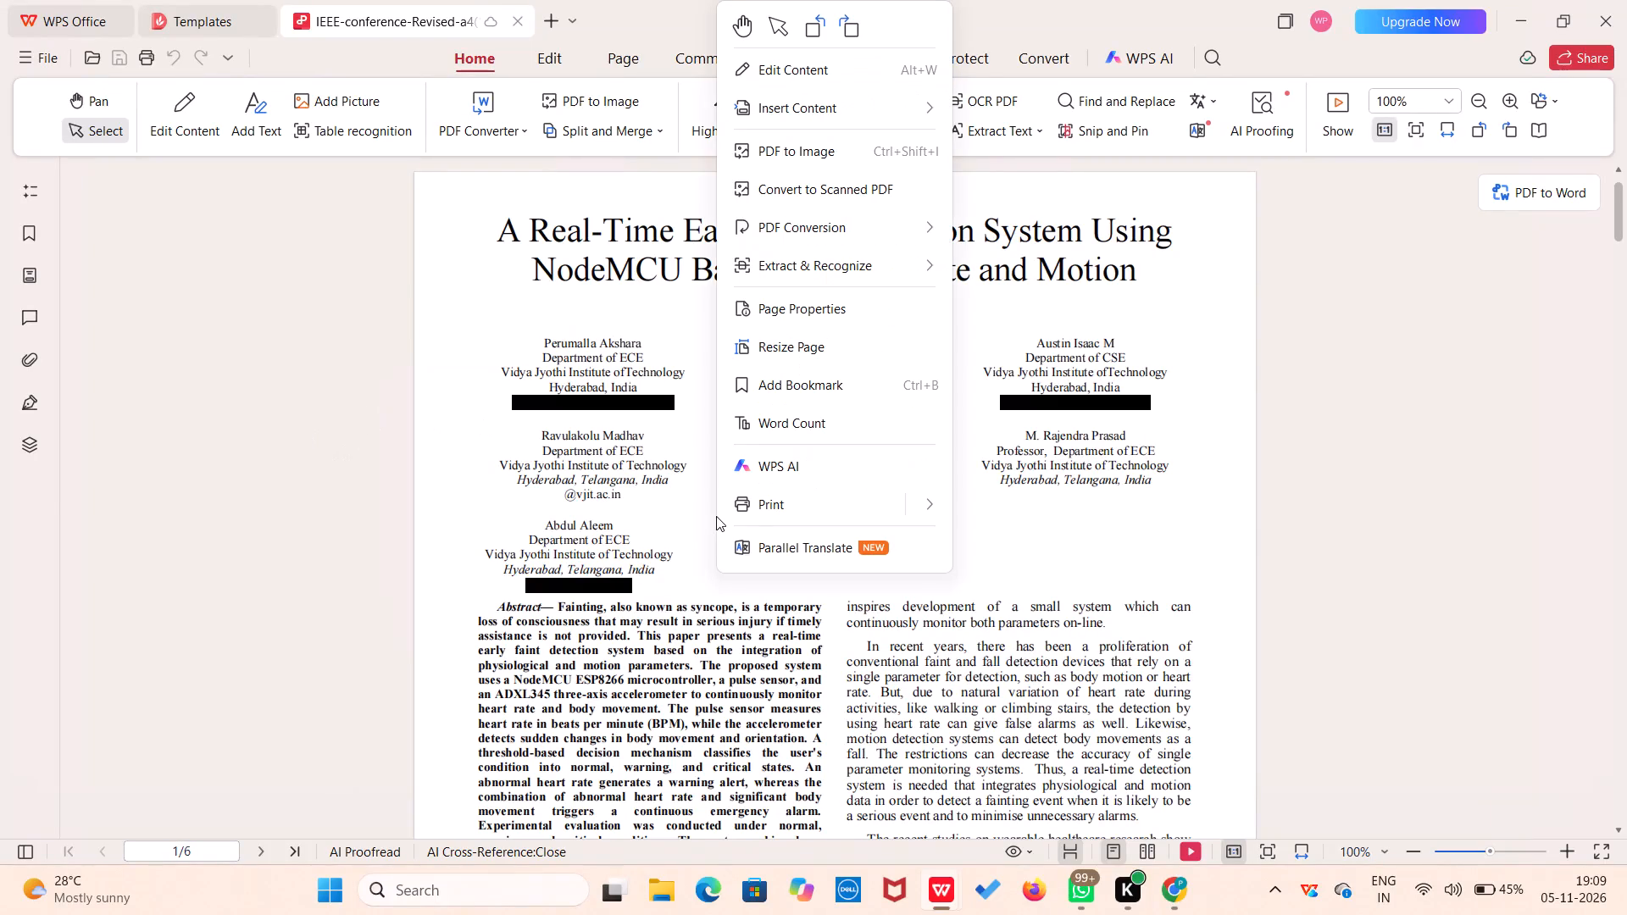
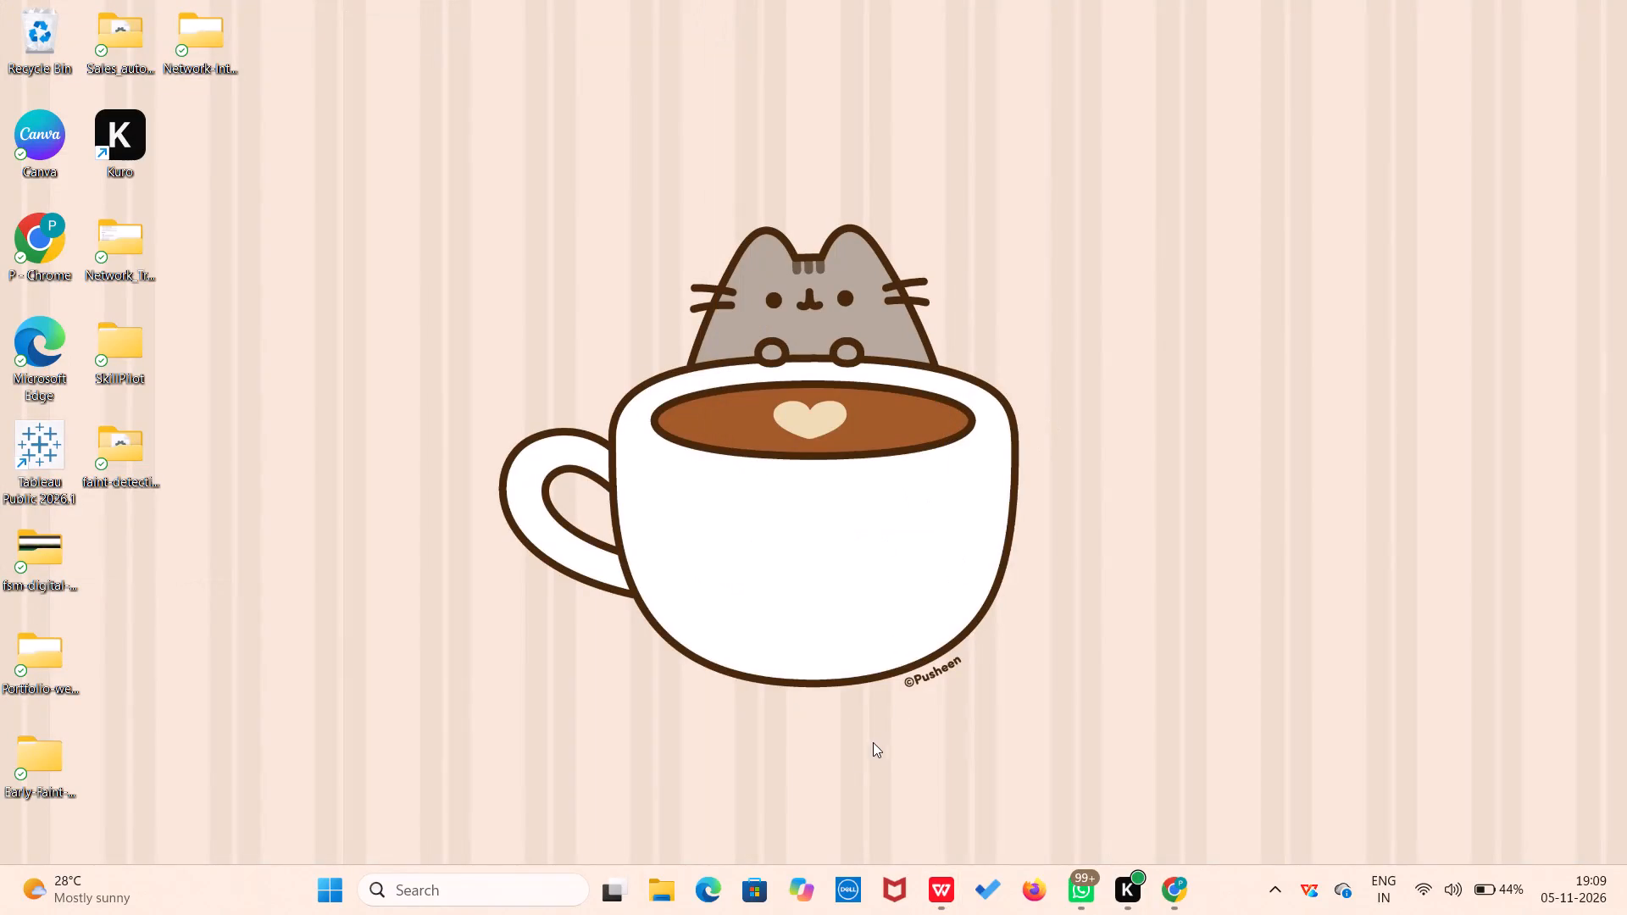
Switch to WPS Office and go to its home page of recent files, closing the Export to PDF window and the discount offer.
{"action": "left_click", "coordinate": [458, 890]}
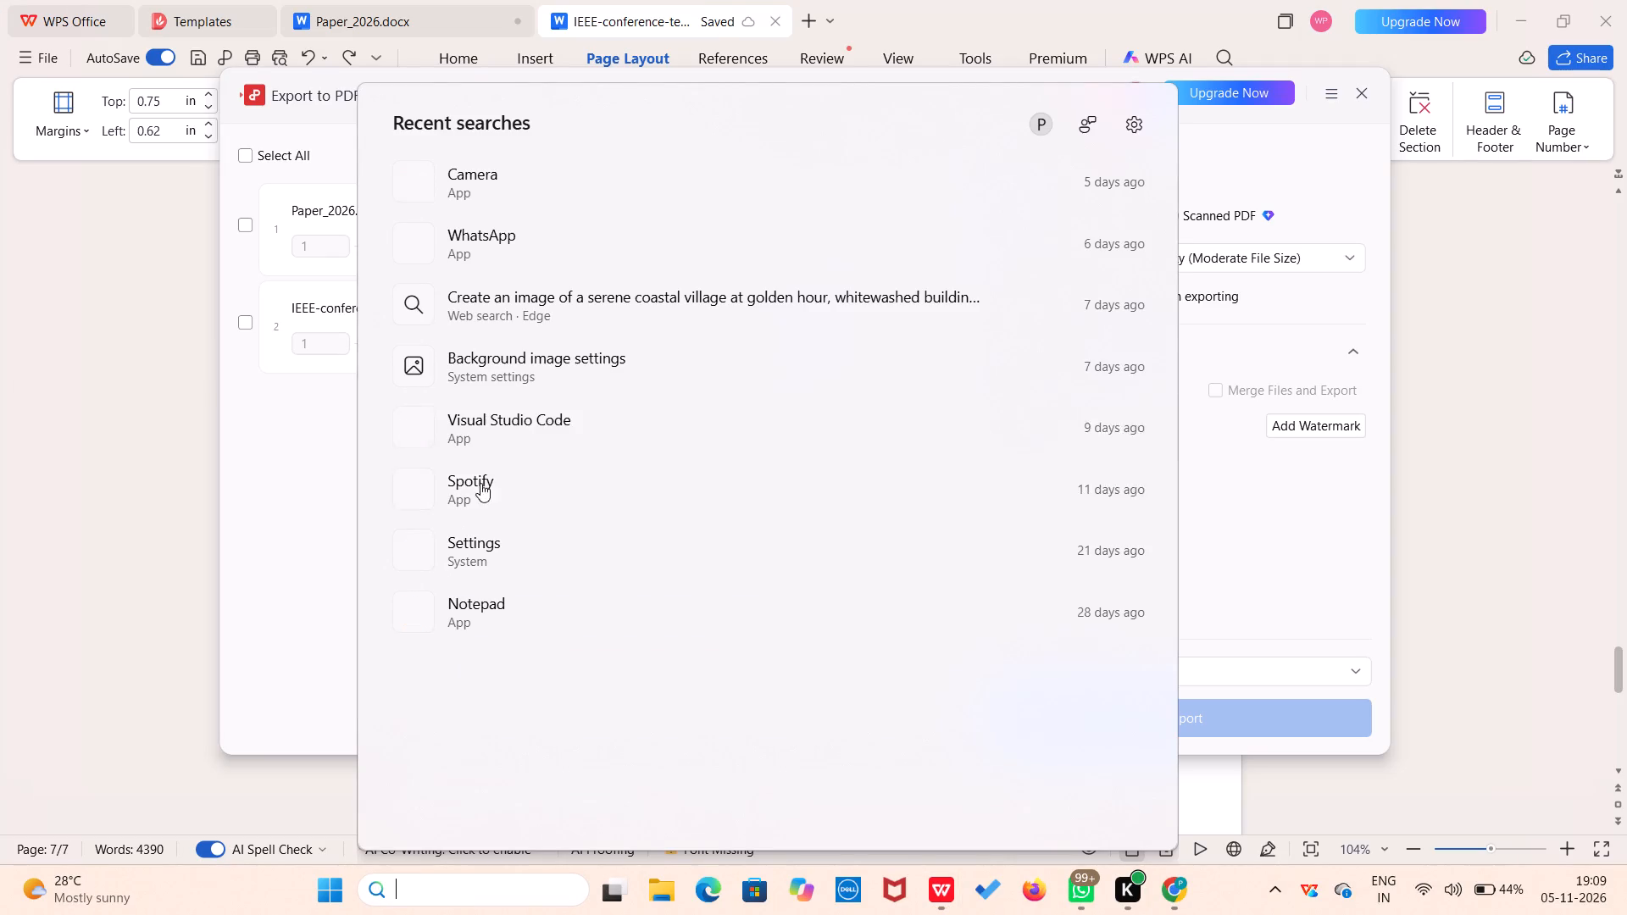
{"action": "type", "text": "wps"}
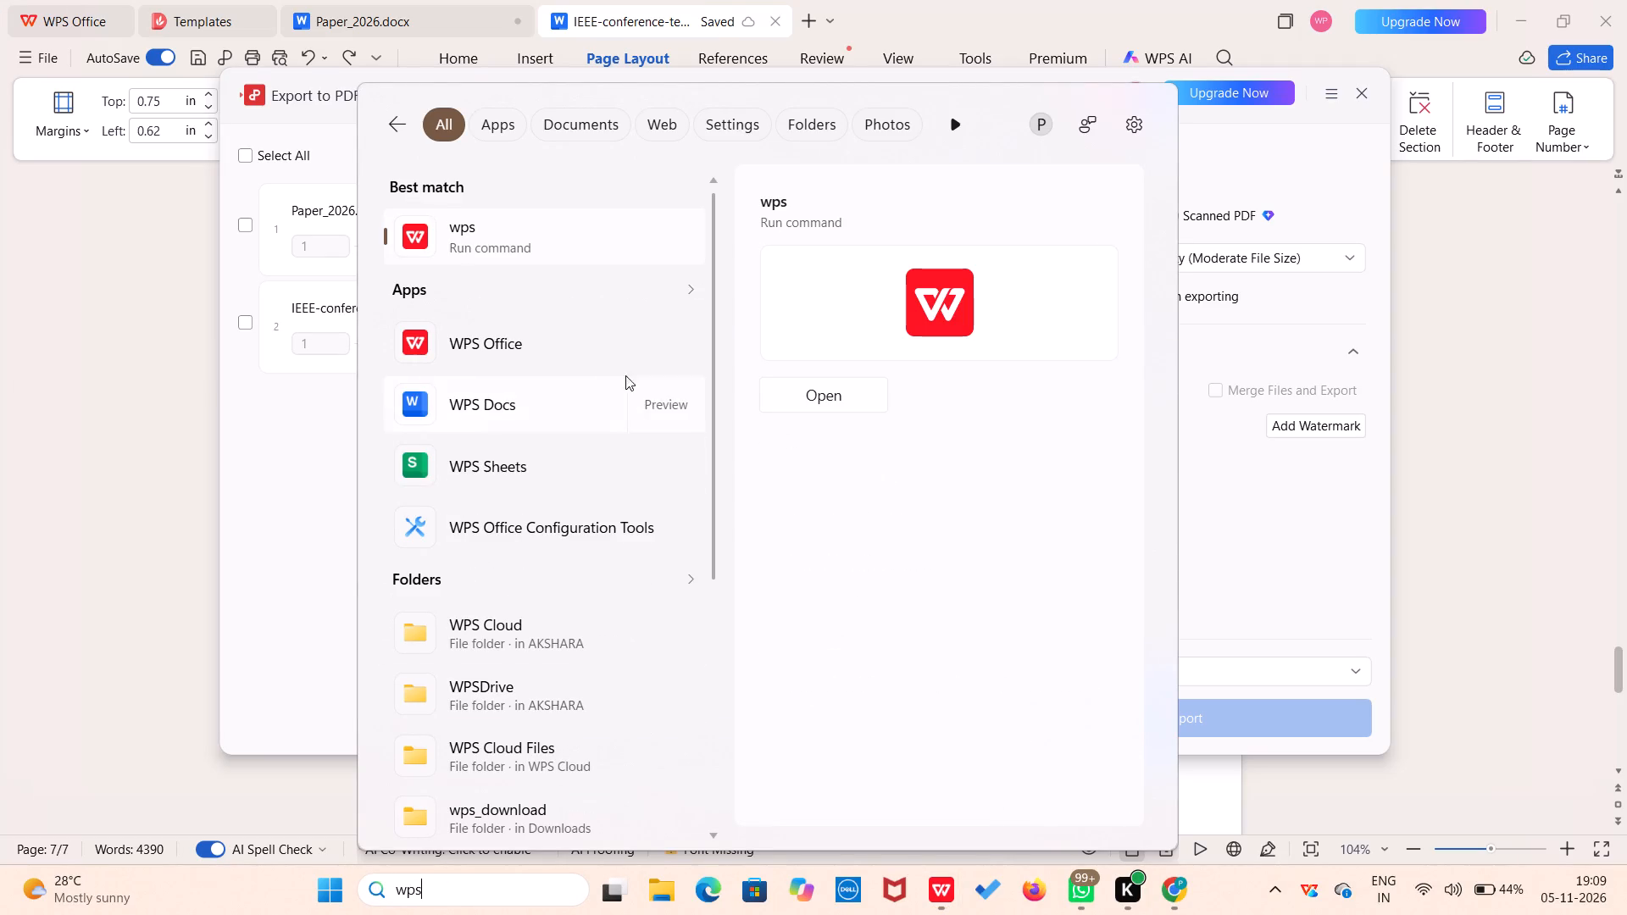
{"action": "left_click", "coordinate": [542, 352]}
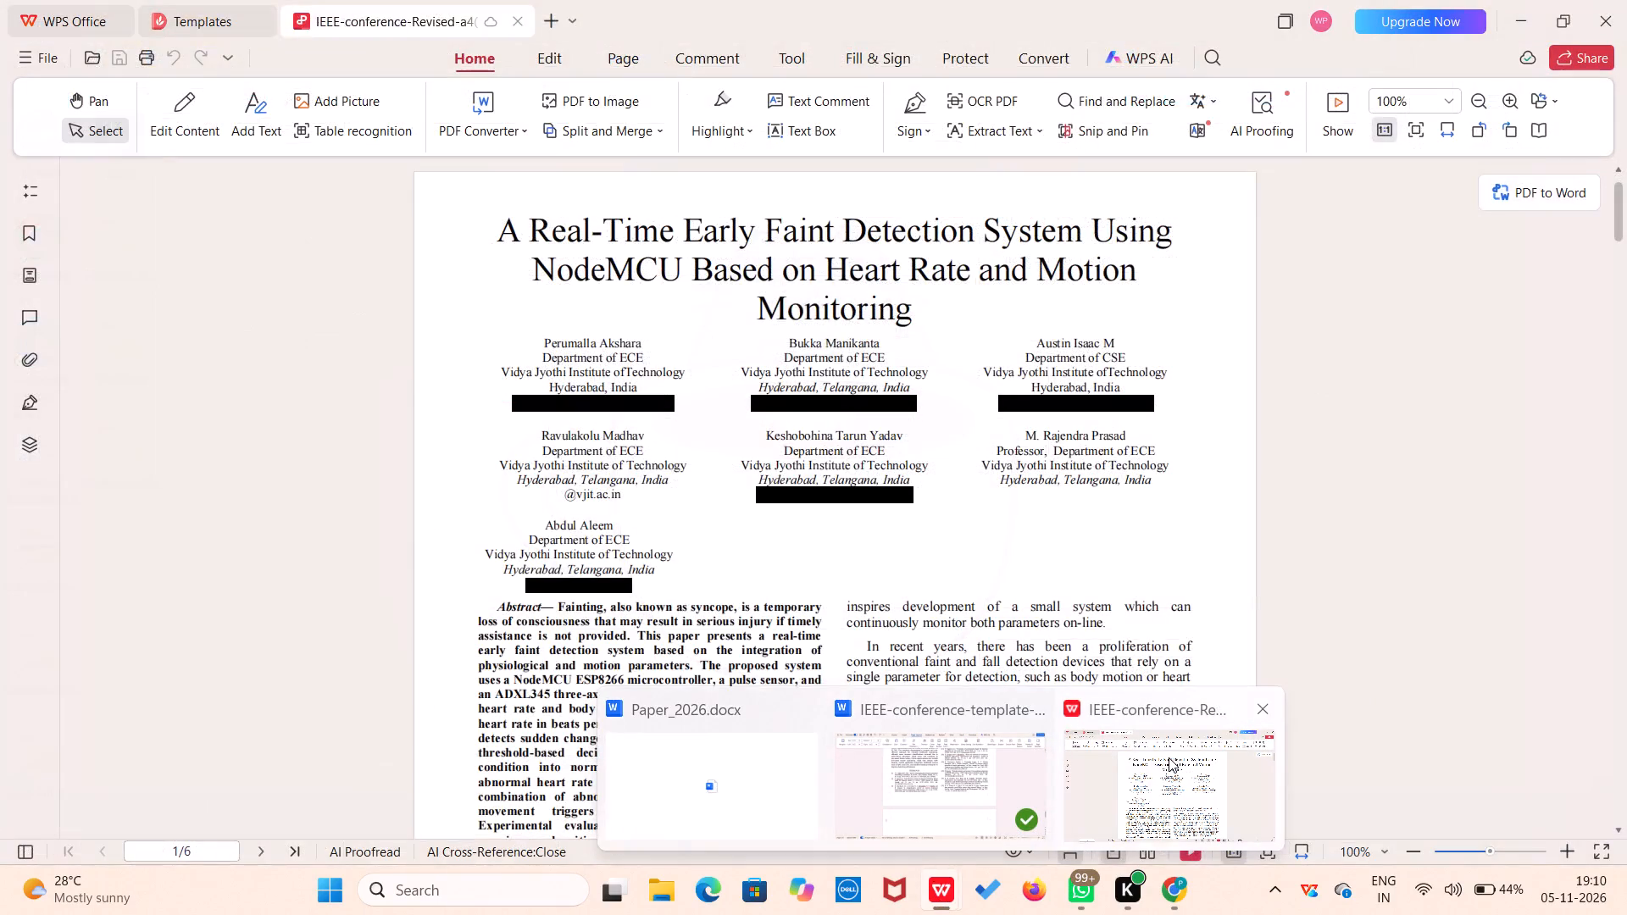
{"action": "left_click", "coordinate": [53, 6]}
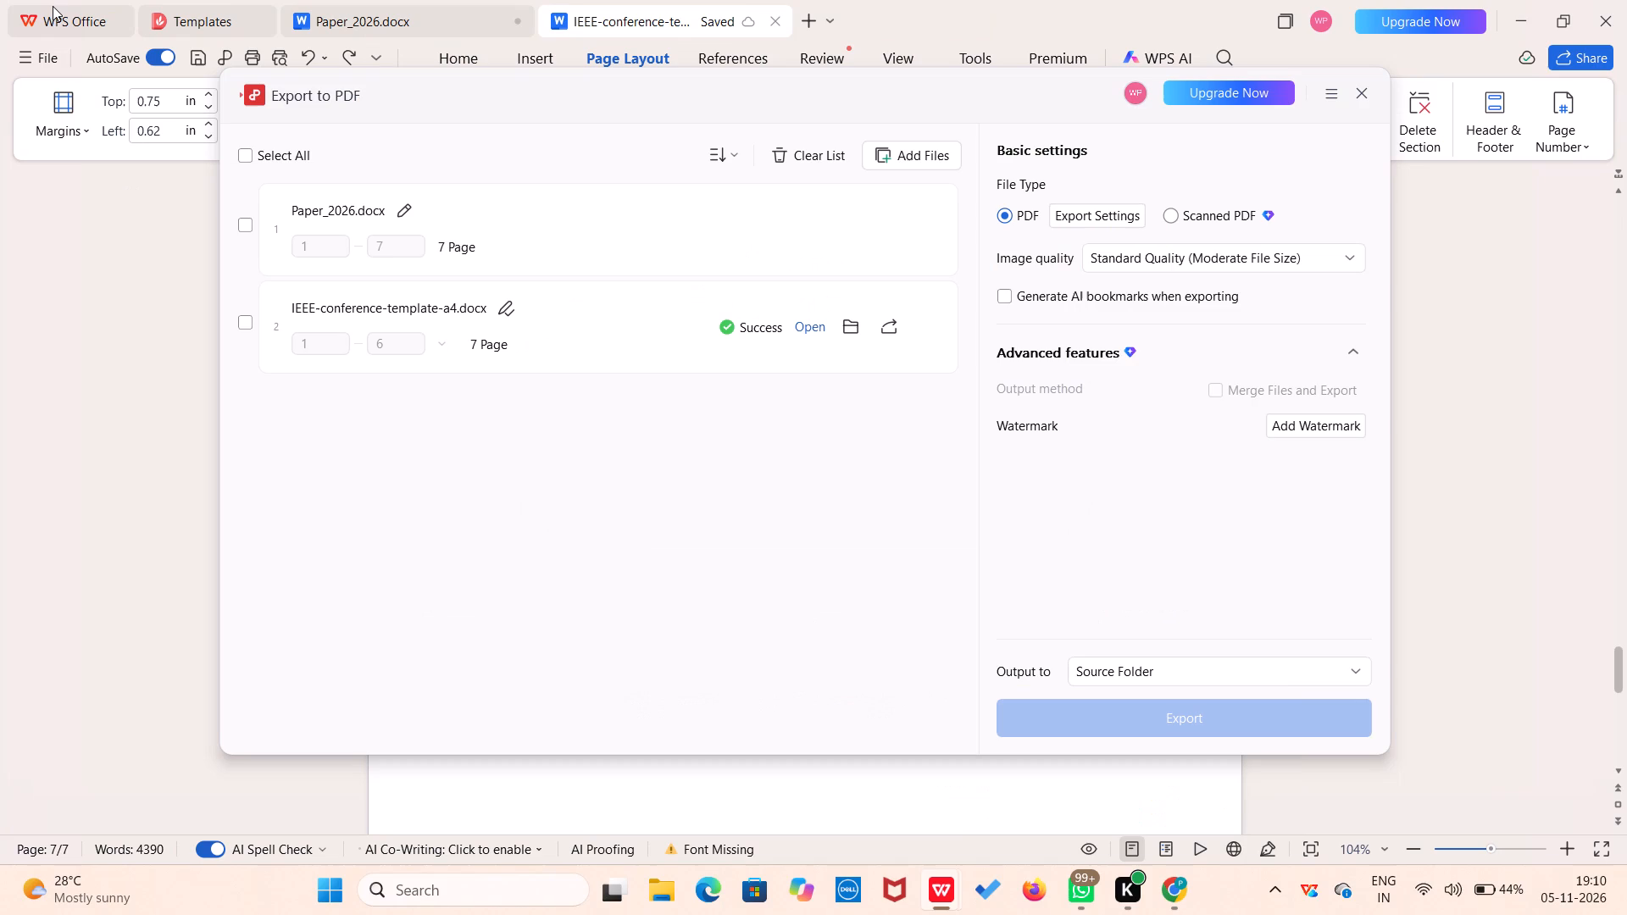
{"action": "left_click", "coordinate": [58, 19]}
{"action": "left_click", "coordinate": [1355, 93]}
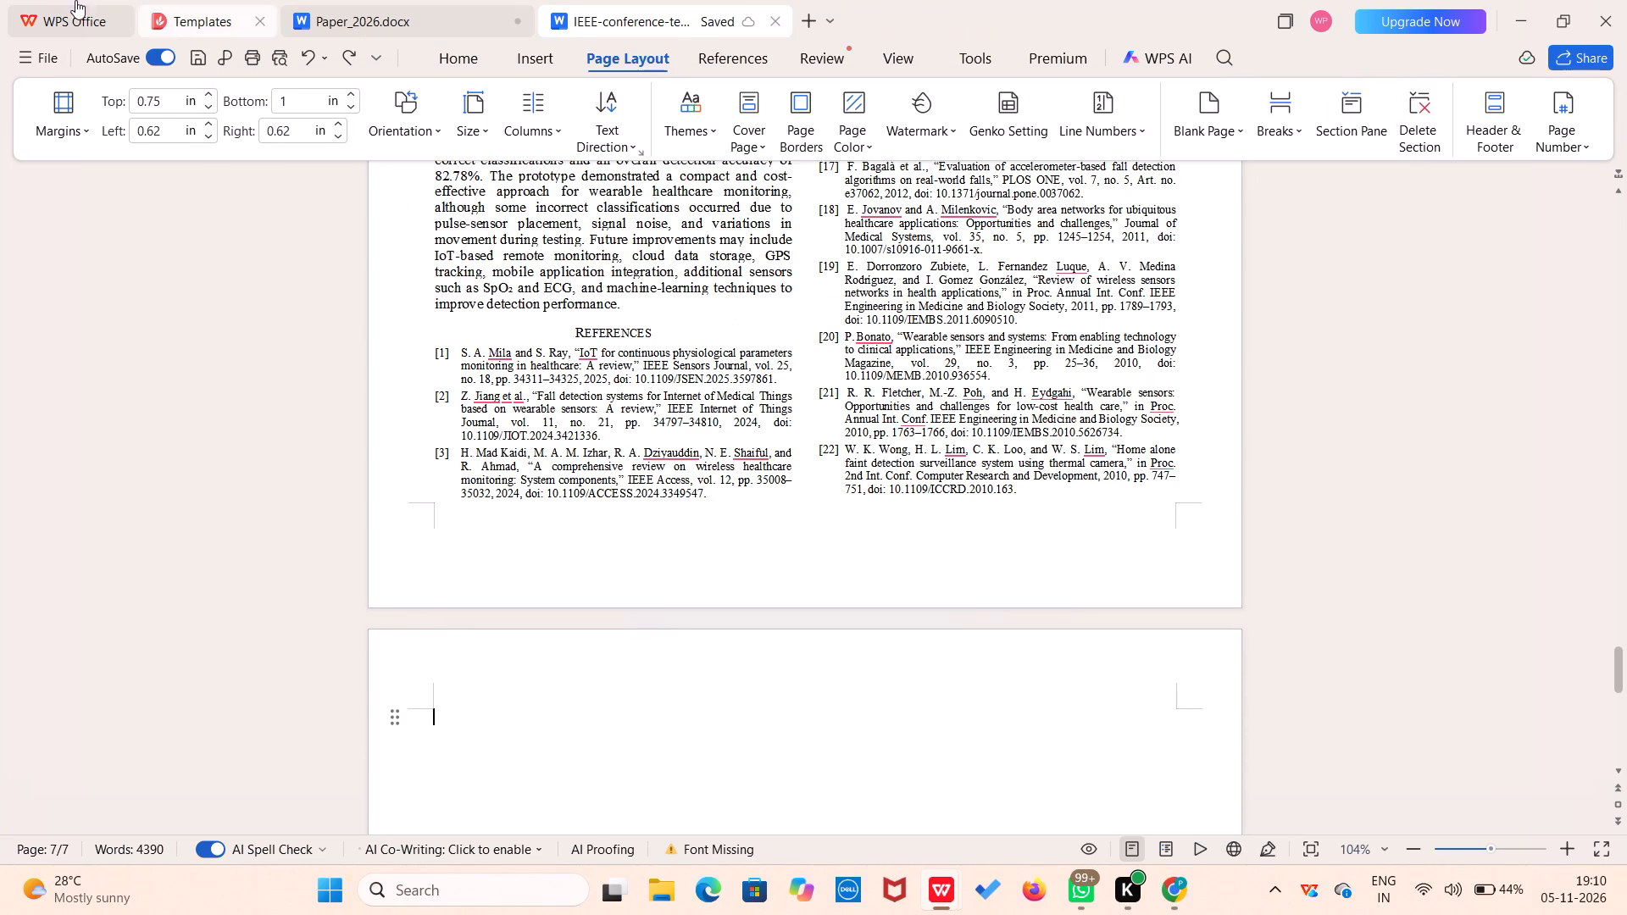
{"action": "left_click", "coordinate": [43, 9]}
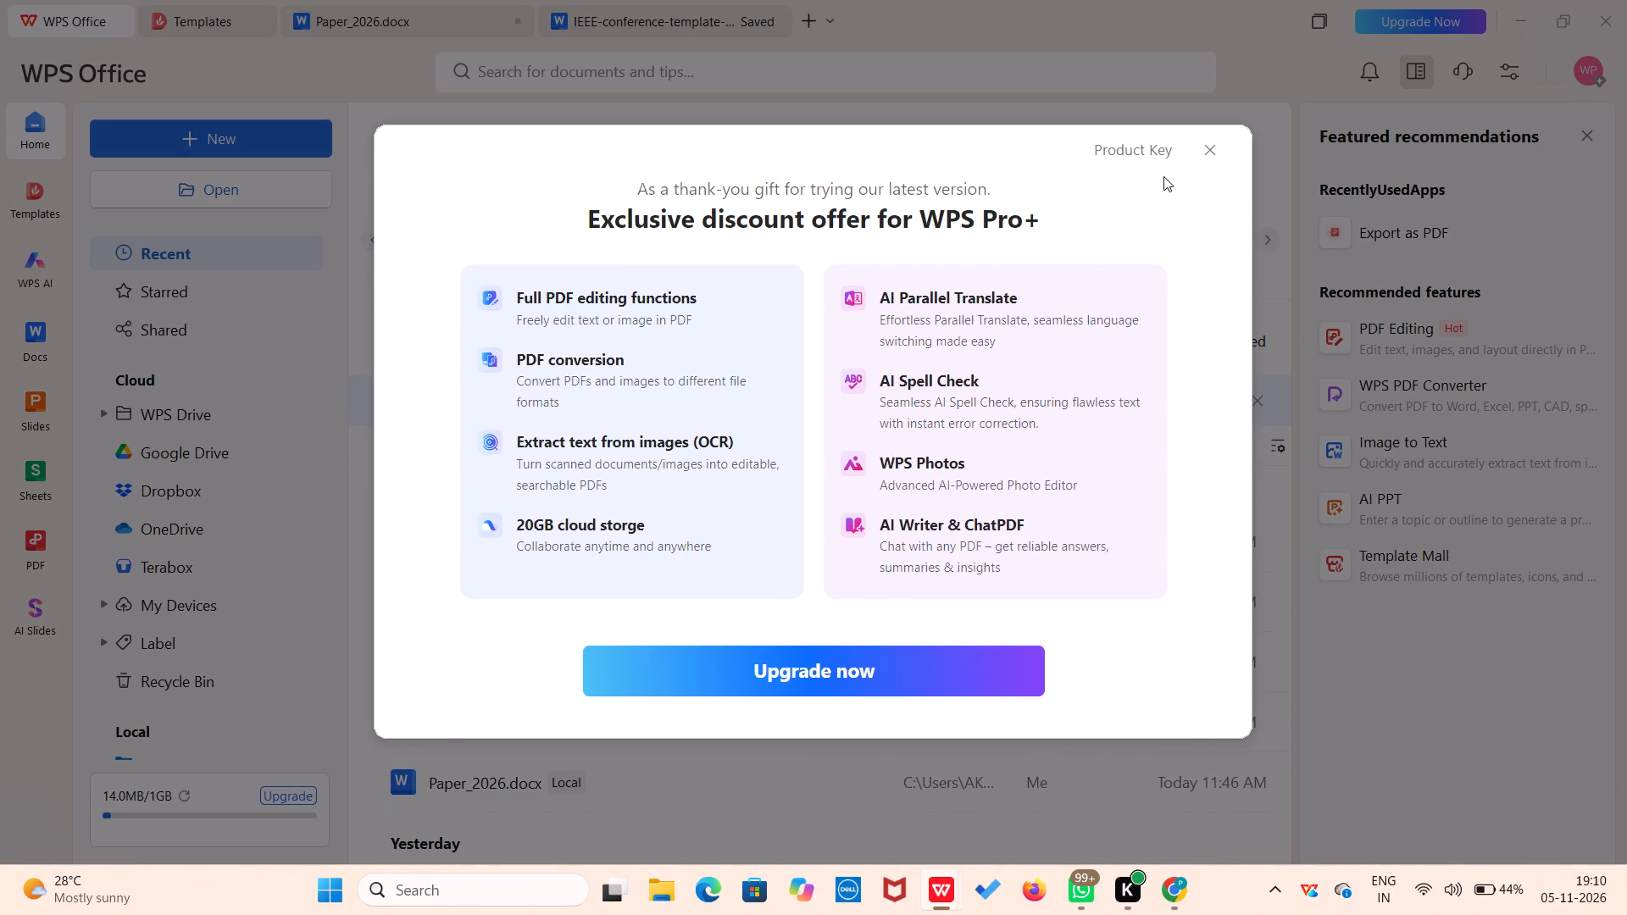
{"action": "left_click", "coordinate": [1206, 149]}
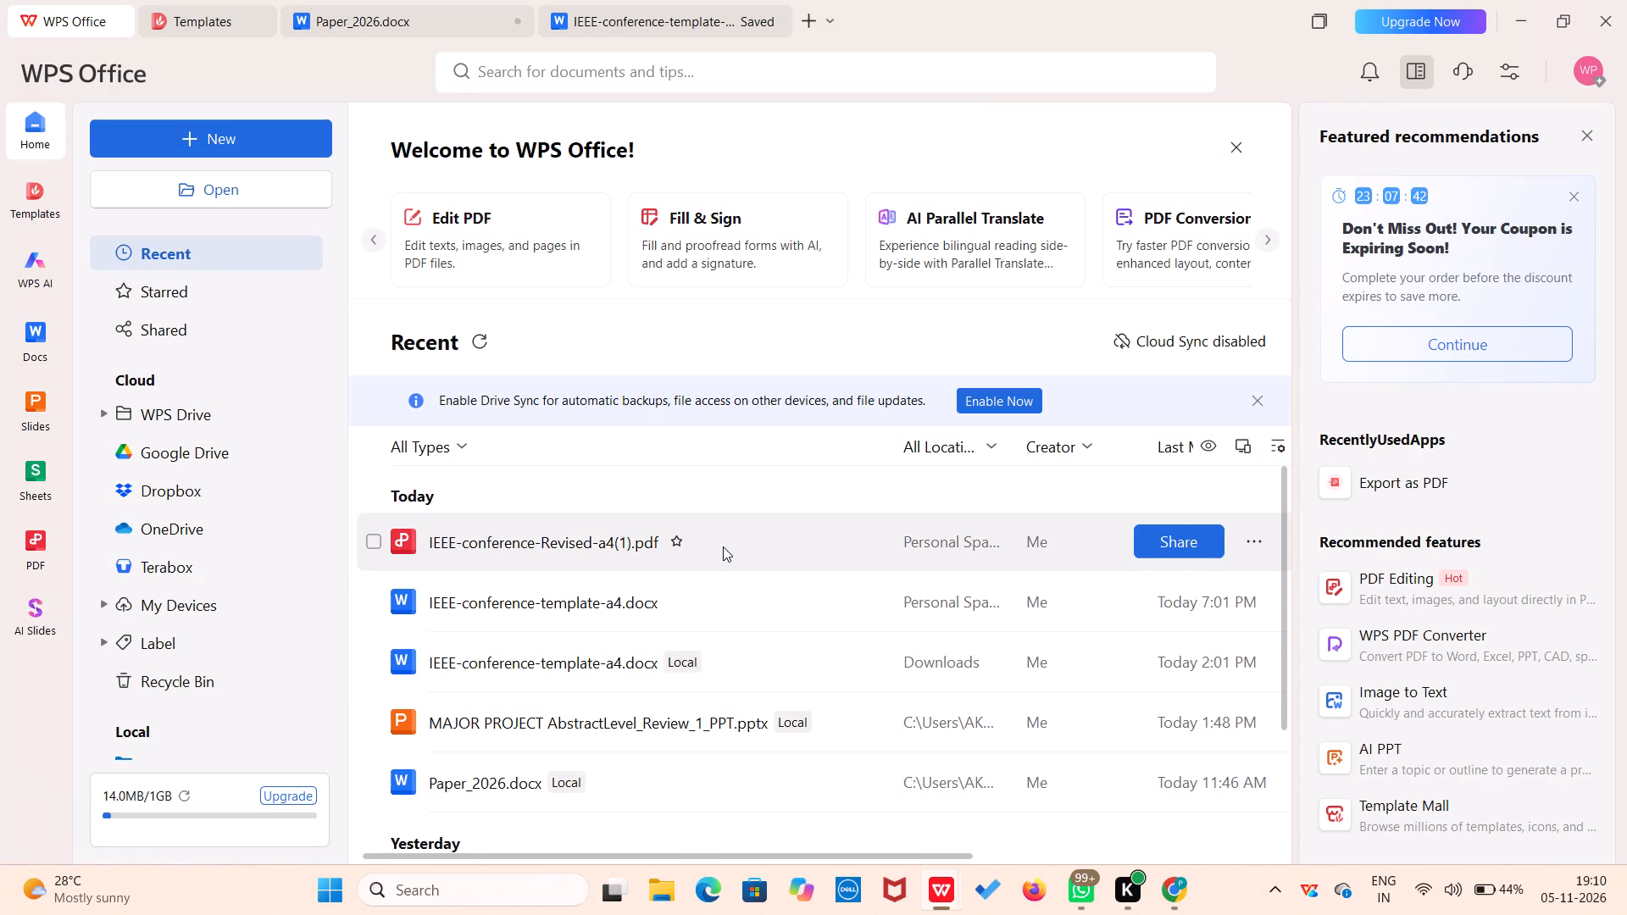
Share IEEE-conference-Revised-a4(1).pdf from the recent files, choosing to send it as a PDF file.
{"action": "left_click", "coordinate": [1252, 541]}
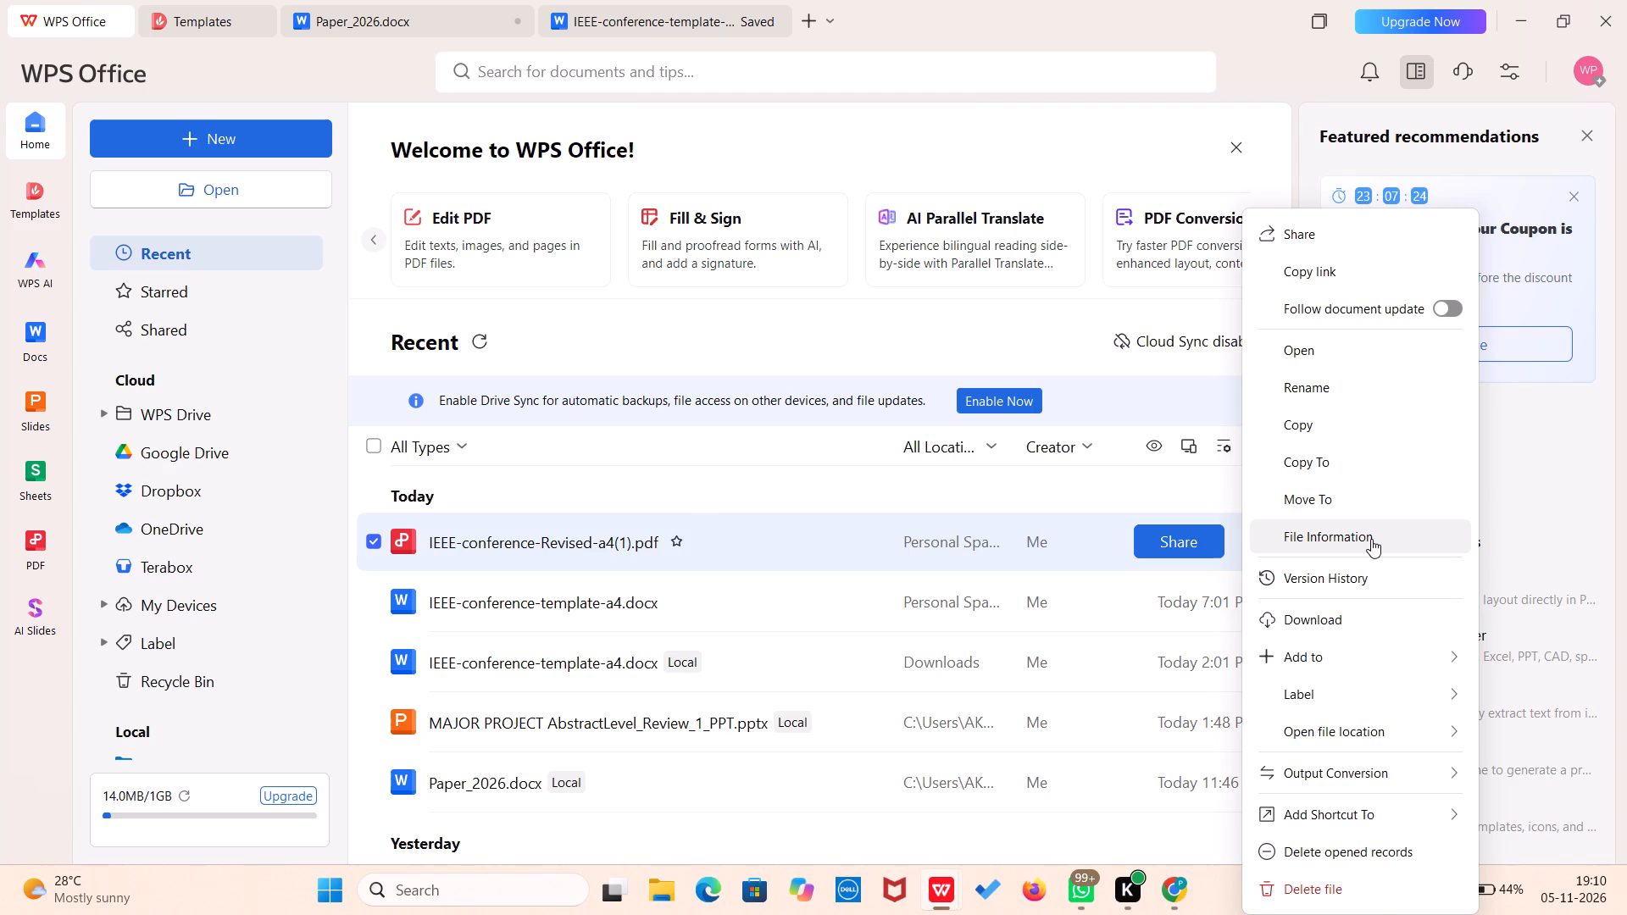
{"action": "left_click", "coordinate": [1302, 241]}
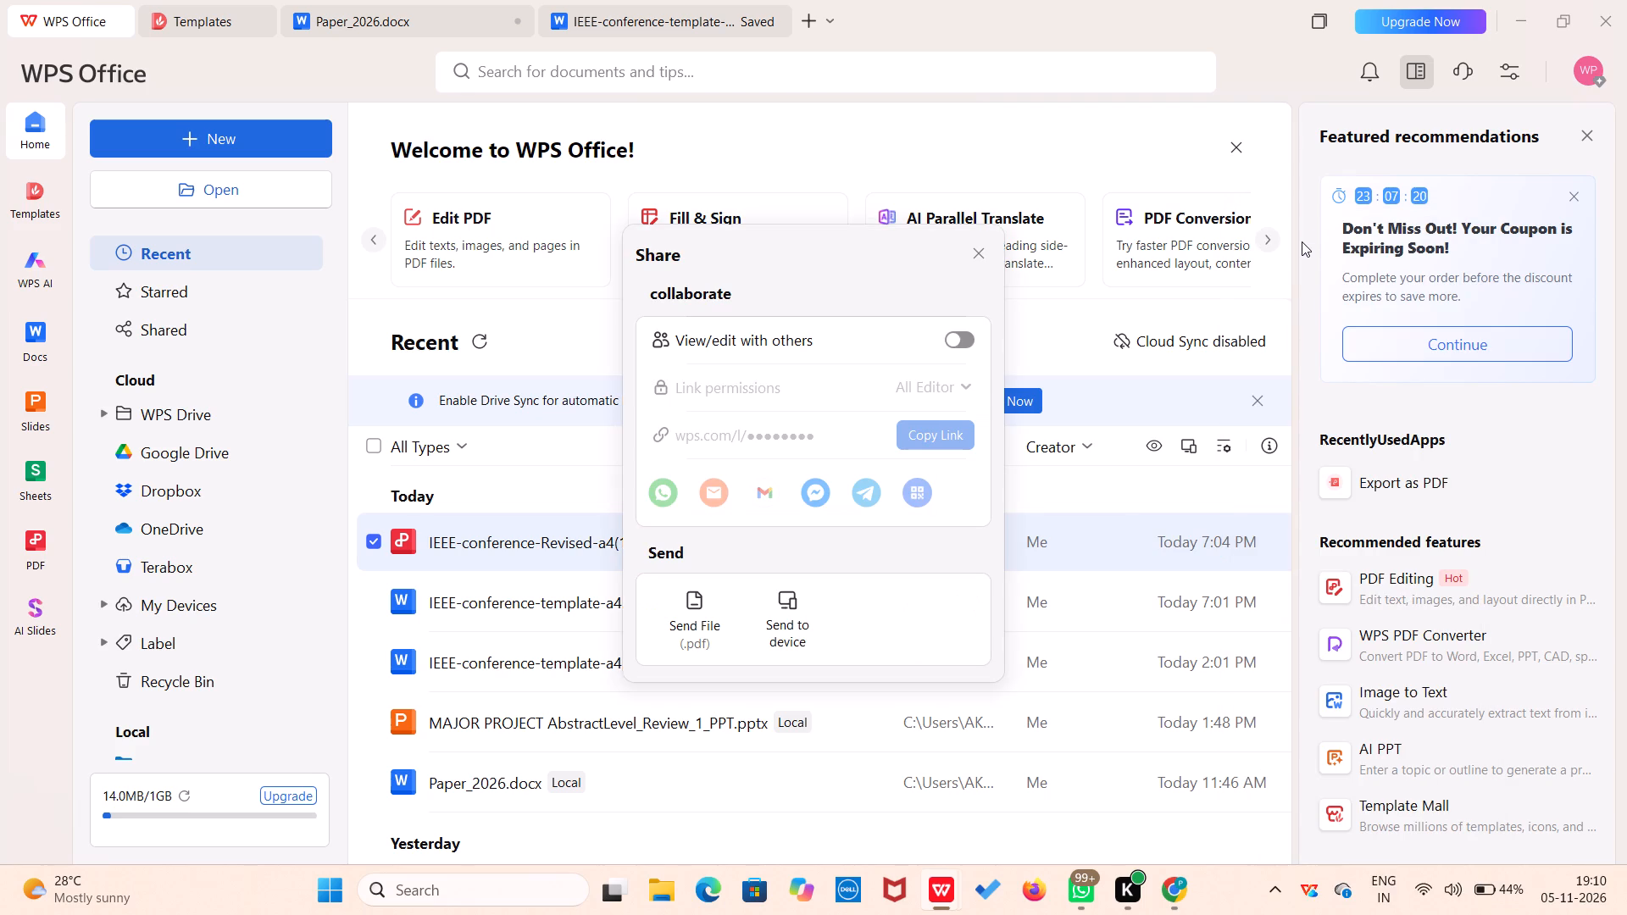
{"action": "left_click", "coordinate": [686, 602]}
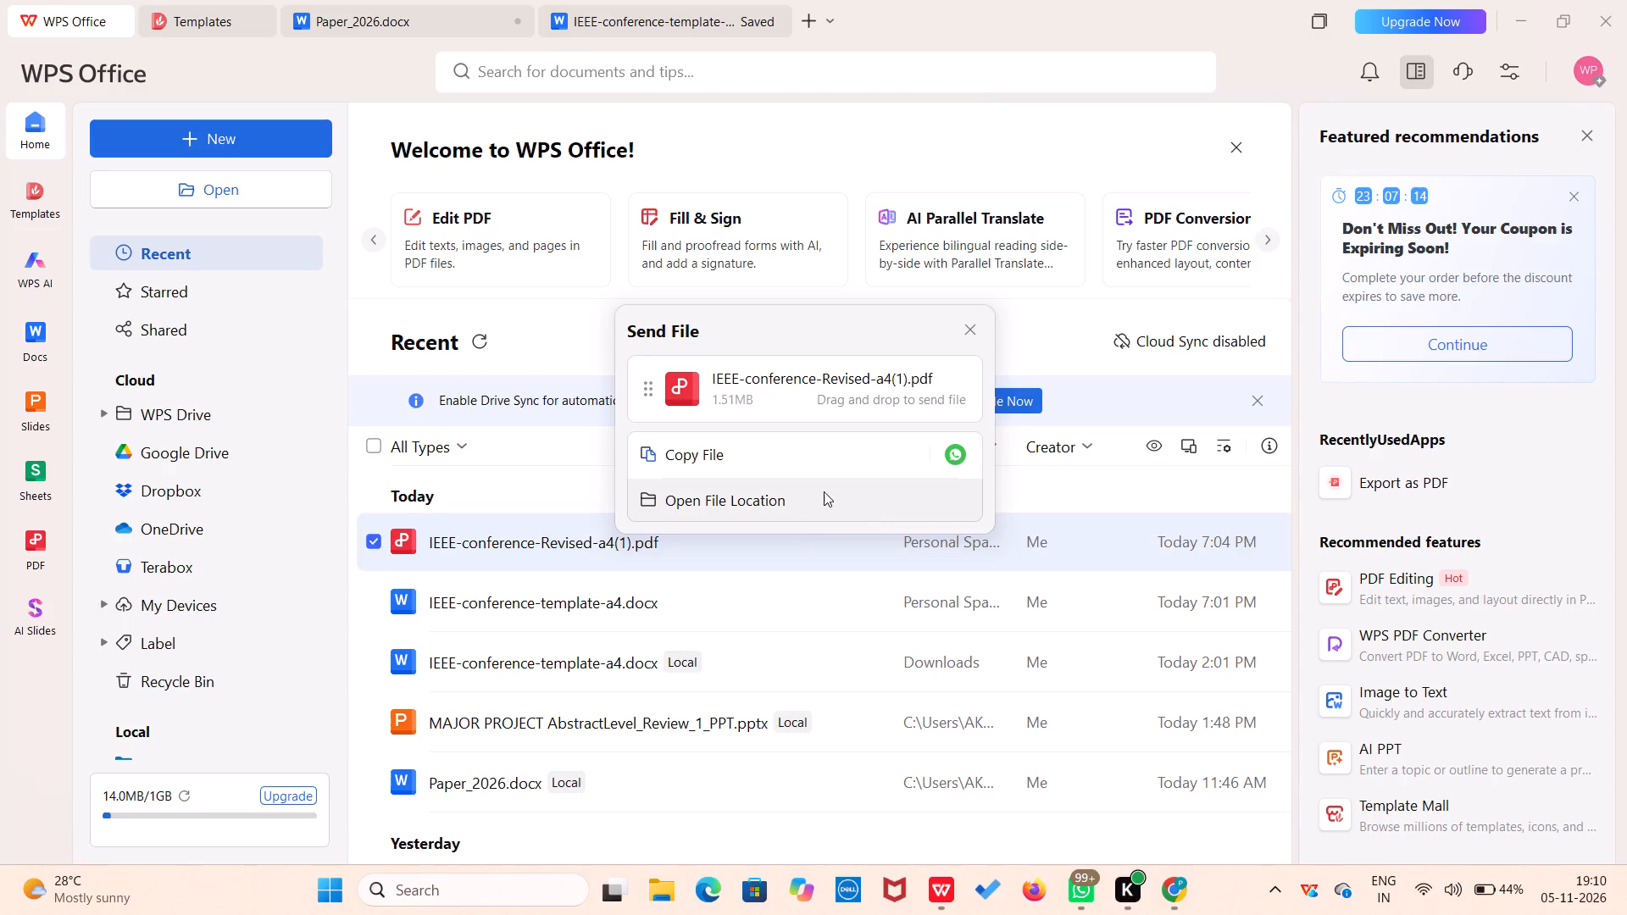
Open the file location of IEEE-conference-Revised-a4(1).pdf in File Explorer and browse the folders in its navigation list.
{"action": "left_click", "coordinate": [804, 500]}
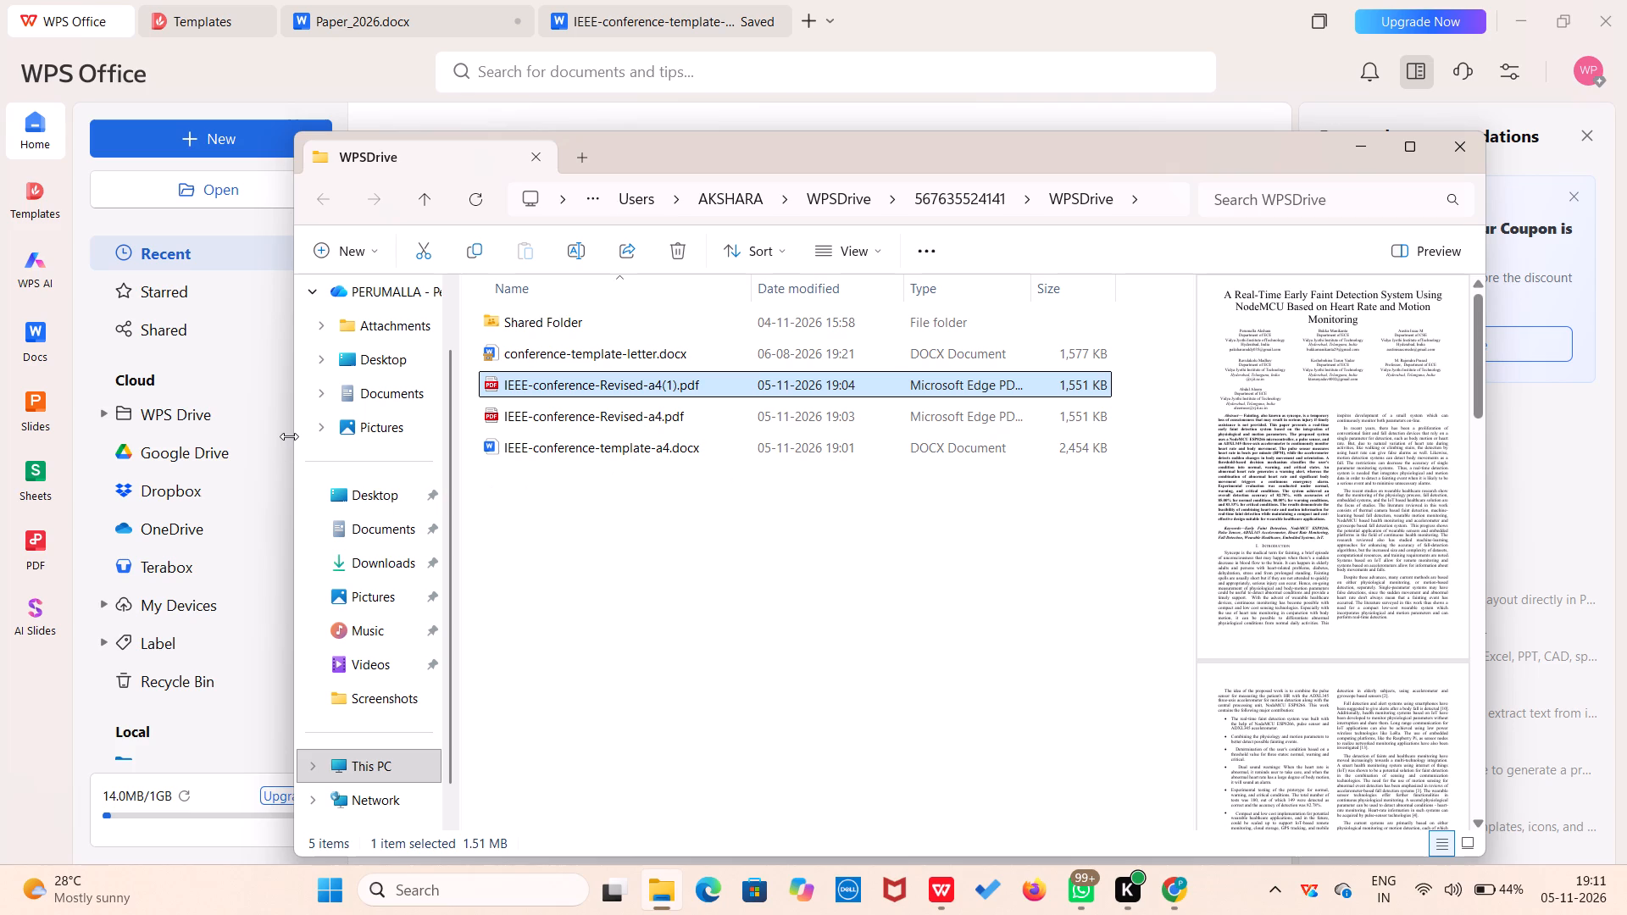
{"action": "scroll", "coordinate": [289, 436], "scroll_direction": "up", "scroll_amount": 3}
{"action": "scroll", "coordinate": [363, 347], "scroll_direction": "up", "scroll_amount": 12}
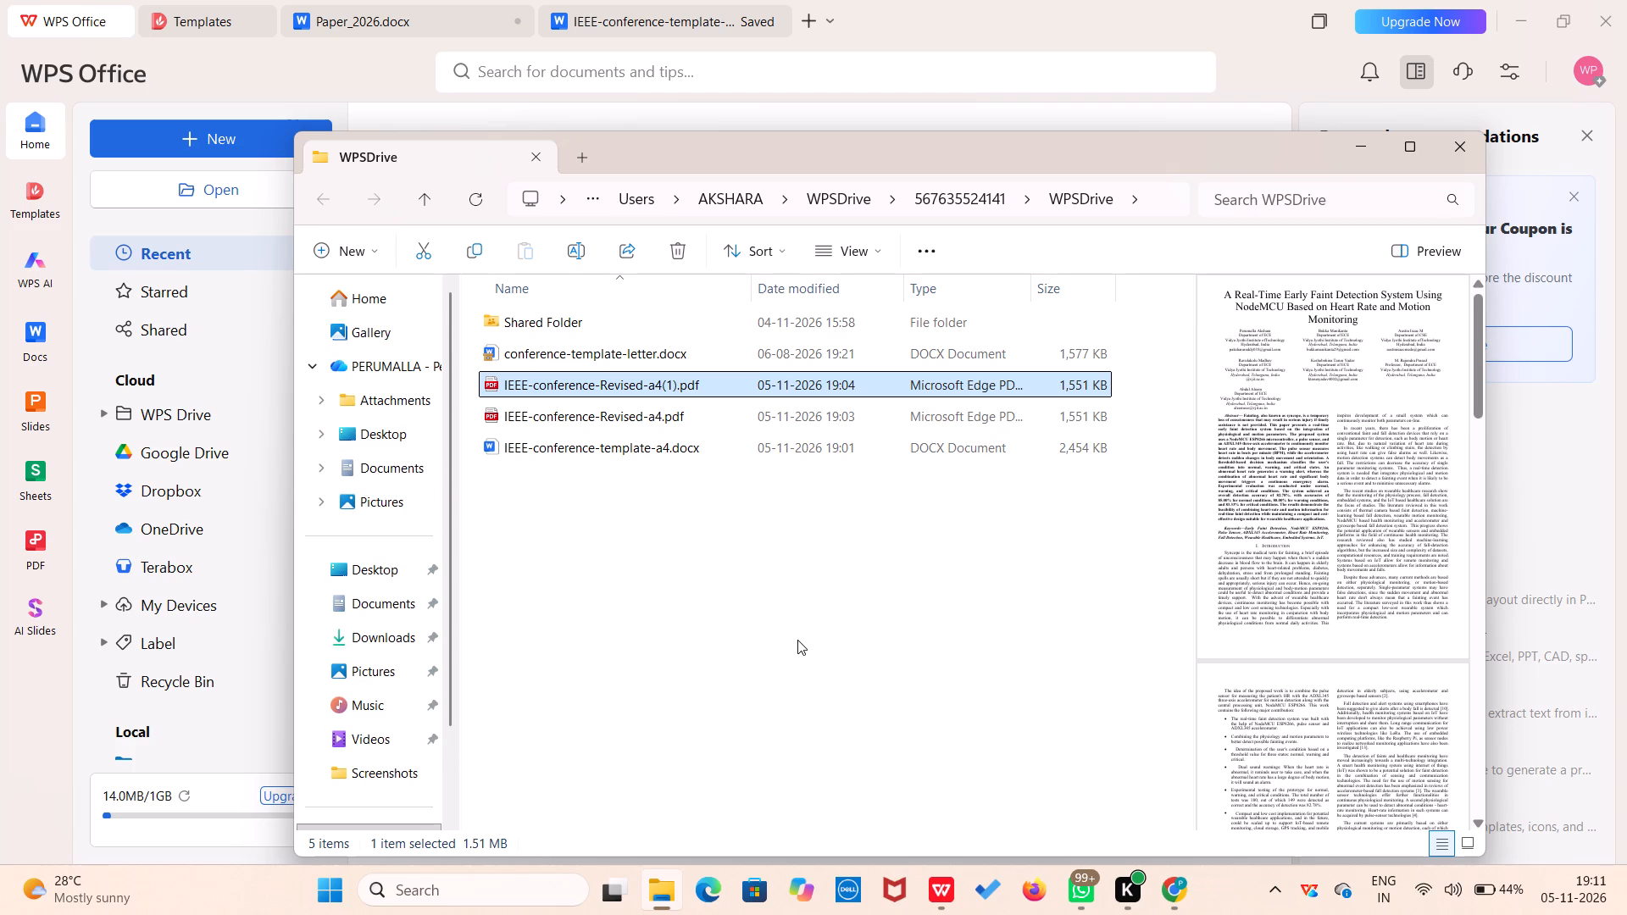
{"action": "scroll", "coordinate": [348, 673], "scroll_direction": "down", "scroll_amount": 8}
{"action": "scroll", "coordinate": [348, 673], "scroll_direction": "up", "scroll_amount": 6}
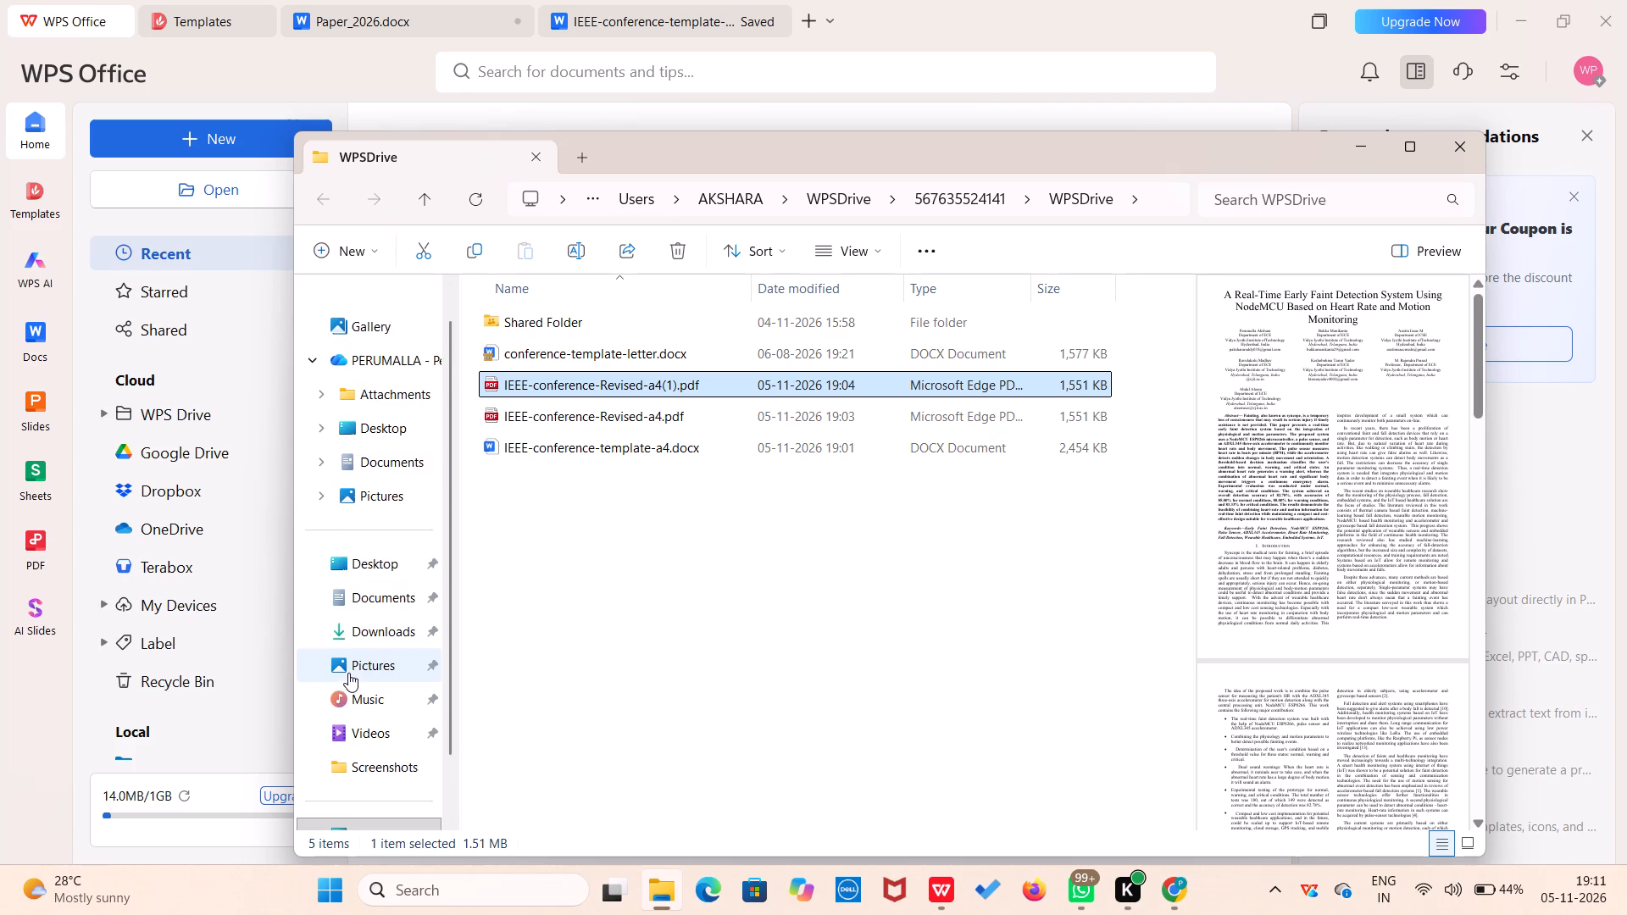
{"action": "scroll", "coordinate": [348, 673], "scroll_direction": "up", "scroll_amount": 1}
{"action": "scroll", "coordinate": [395, 708], "scroll_direction": "down", "scroll_amount": 6}
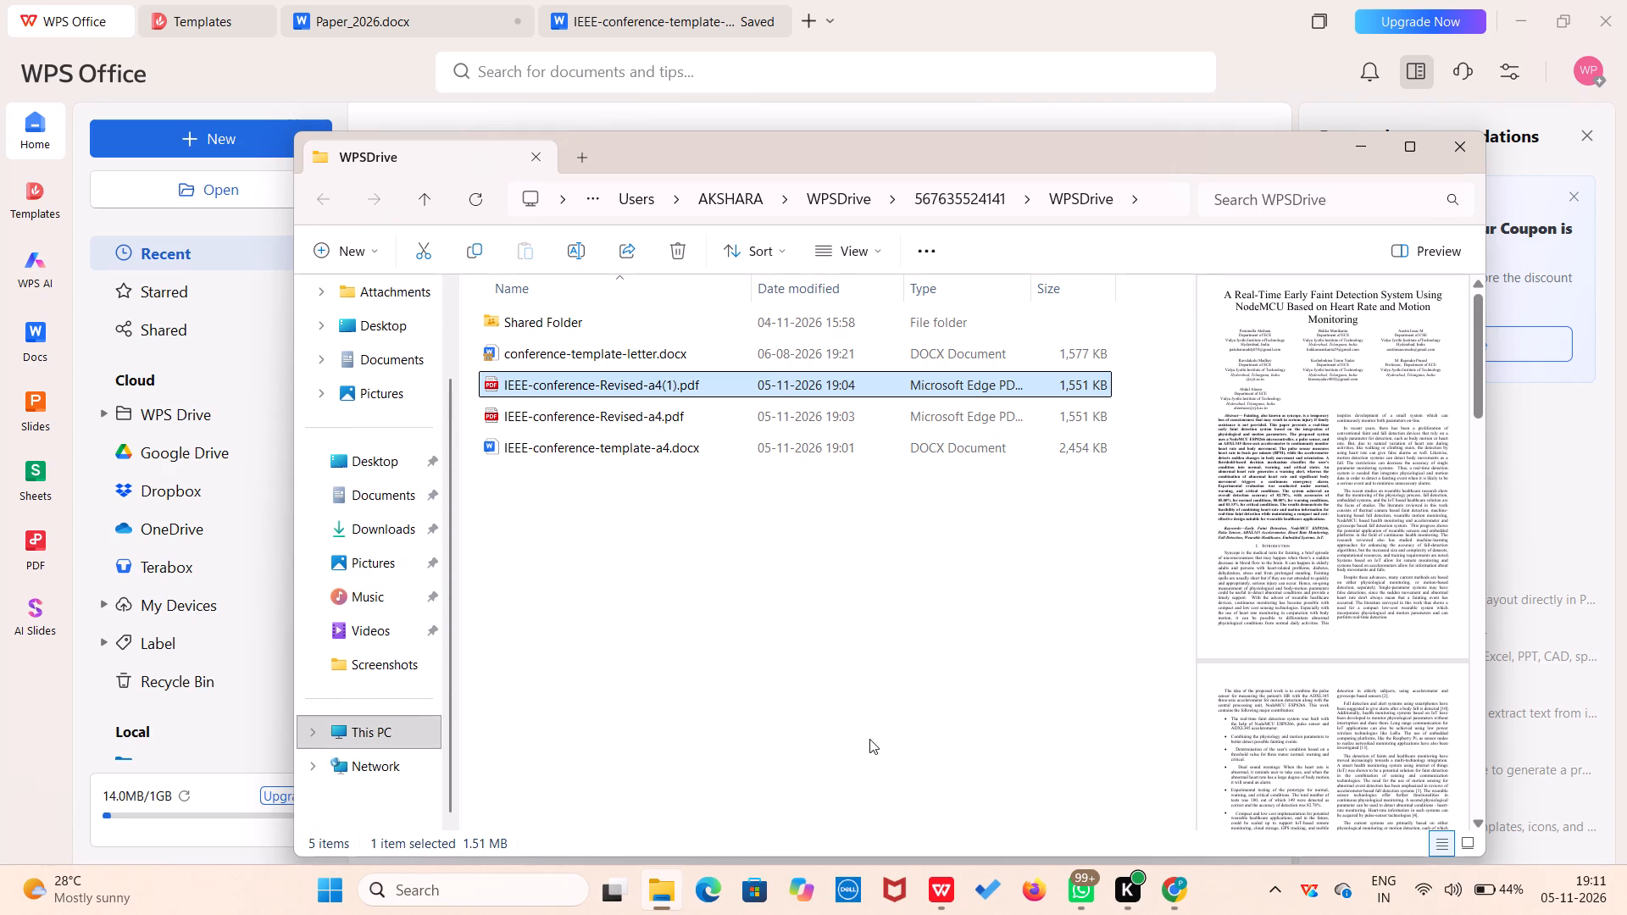
Switch from the WPSDrive folder window towards the open IEEE-conference-Revised-a4(1).pdf window in WPS Office.
{"action": "key", "text": "alt+Tab"}
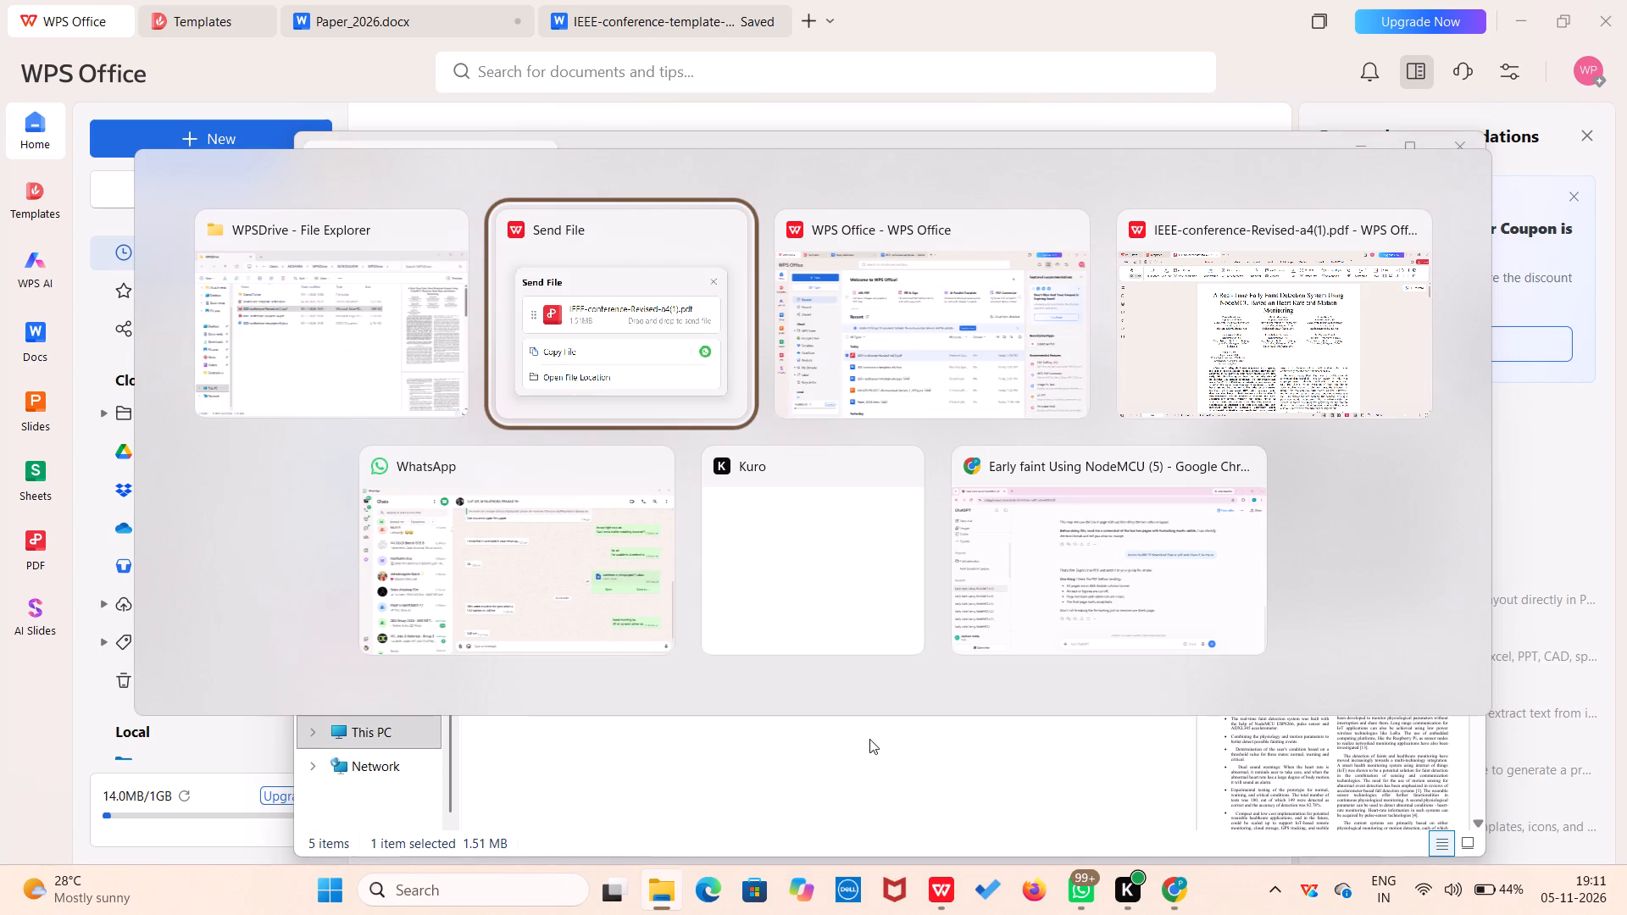
{"action": "key", "text": "alt+Tab"}
{"action": "key", "text": "alt+Tab"}
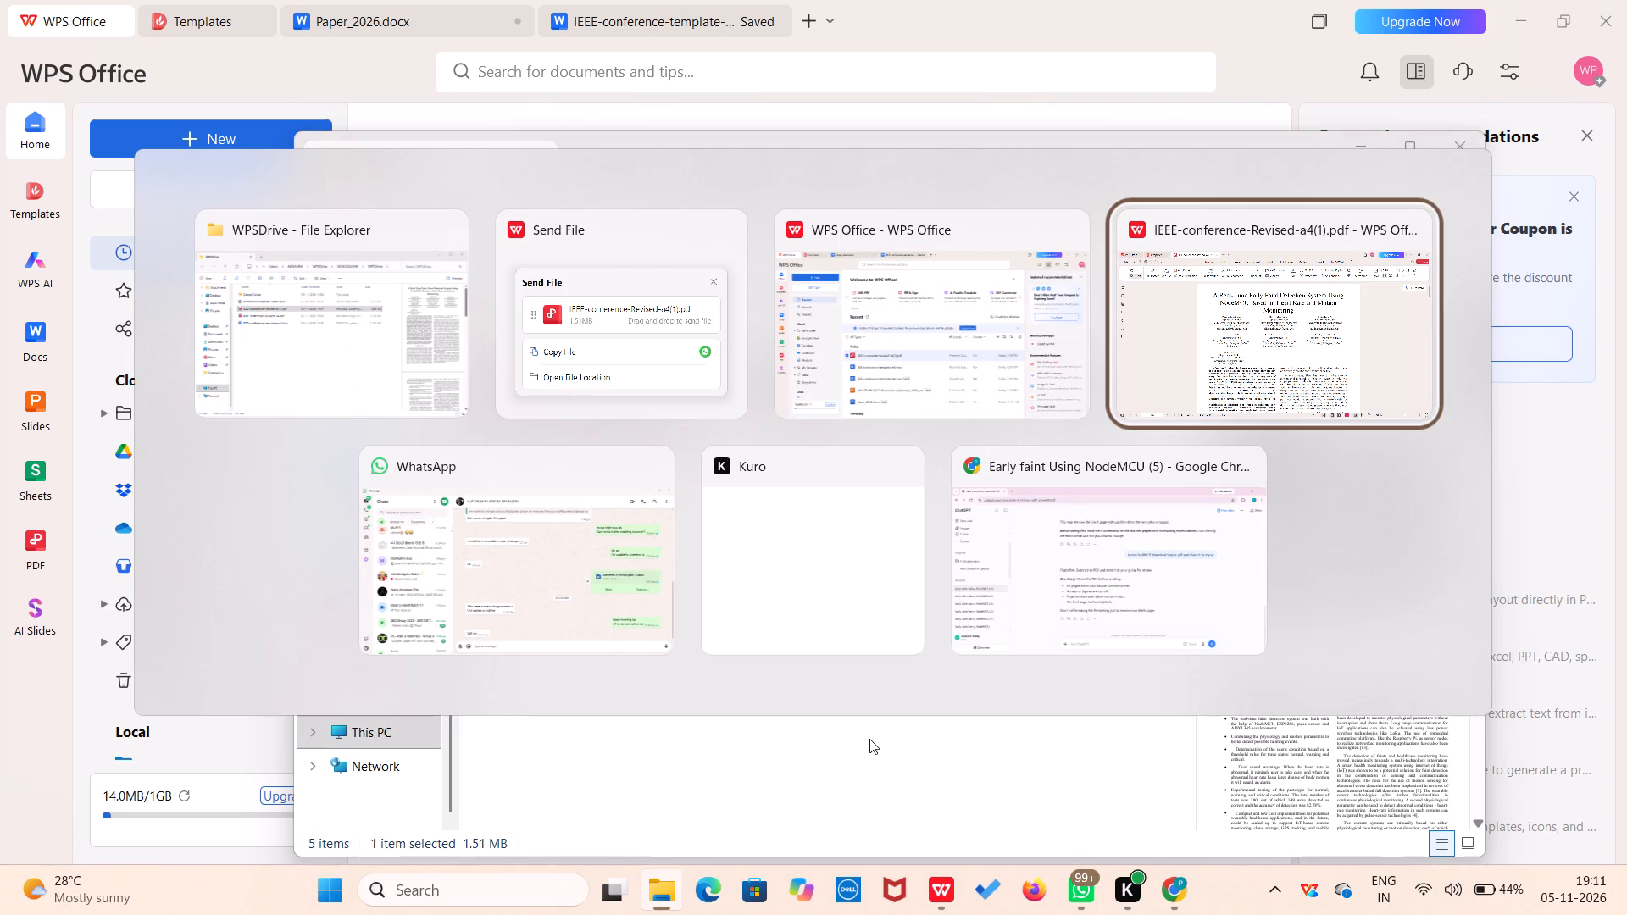
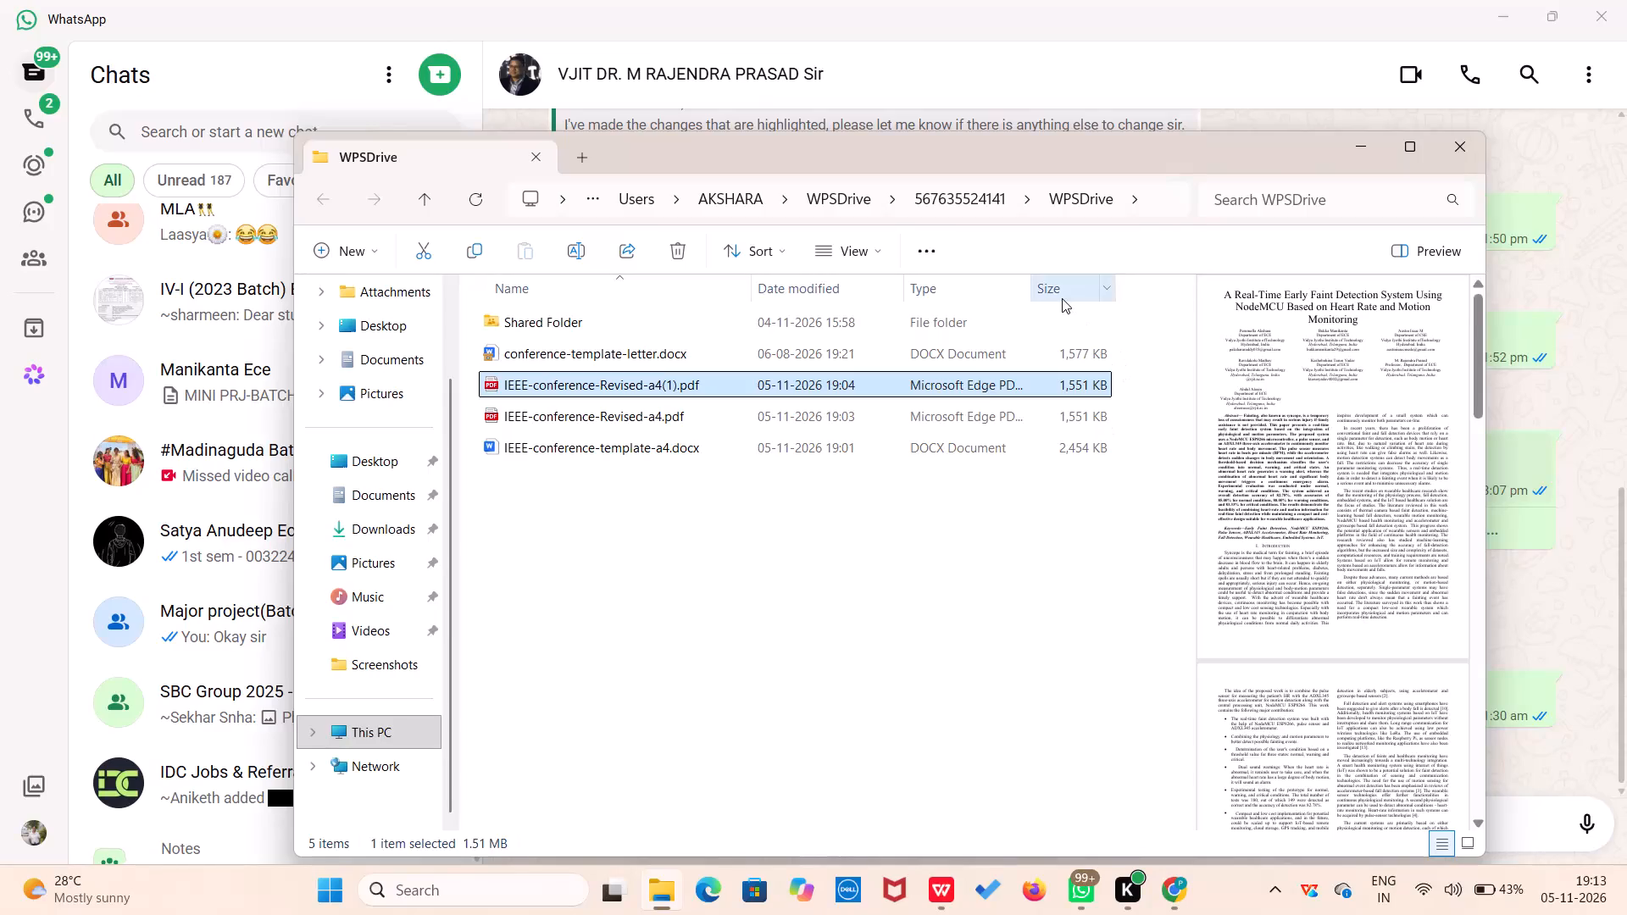
Bring up the copy and edit options for the folder path of the WPSDrive folder holding the exported PDF.
{"action": "left_click", "coordinate": [1172, 178]}
{"action": "right_click", "coordinate": [1158, 203]}
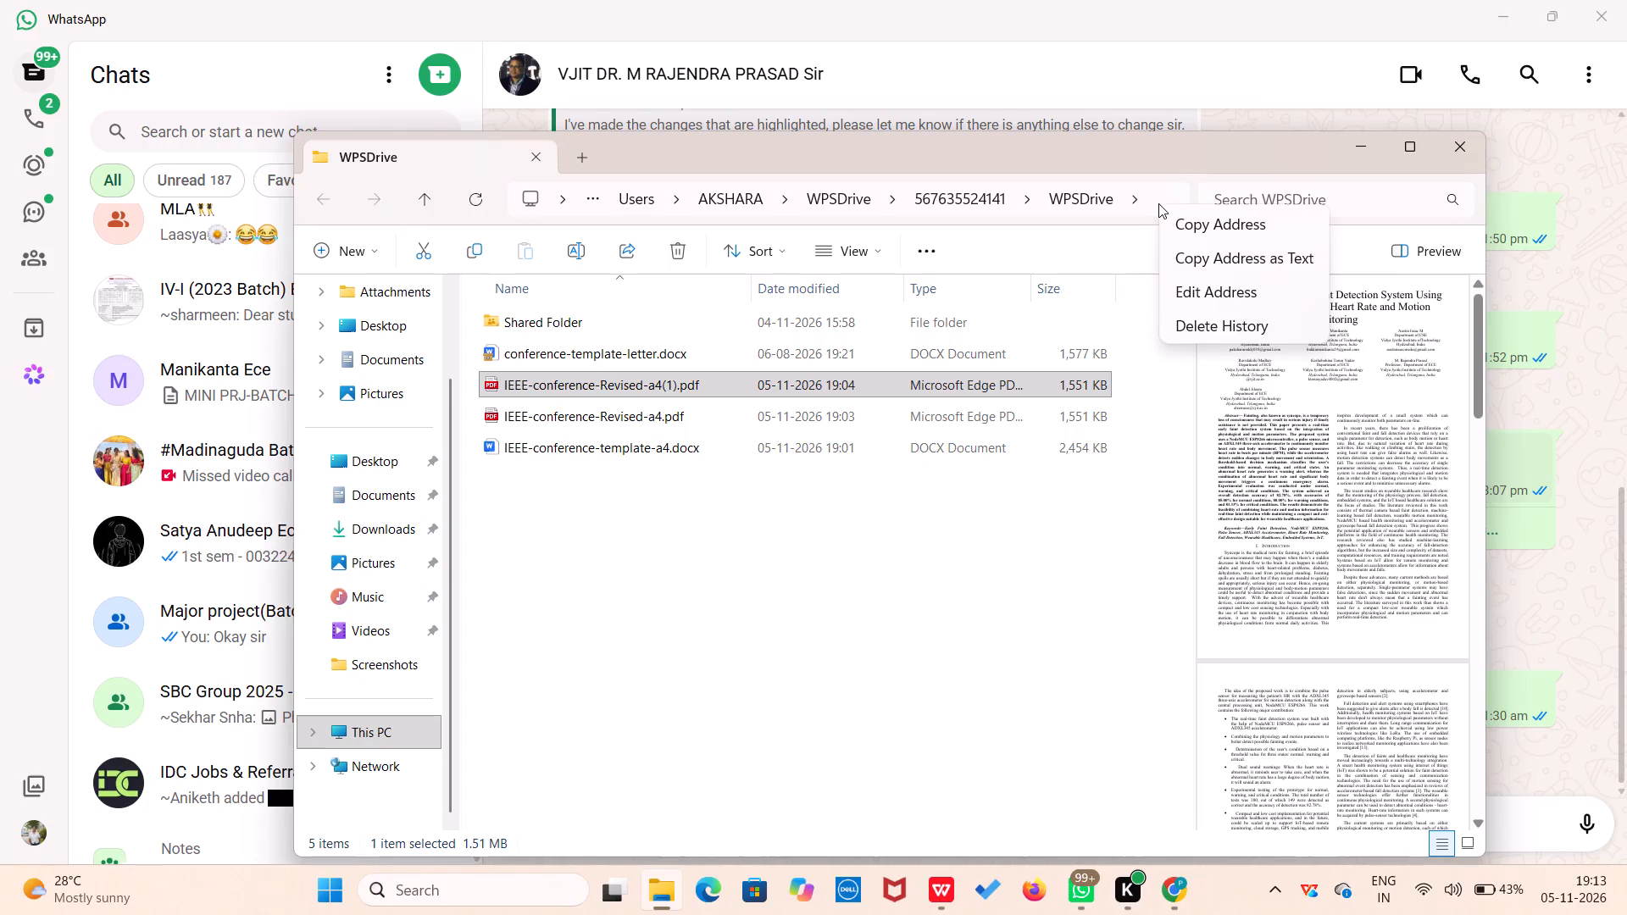
Open the properties of IEEE-conference-Revised-a4(1).pdf in the WPSDrive folder and examine the file's location path.
{"action": "right_click", "coordinate": [842, 385]}
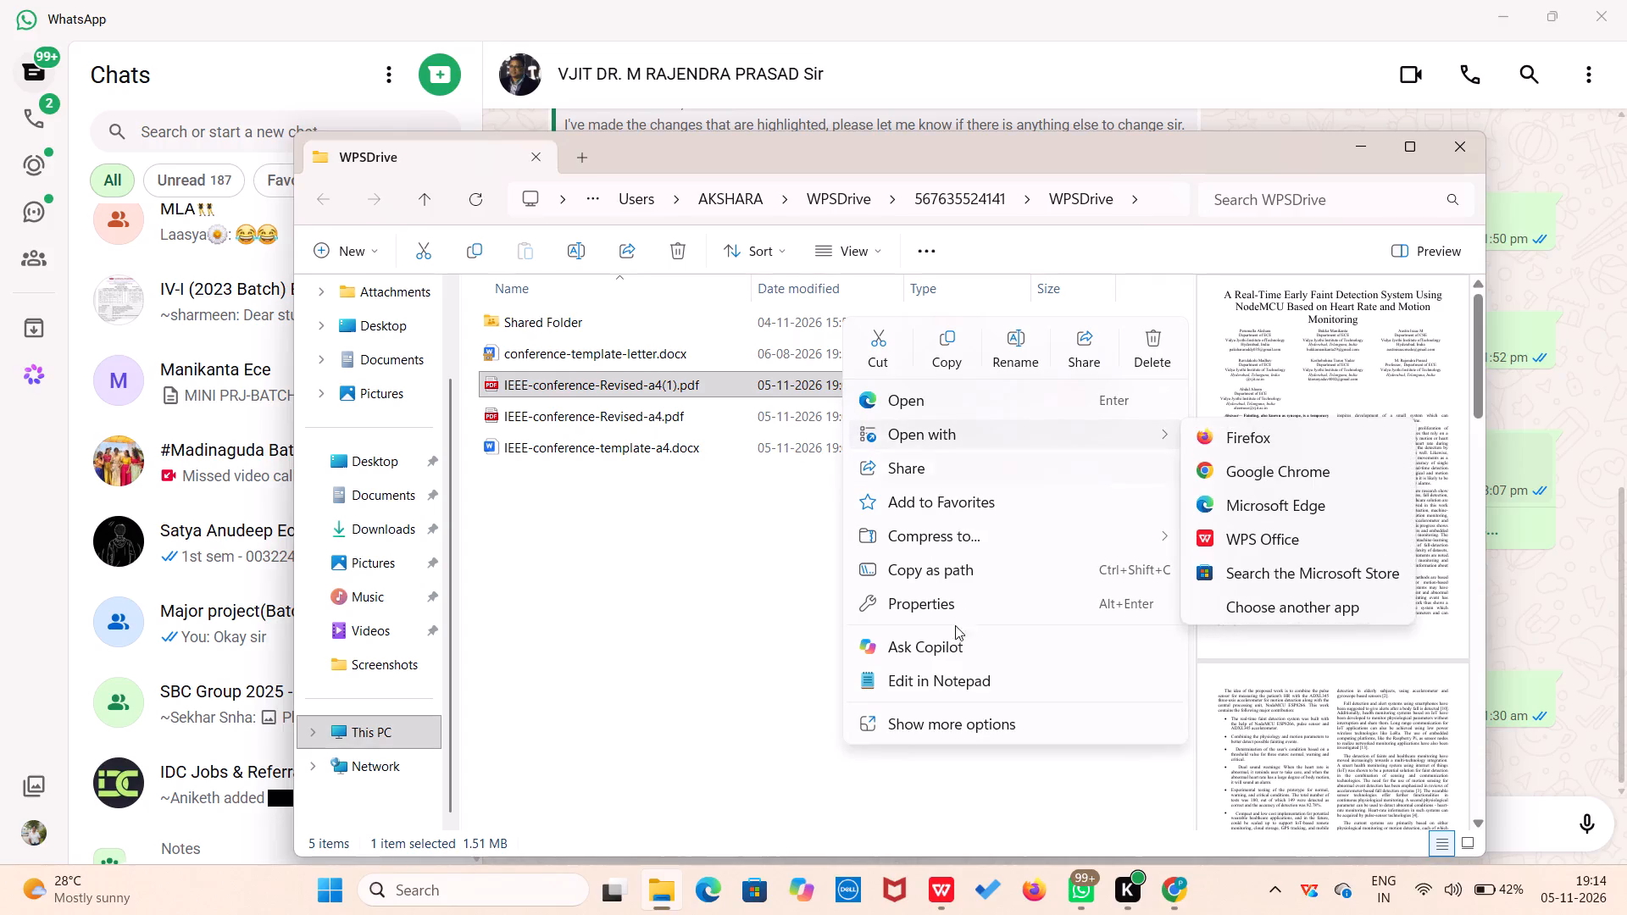
{"action": "left_click", "coordinate": [980, 602]}
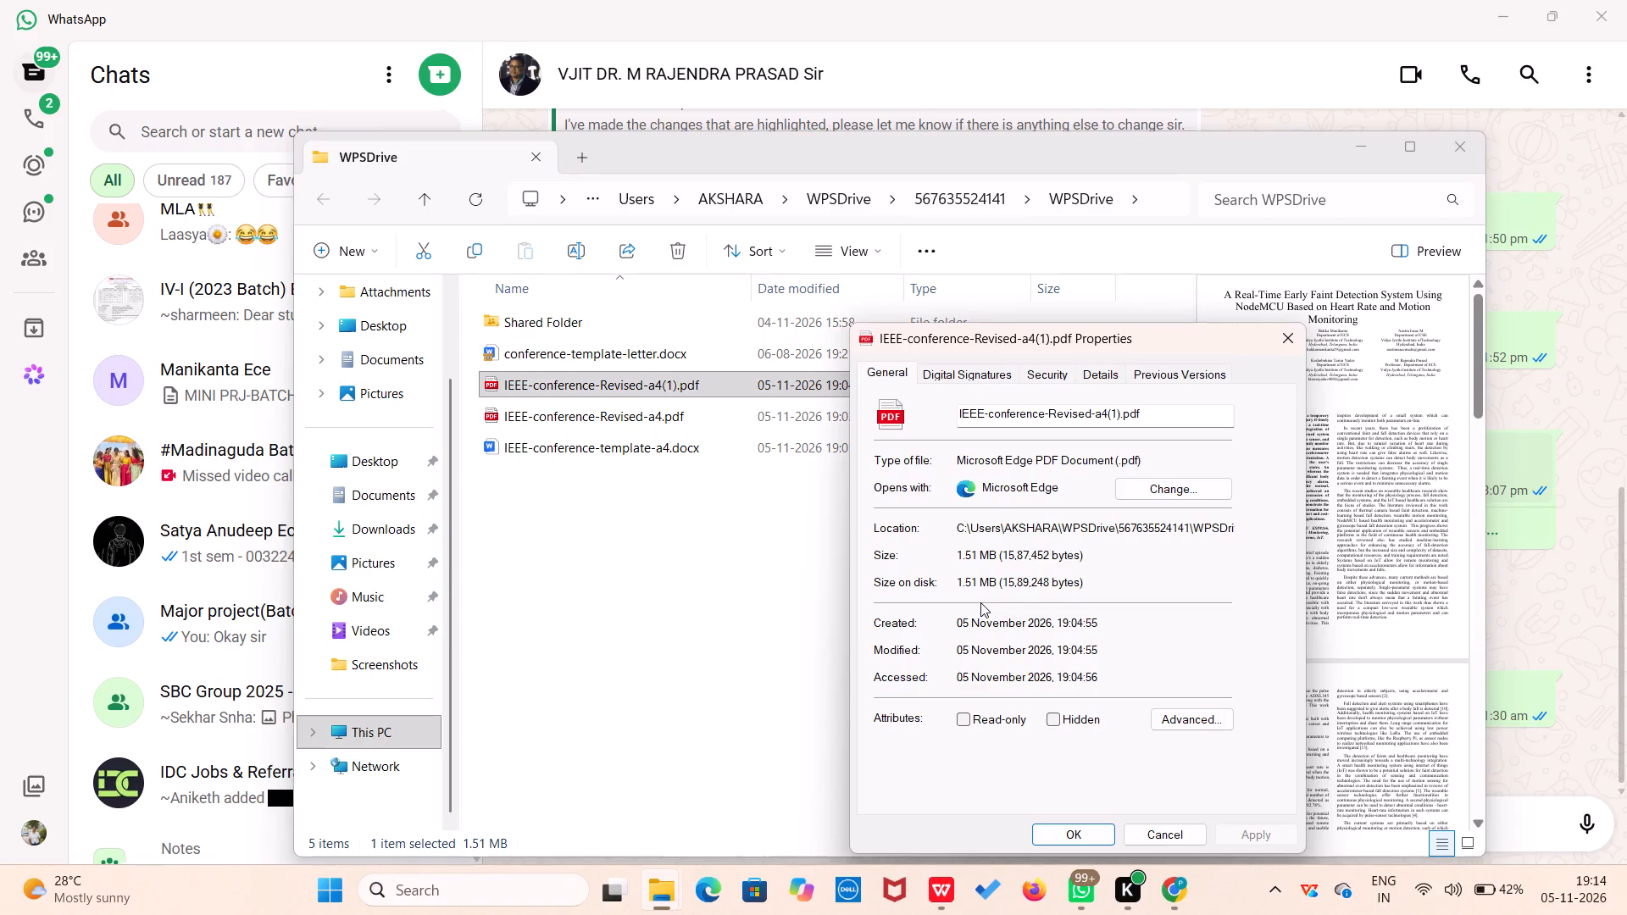
{"action": "left_click", "coordinate": [1173, 530]}
{"action": "scroll", "coordinate": [1091, 524], "scroll_direction": "left", "scroll_amount": 1}
{"action": "scroll", "coordinate": [997, 530], "scroll_direction": "up", "scroll_amount": 1, "text": "ctrl"}
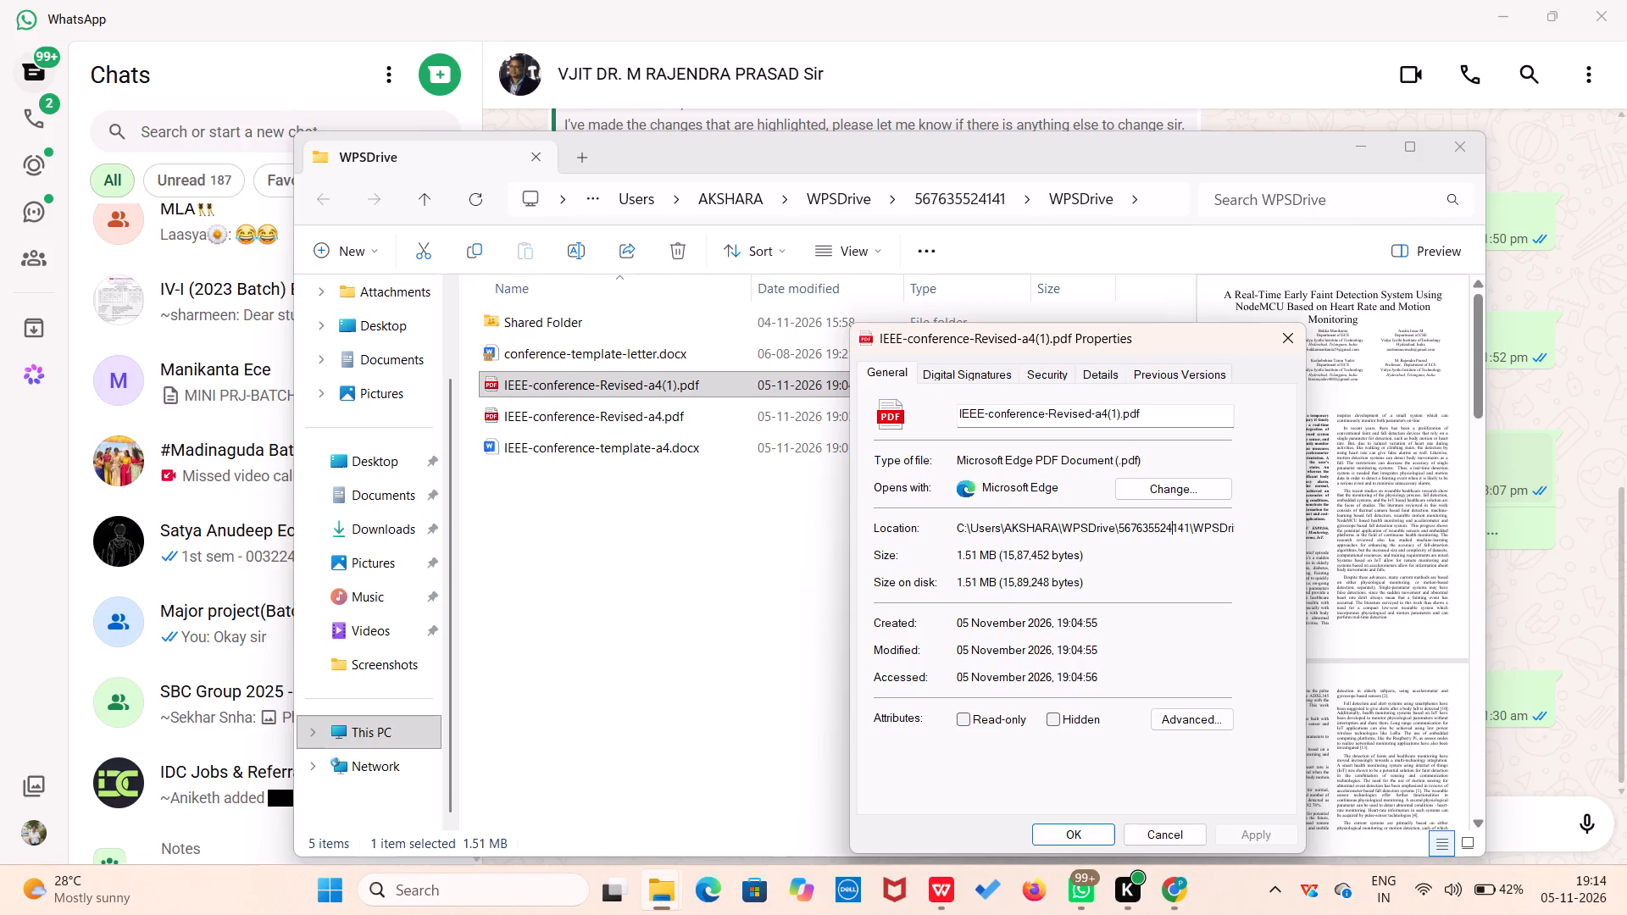
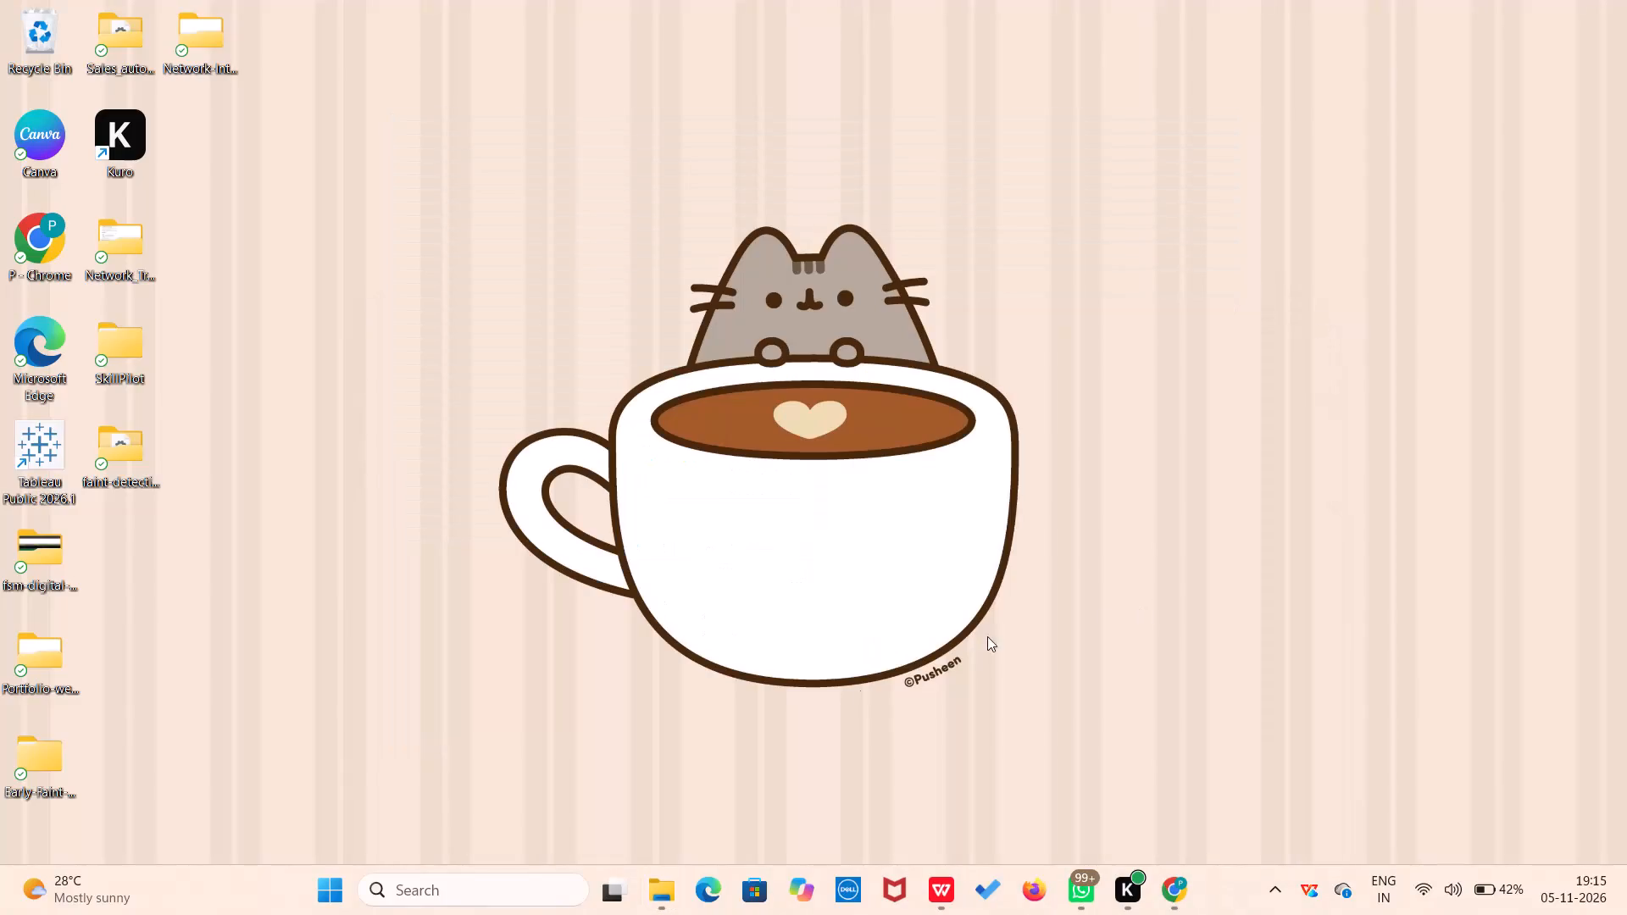
Return to the properties window of IEEE-conference-Revised-a4(1).pdf and close it.
{"action": "left_click", "coordinate": [664, 910]}
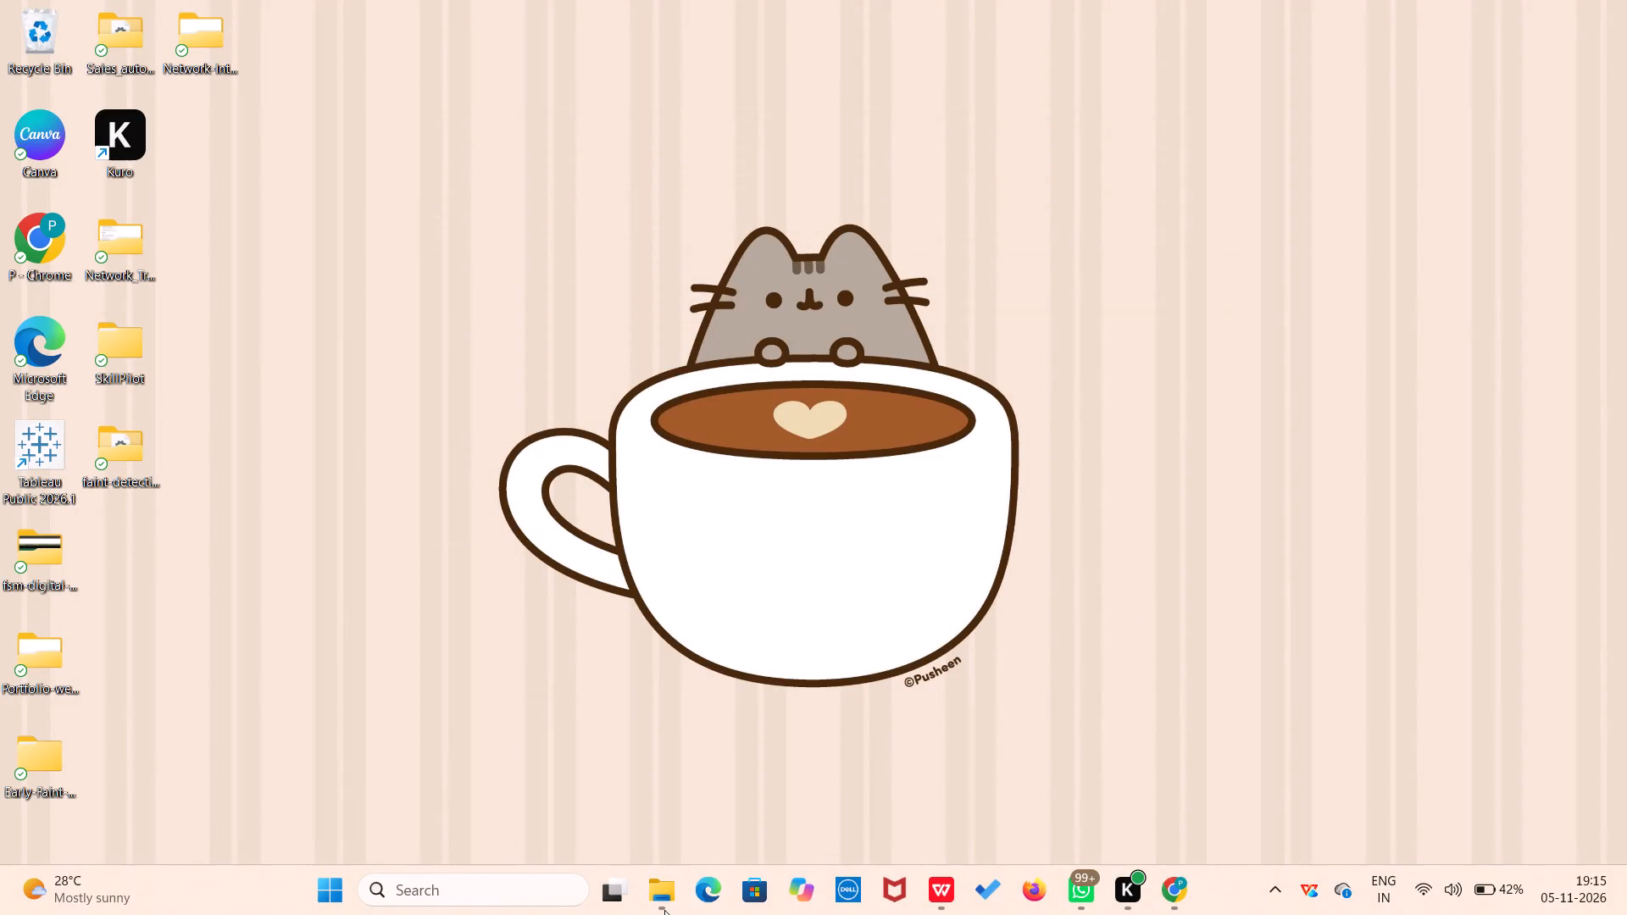
{"action": "left_click", "coordinate": [662, 890]}
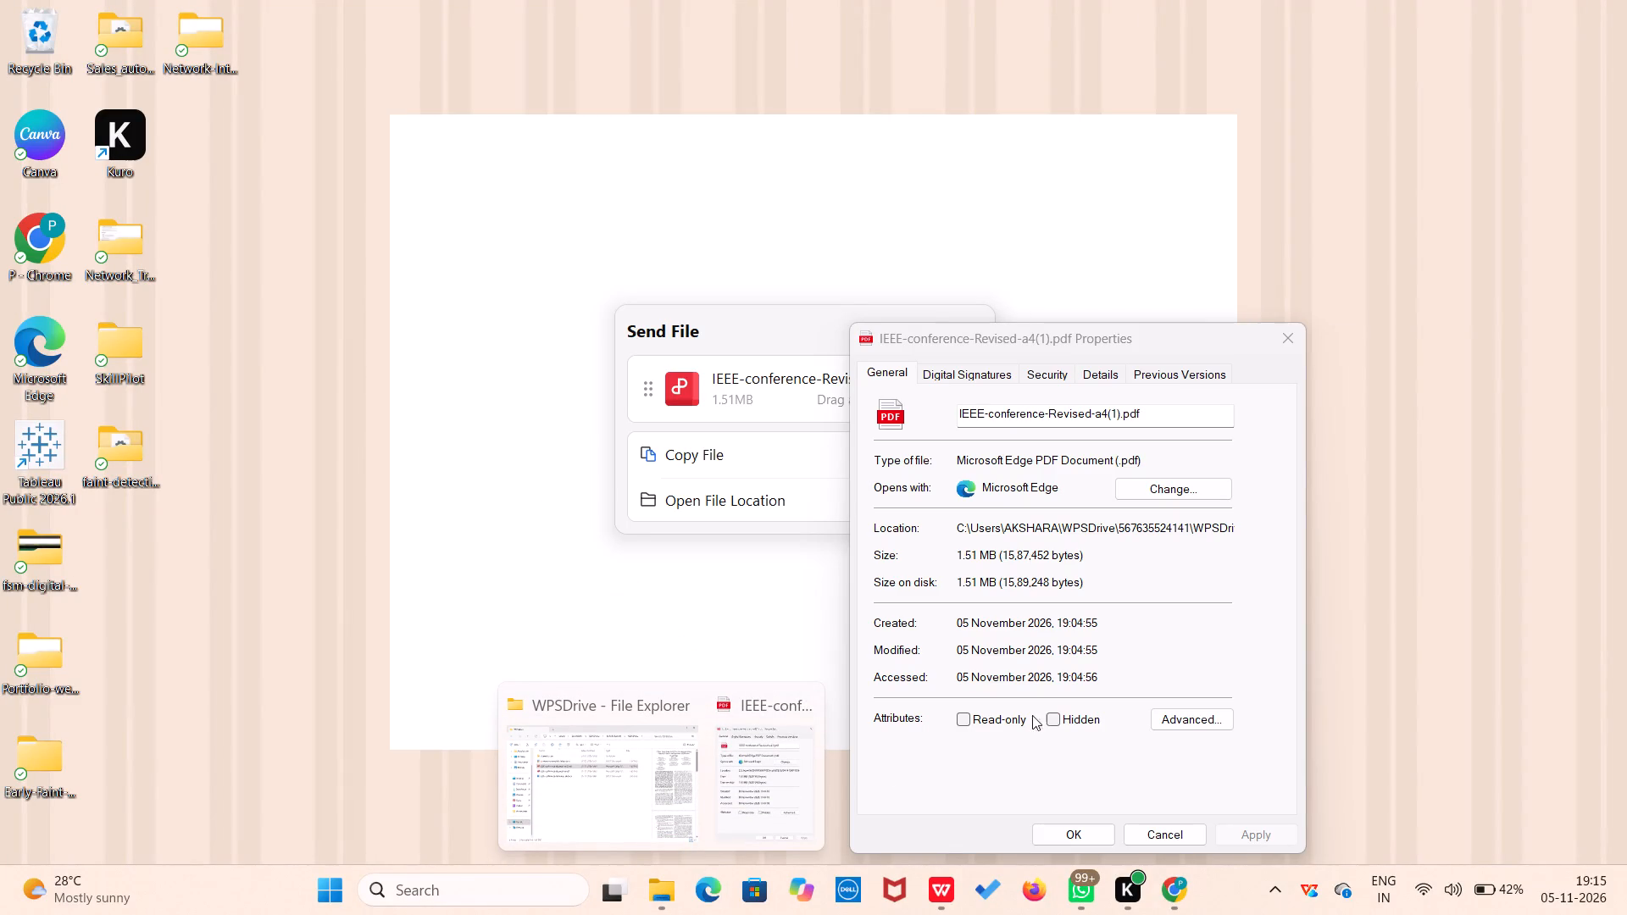
{"action": "left_click", "coordinate": [1286, 348]}
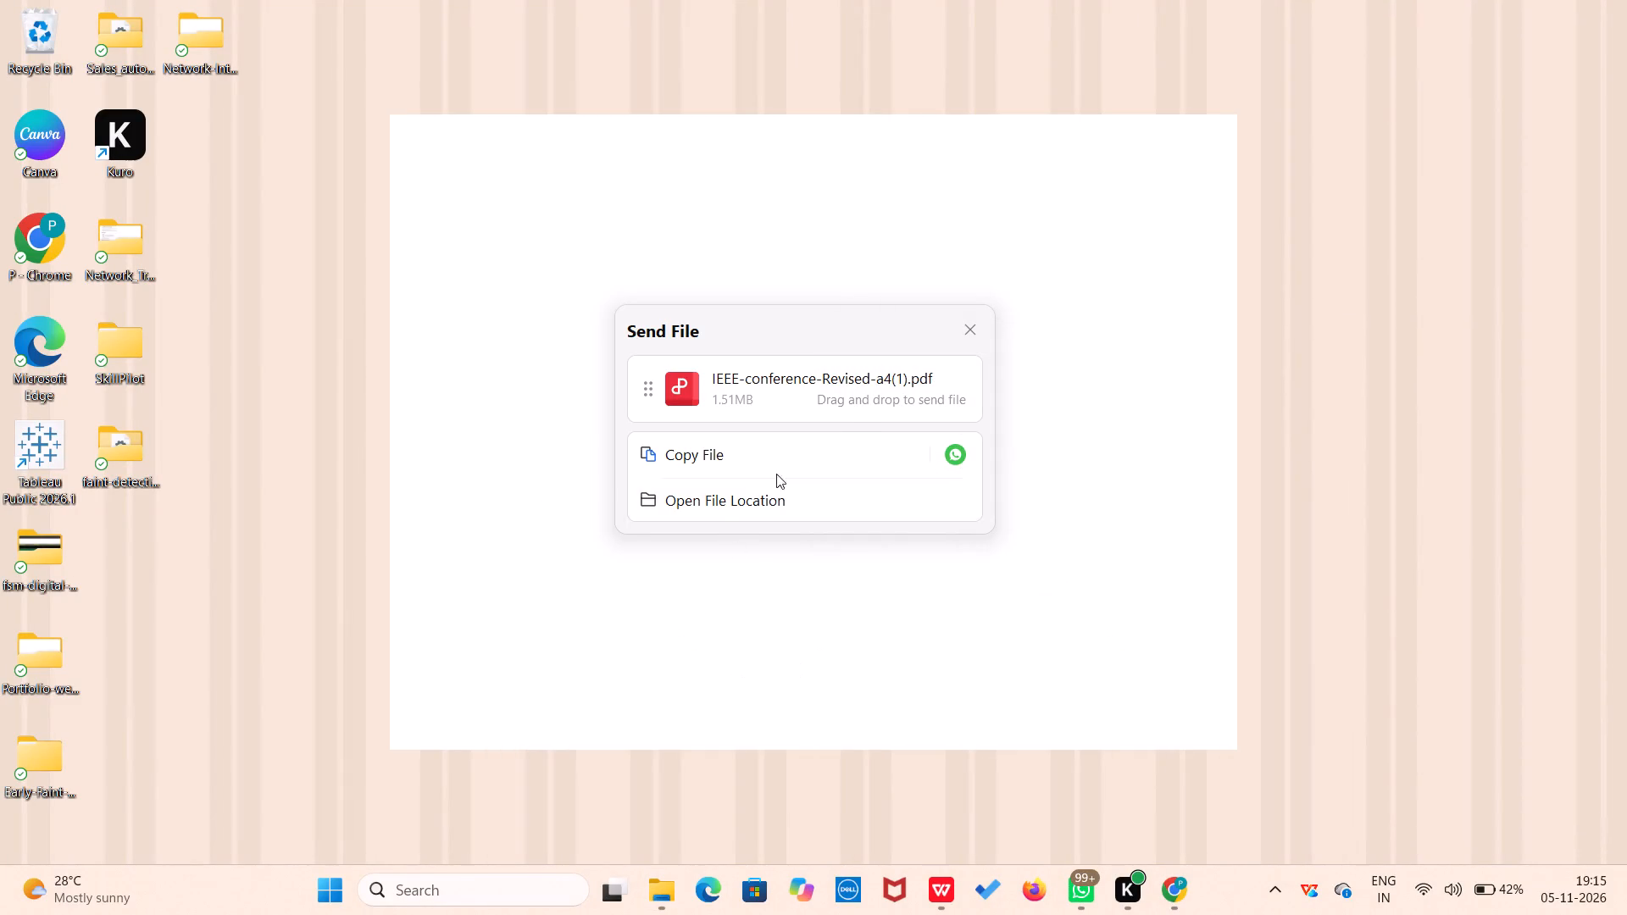
Copy IEEE-conference-Revised-a4(1).pdf from the Send File window and bring up the overview of open windows.
{"action": "left_click", "coordinate": [805, 463]}
{"action": "key", "text": "alt+Tab"}
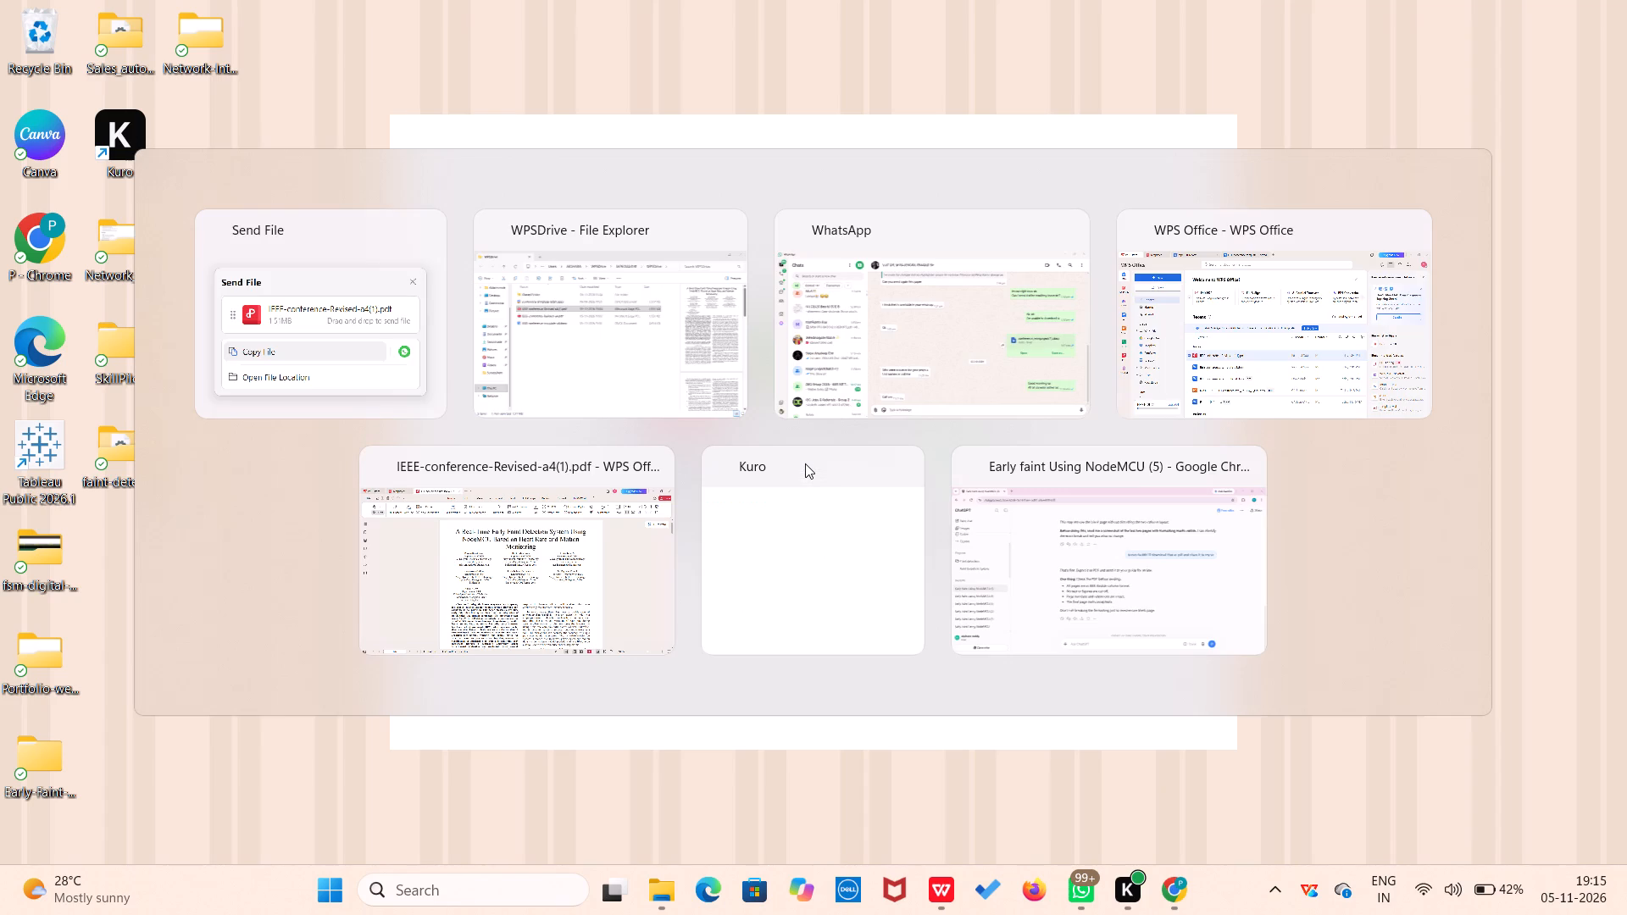